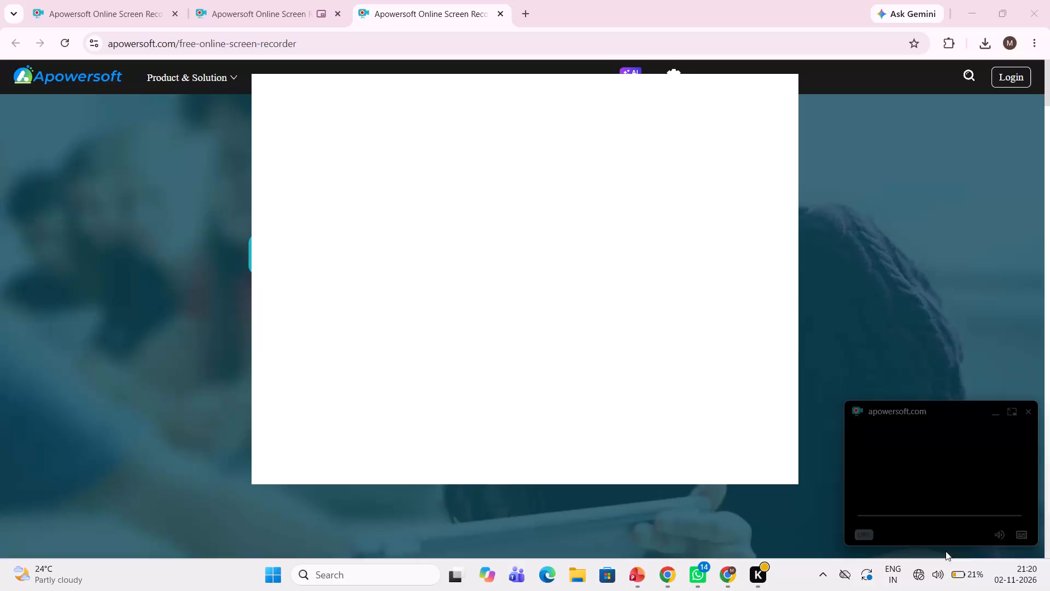
# Switch Wi-Fi off and back on from its network view so the available networks are listed.
pyautogui.click(942, 569)
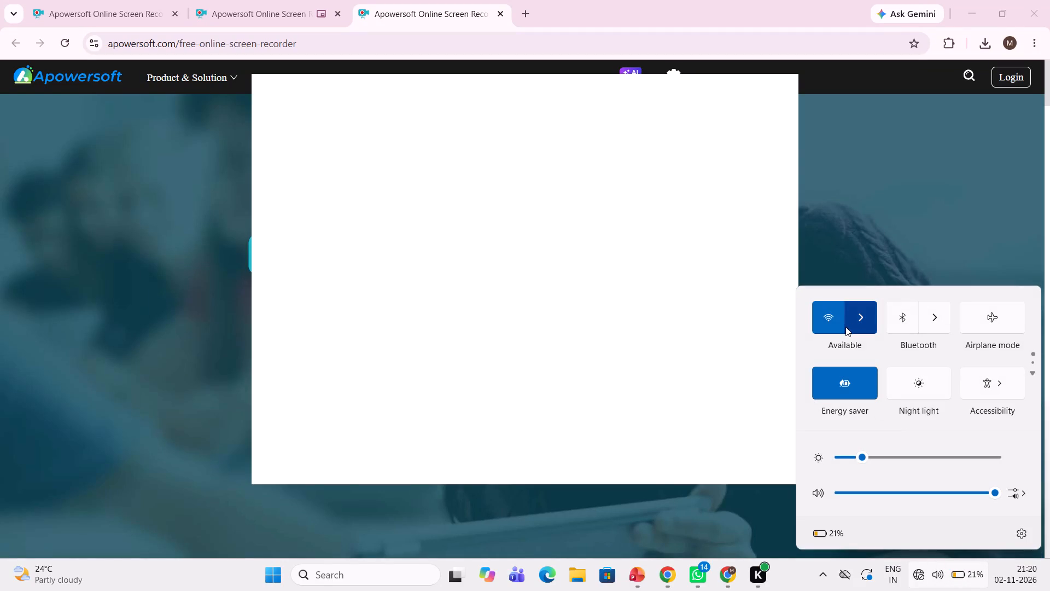
pyautogui.click(832, 325)
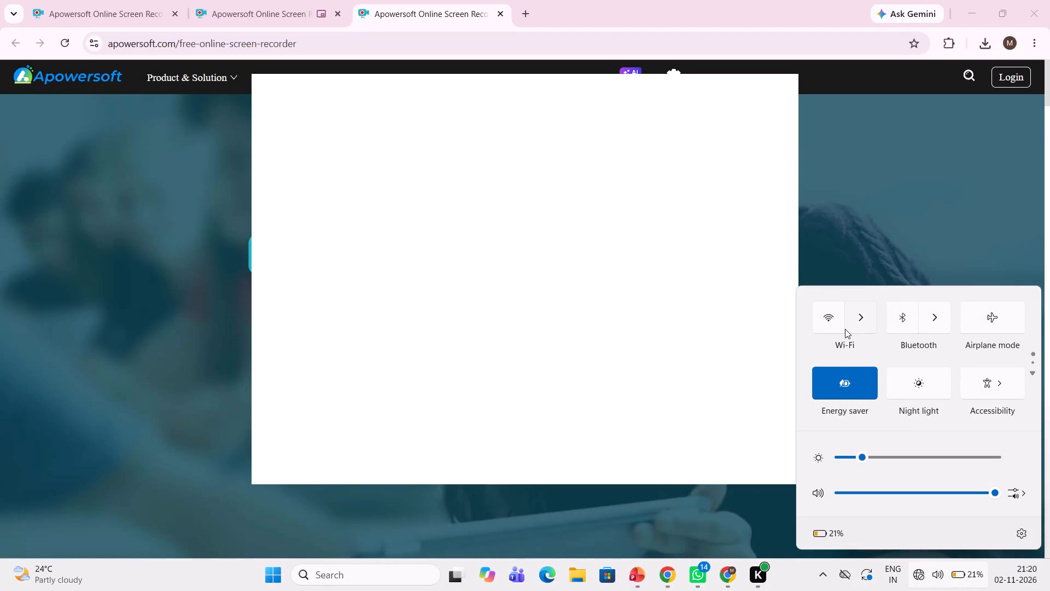
pyautogui.click(845, 329)
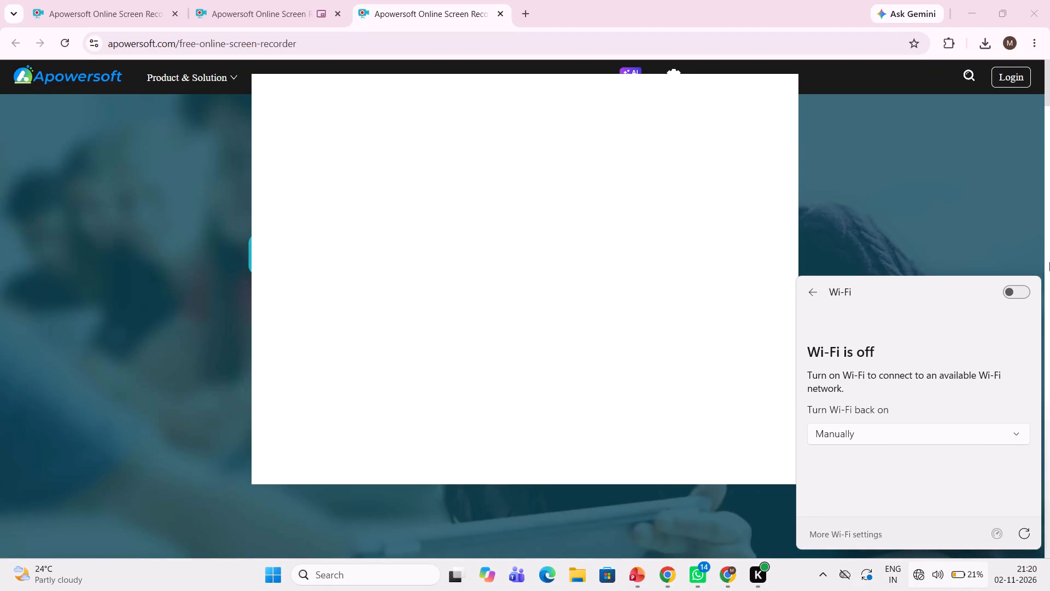
pyautogui.click(1016, 281)
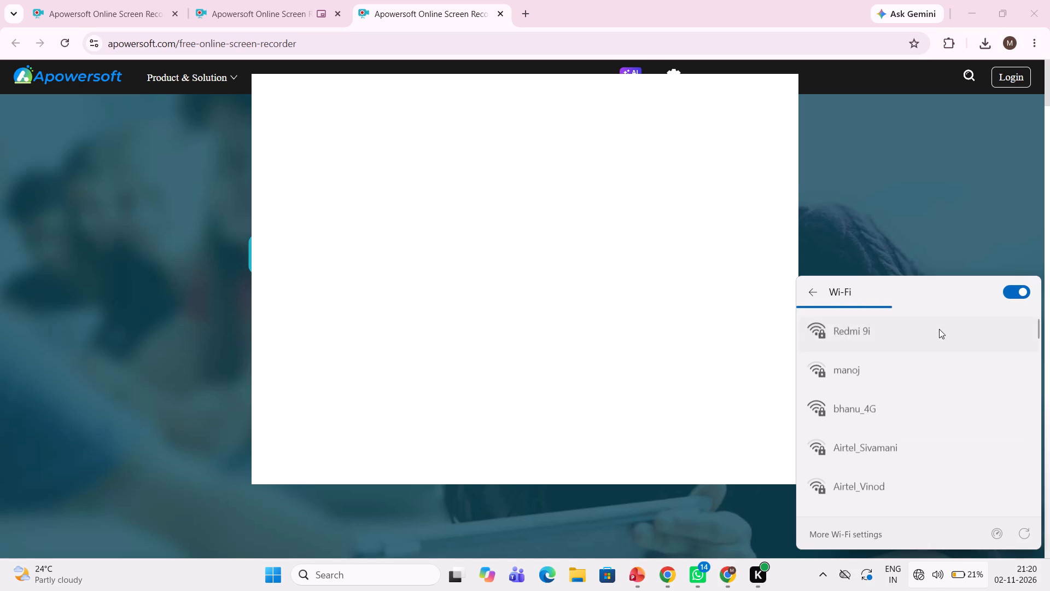
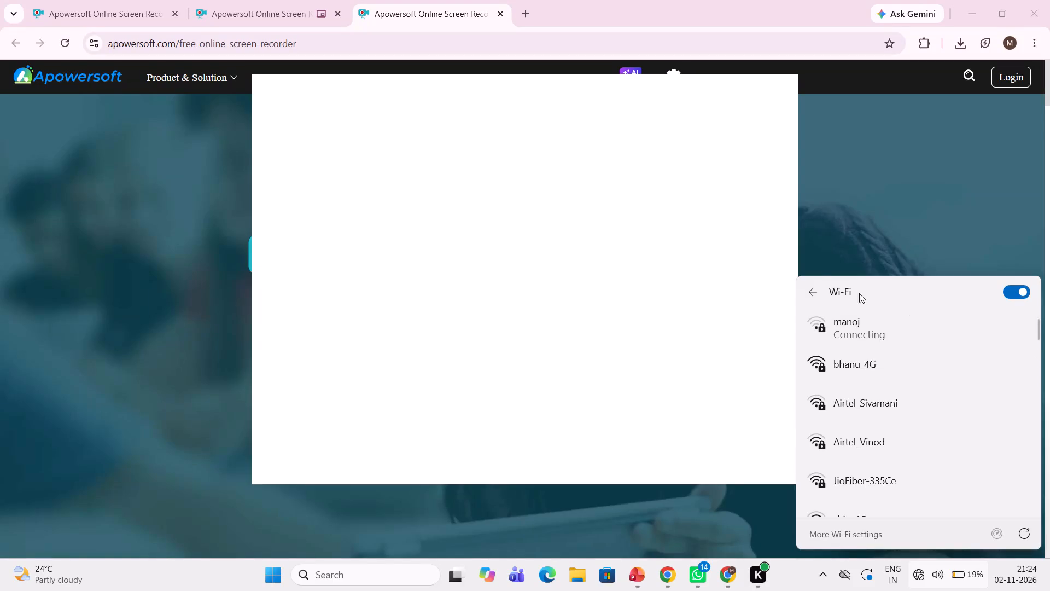
# Leave the Wi-Fi network list and switch to the Quadratic_Forms_Definiteness presentation in PowerPoint.
pyautogui.click(120, 219)
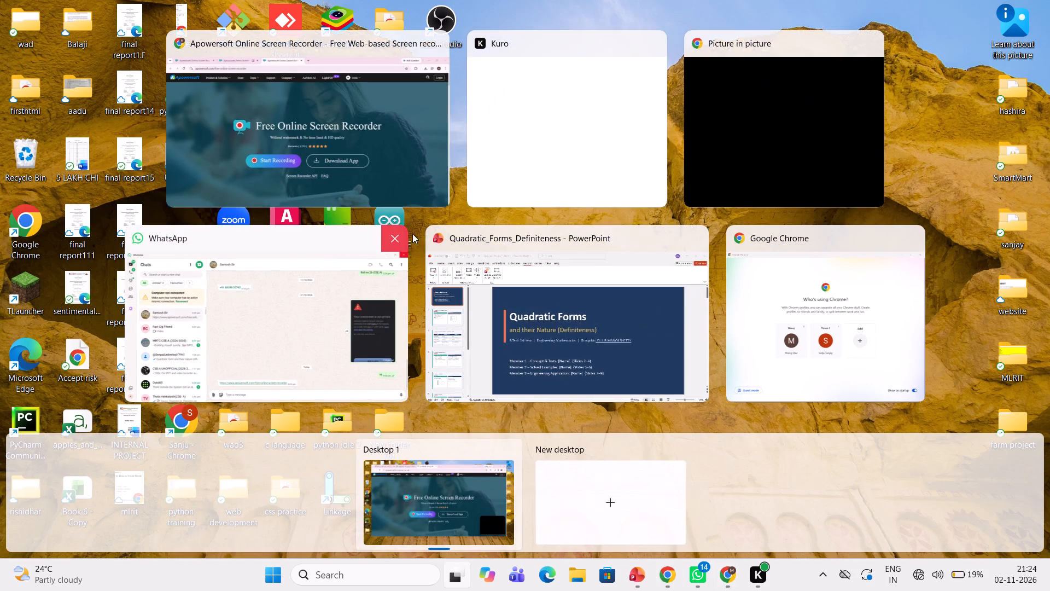
pyautogui.click(529, 313)
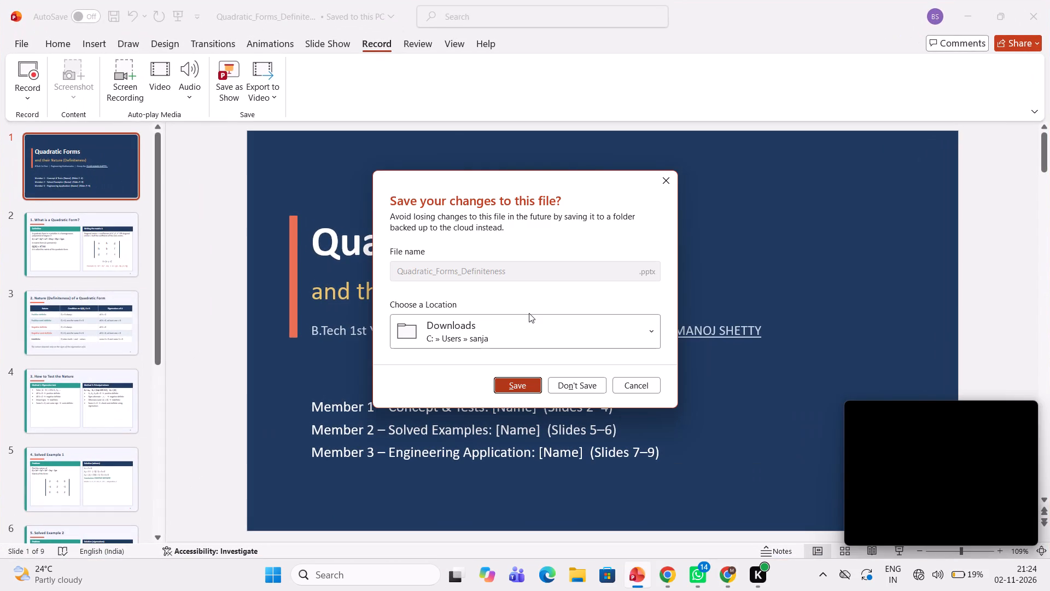
pyautogui.click(434, 111)
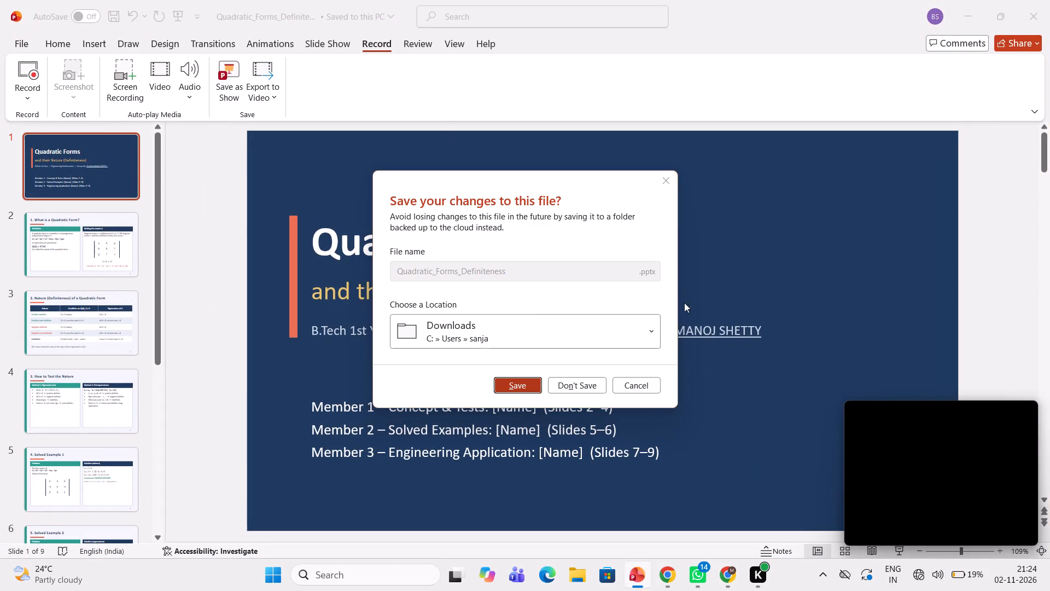
# Close the floating apowersoft.com picture-in-picture video window over the presentation.
pyautogui.click(1027, 407)
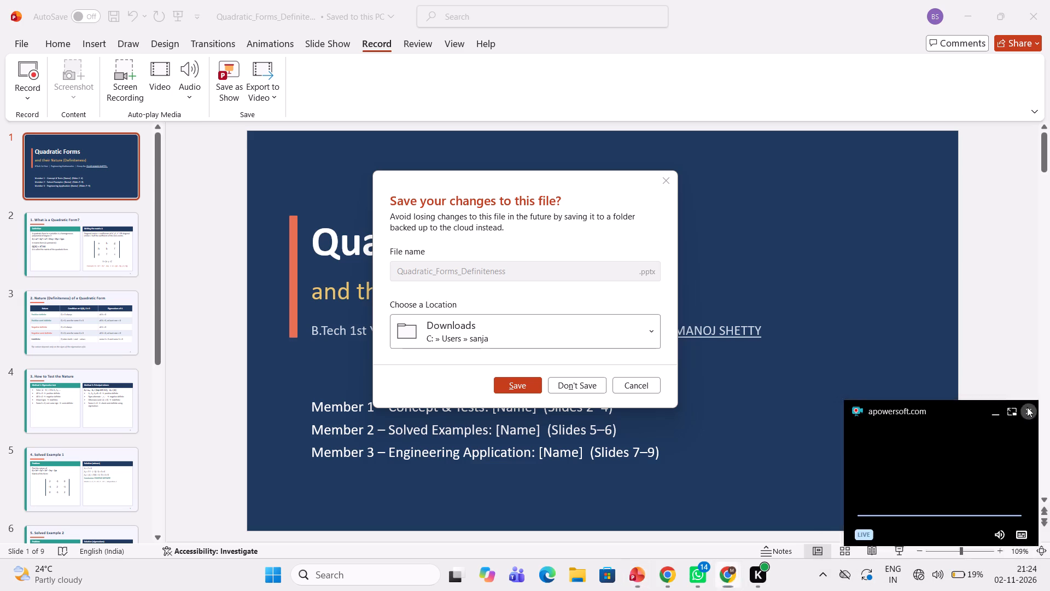
# Dismiss the save-changes prompt without saving and keep the Quadratic Forms presentation open.
pyautogui.click(19, 72)
pyautogui.click(27, 78)
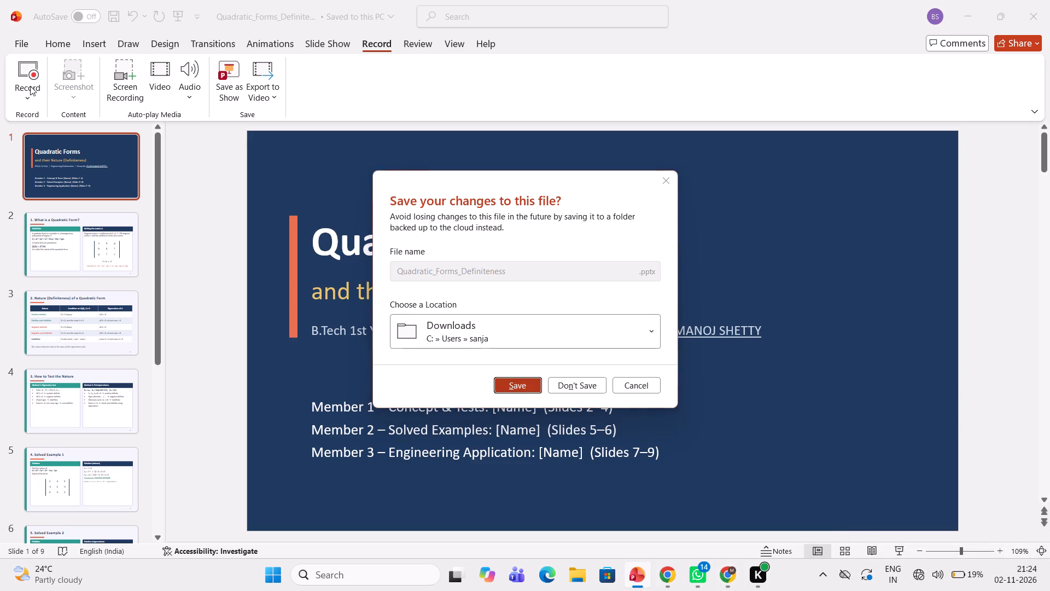
pyautogui.click(661, 182)
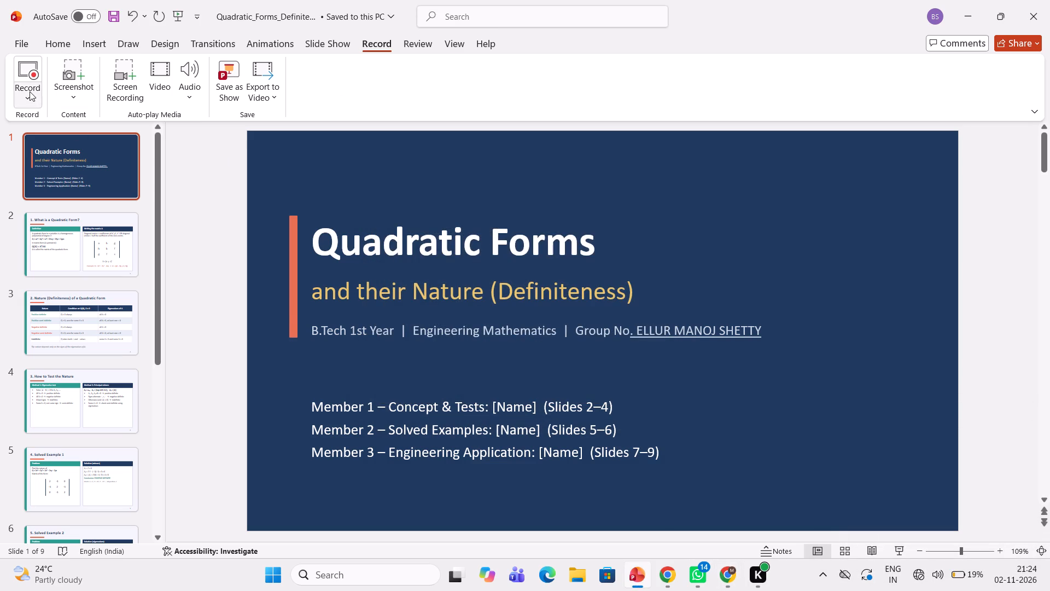
# Record a webcam narration of about 8 seconds on the Quadratic Forms title slide.
pyautogui.click(30, 91)
pyautogui.click(49, 141)
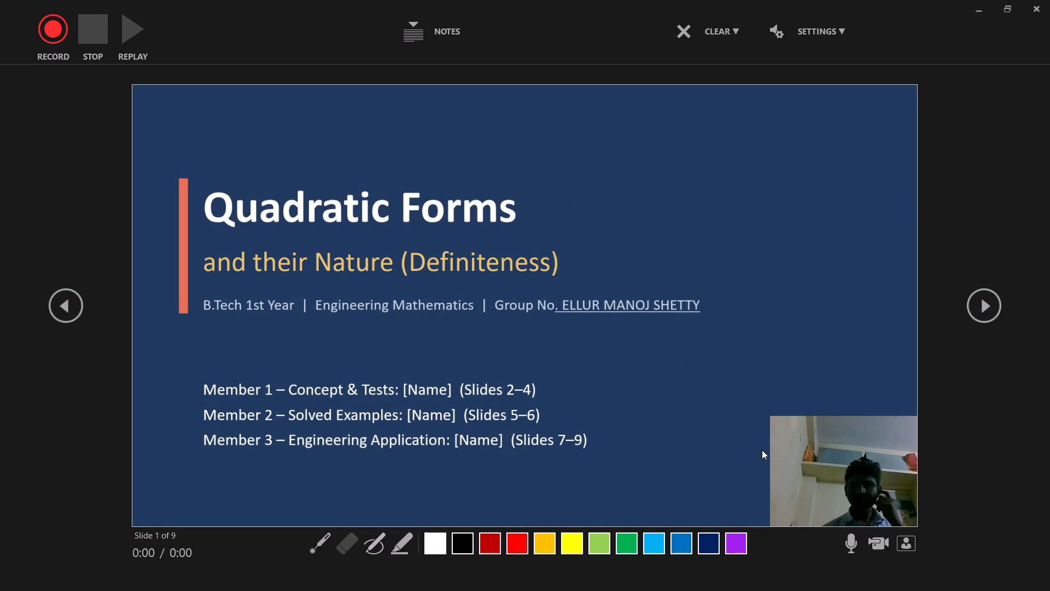
pyautogui.click(47, 28)
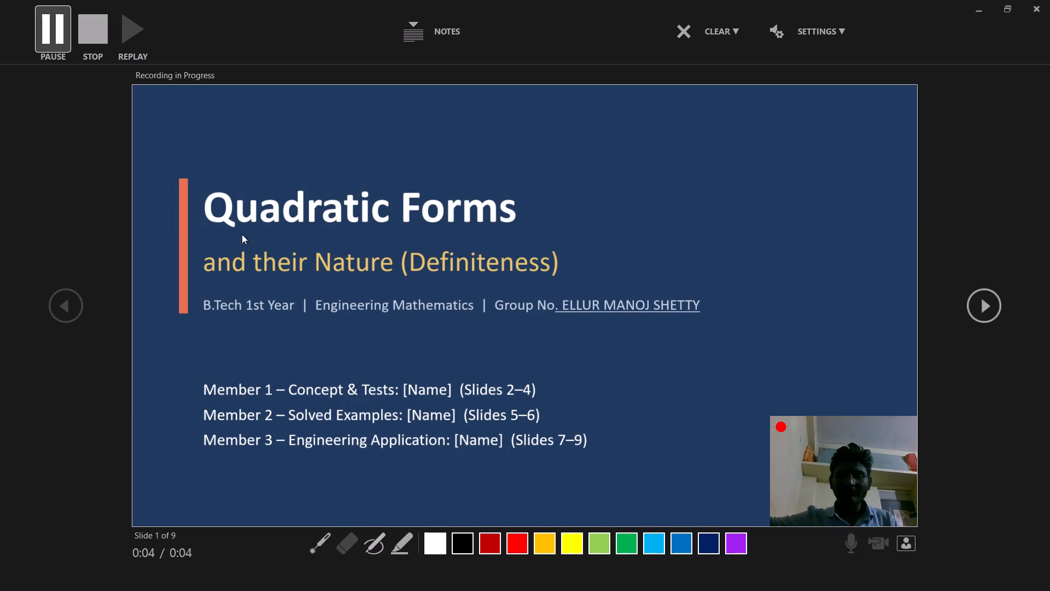
pyautogui.click(104, 41)
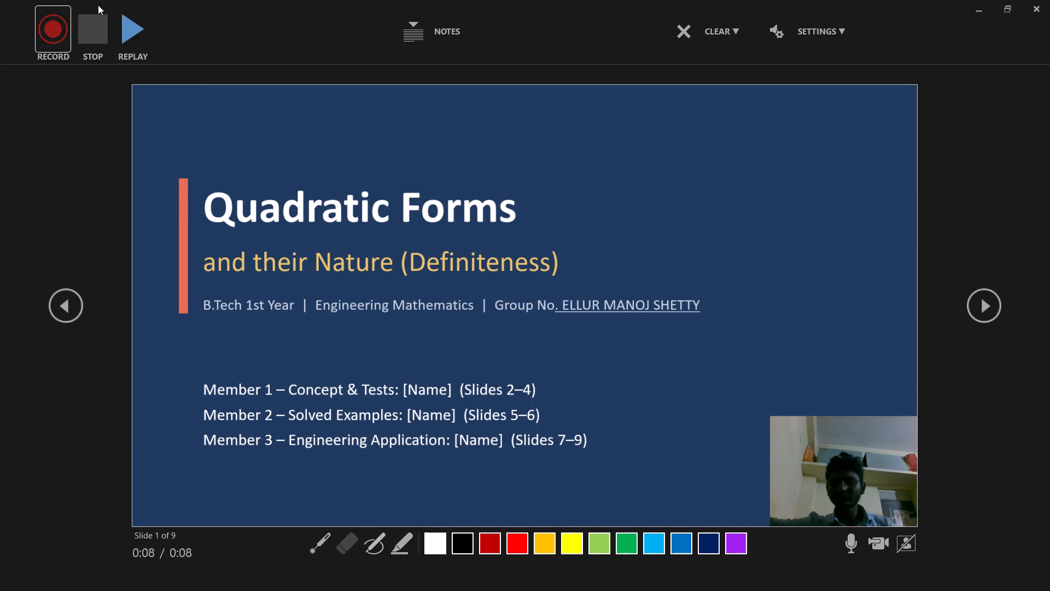
# Replay the title slide's recording, return to that slide and leave the recording view.
pyautogui.click(138, 44)
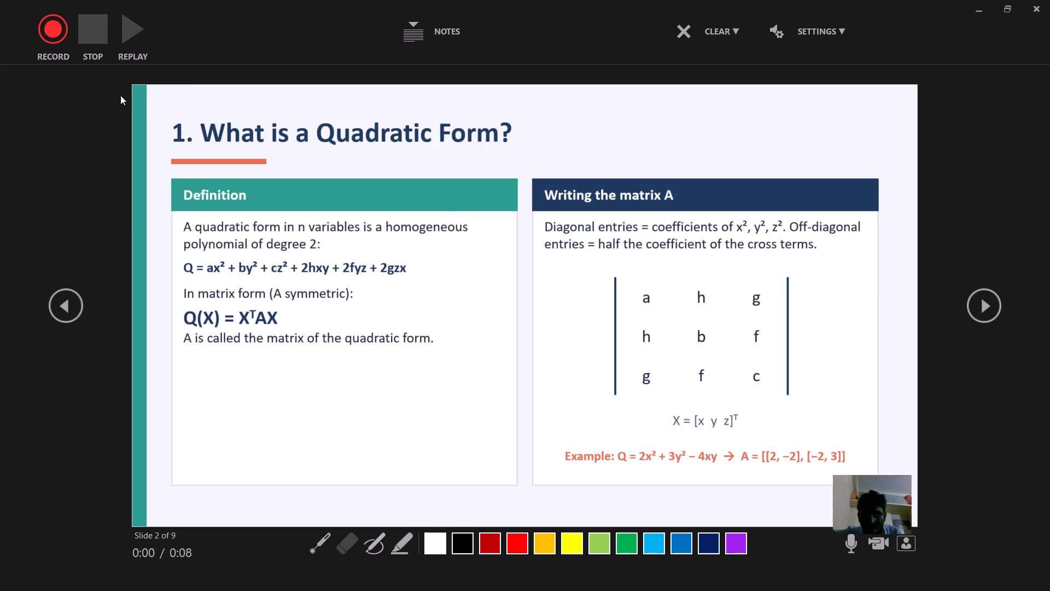
pyautogui.click(116, 94)
pyautogui.press('BackSpace')
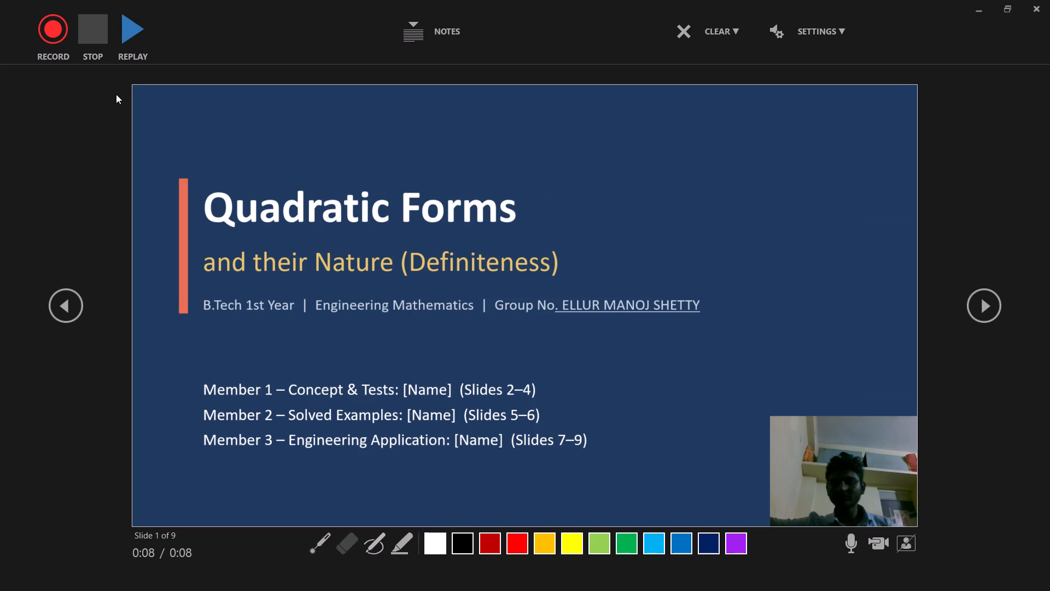
pyautogui.press('BackSpace')
pyautogui.press('BackSpace')
pyautogui.press('Tab')
pyautogui.press('Tab')
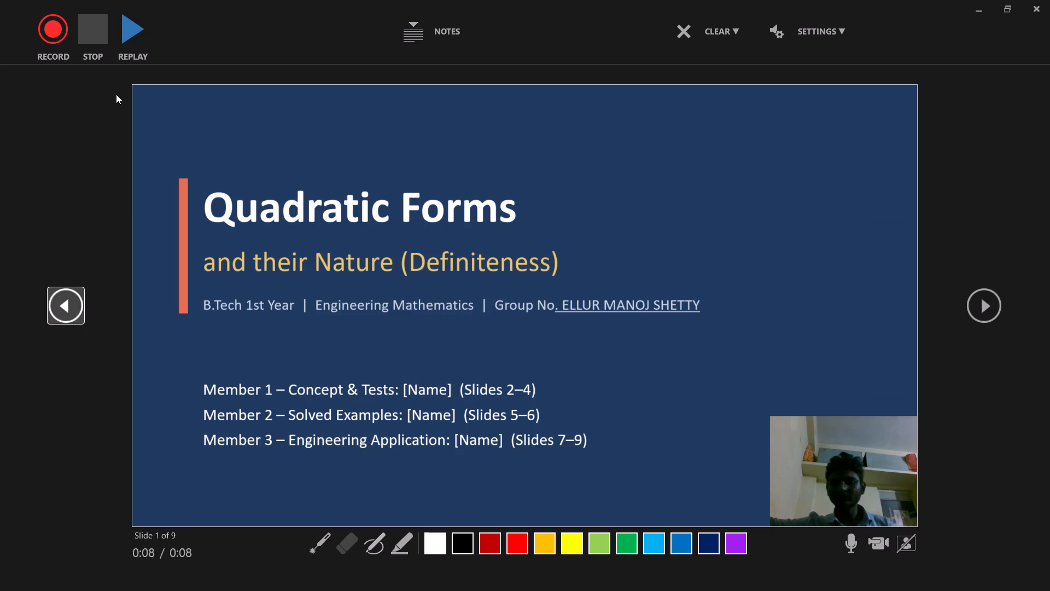
pyautogui.press('Tab')
pyautogui.press('Tab')
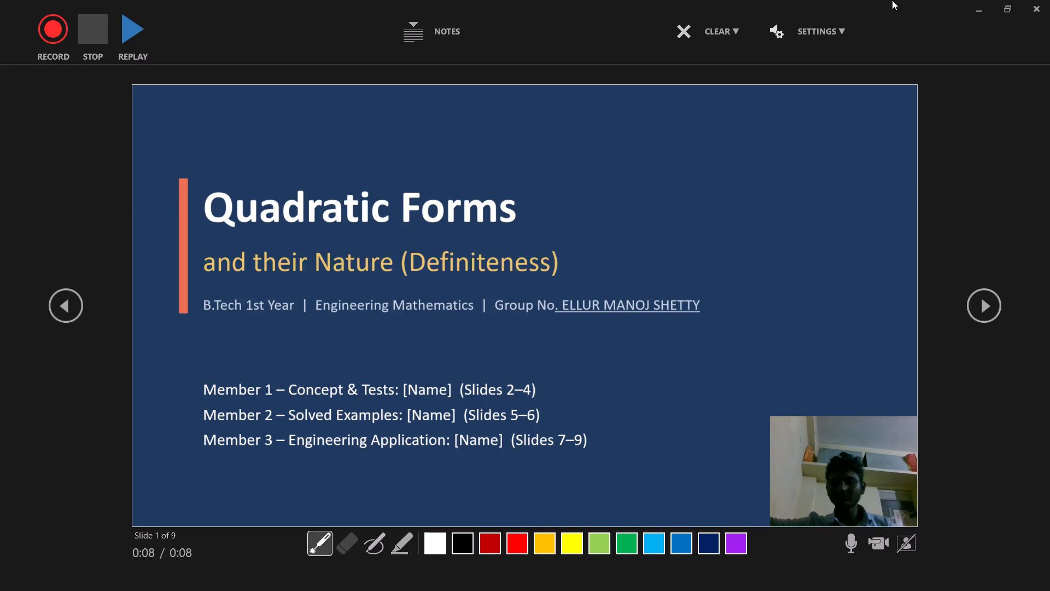
pyautogui.click(1036, 7)
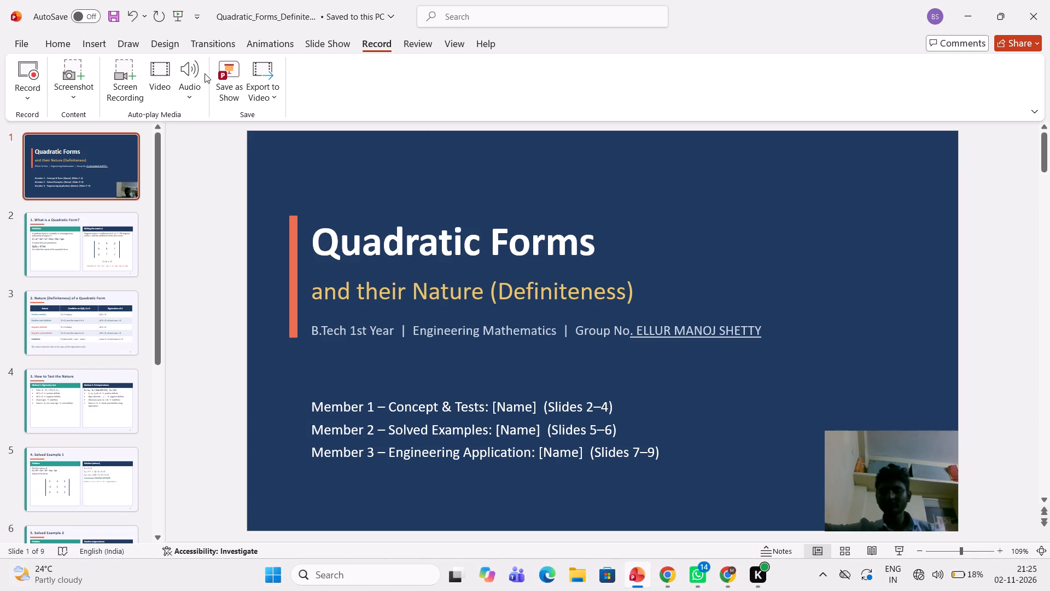
# Bring up the presentation's design themes and customization options.
pyautogui.click(166, 42)
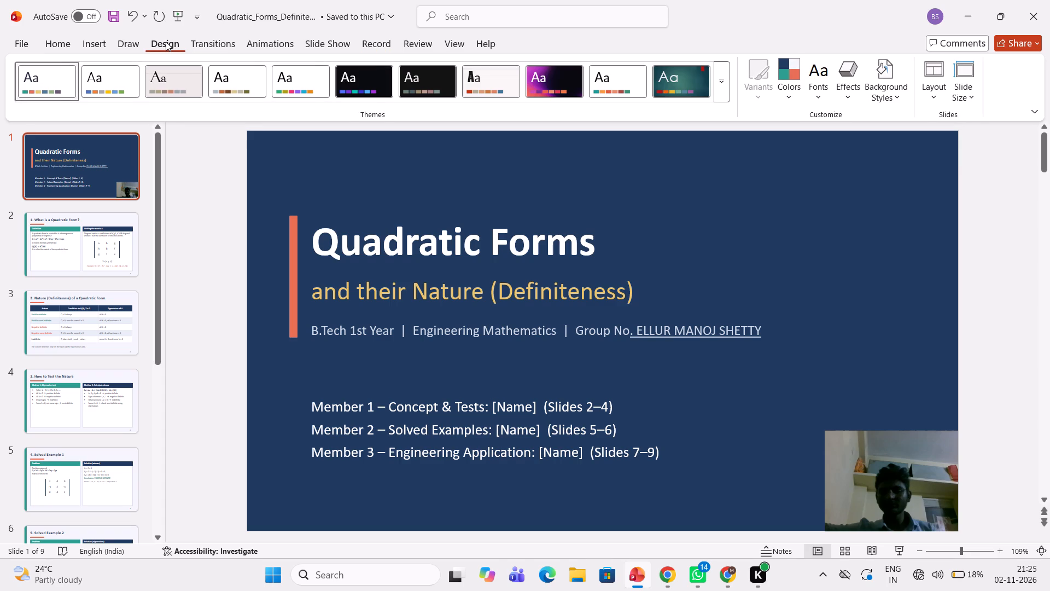
pyautogui.click(166, 42)
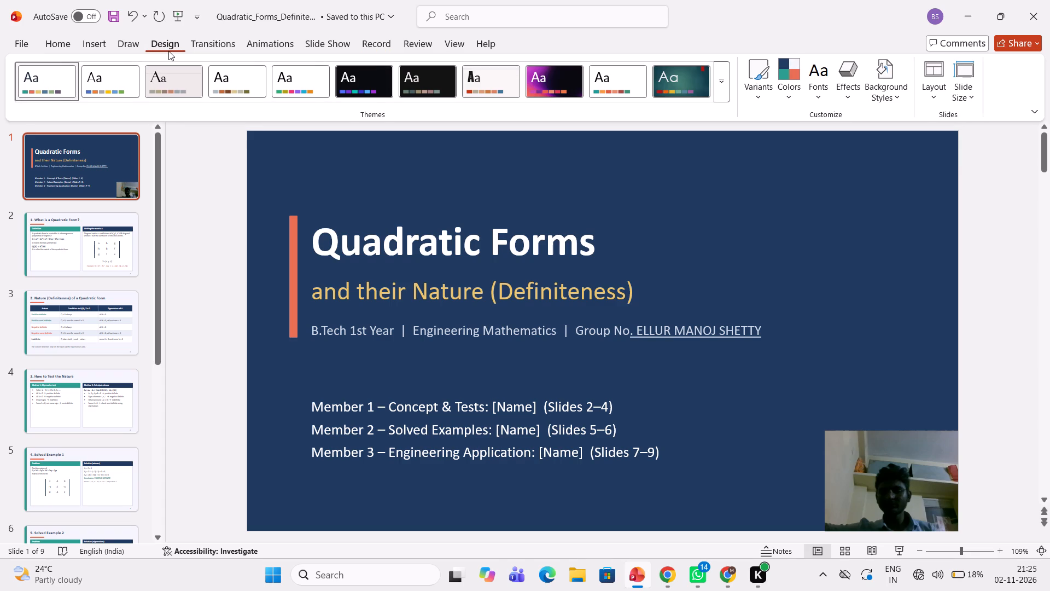
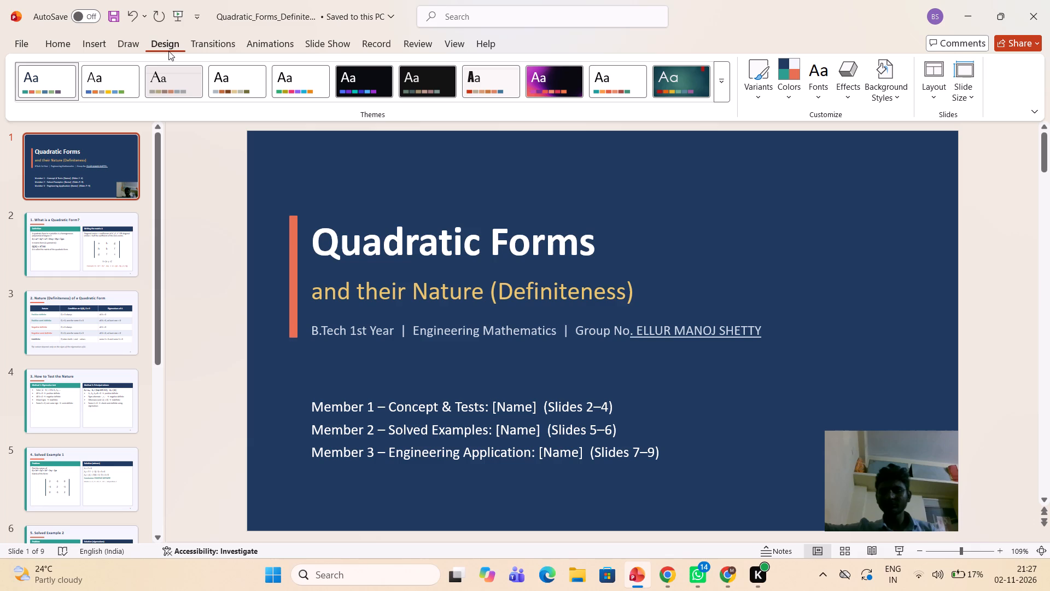
# Enlarge the webcam video on the title slide to about 4.24 cm high by 5.65 cm wide.
pyautogui.click(824, 432)
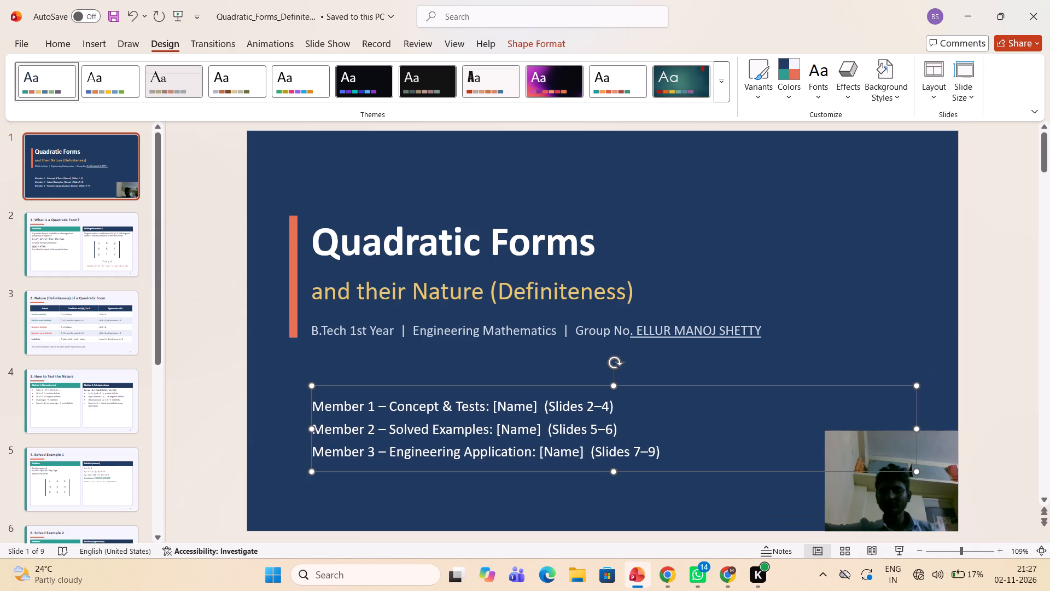
pyautogui.click(889, 489)
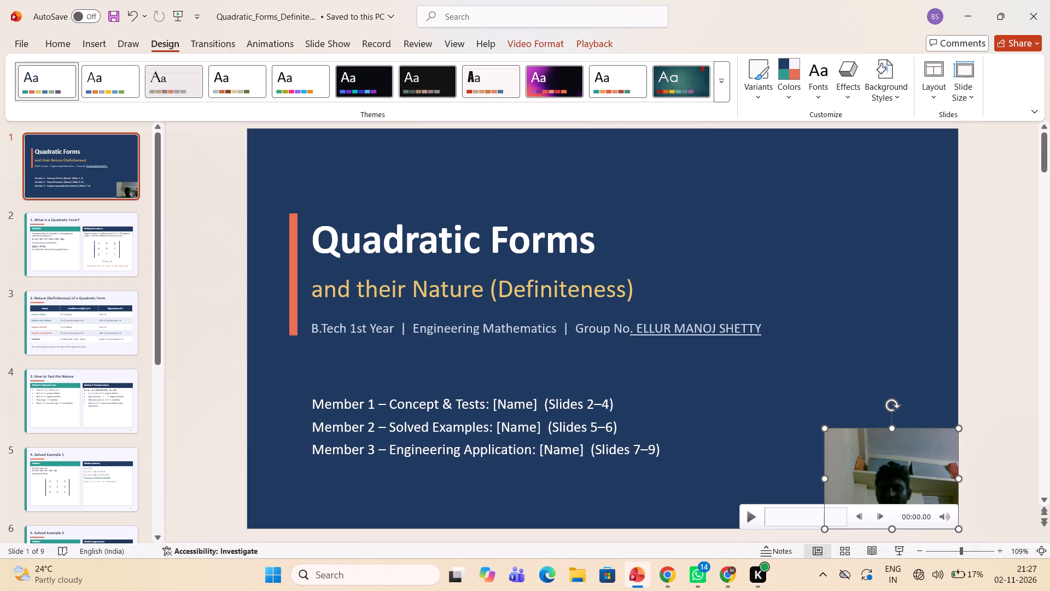
pyautogui.moveTo(825, 428); pyautogui.dragTo(839, 437)
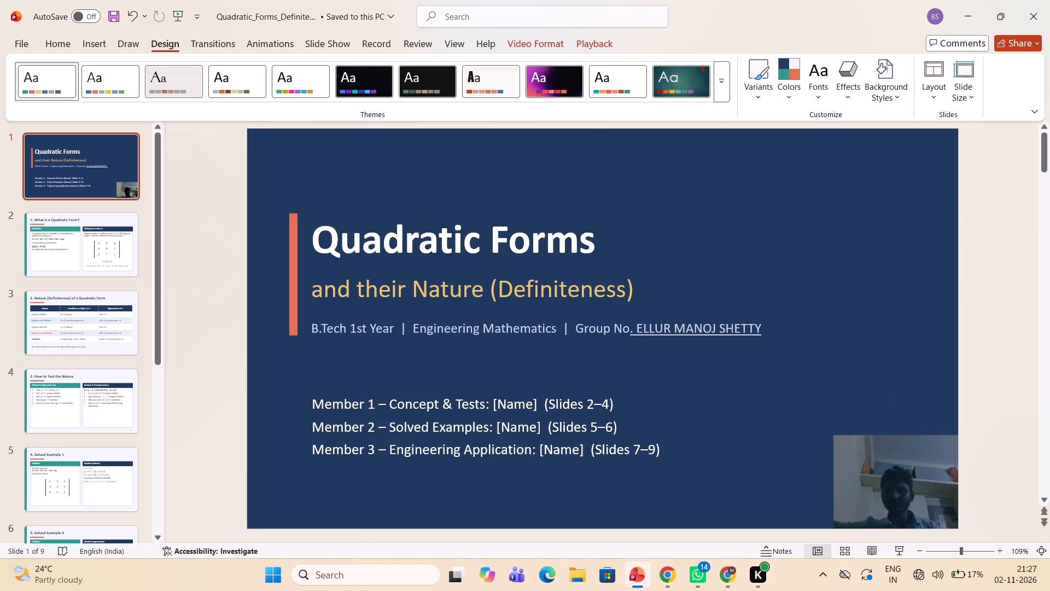
pyautogui.moveTo(839, 437); pyautogui.dragTo(800, 414)
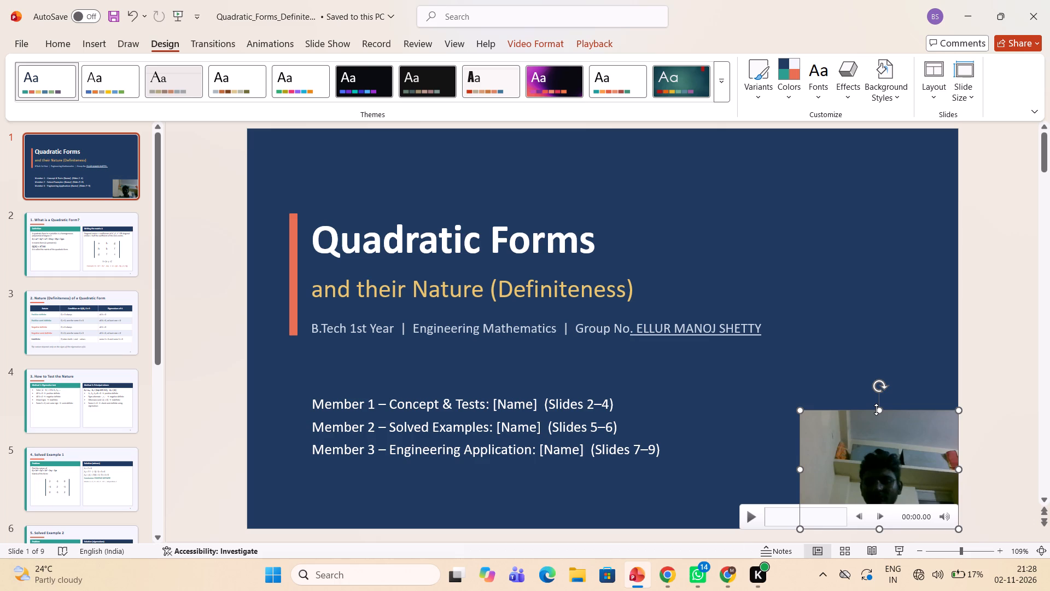
# Apply the soft-edged rectangle video style to the title slide's webcam video.
pyautogui.click(546, 48)
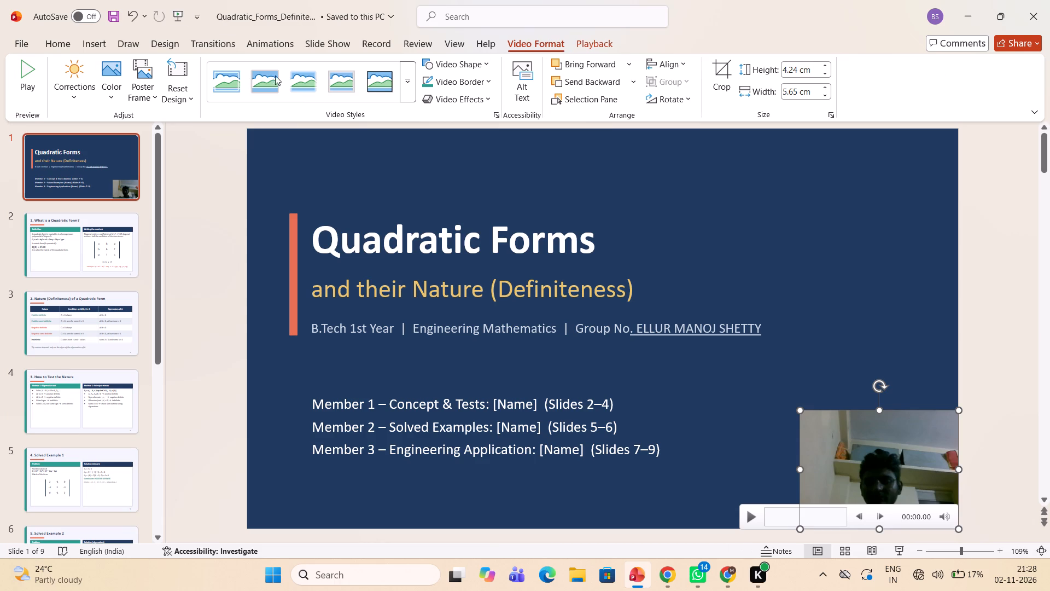
pyautogui.click(295, 74)
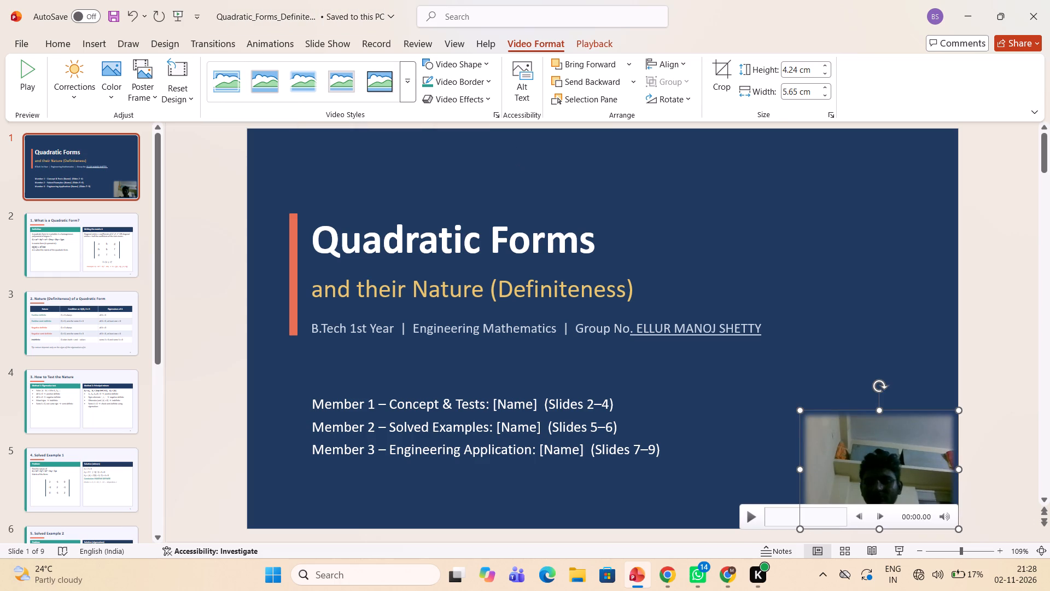
# Change the webcam video's shape to an oval, stretch it upward to about 5.17 cm high, and deselect it.
pyautogui.click(450, 61)
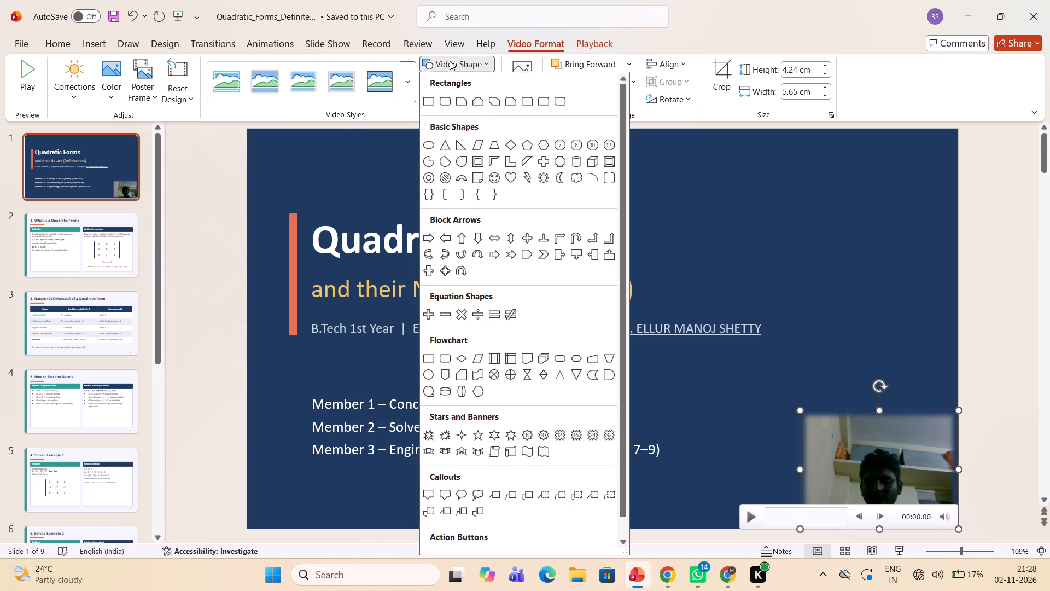
pyautogui.click(428, 145)
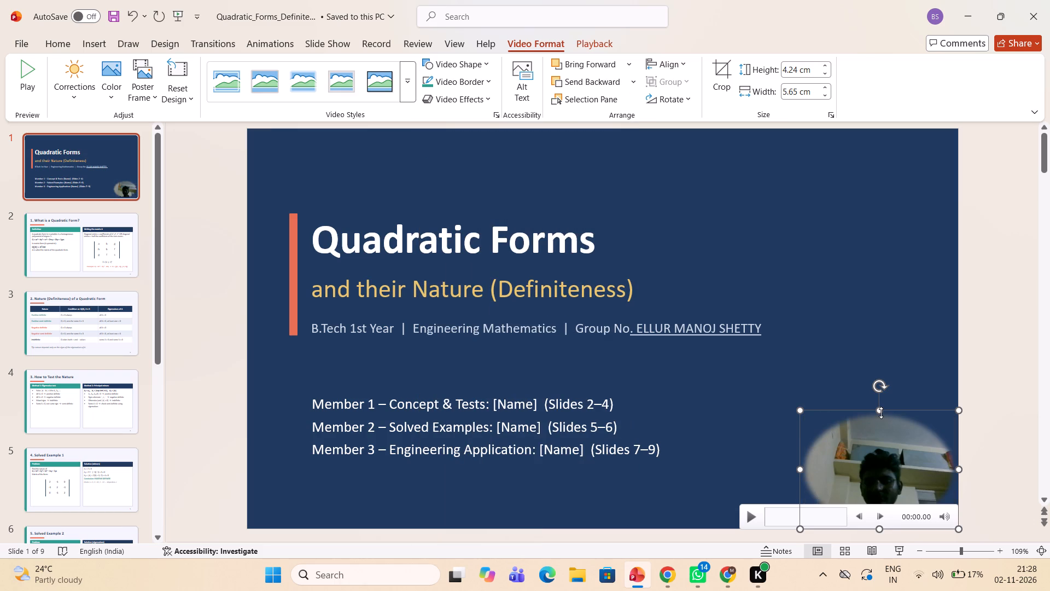
pyautogui.moveTo(881, 413); pyautogui.dragTo(870, 383)
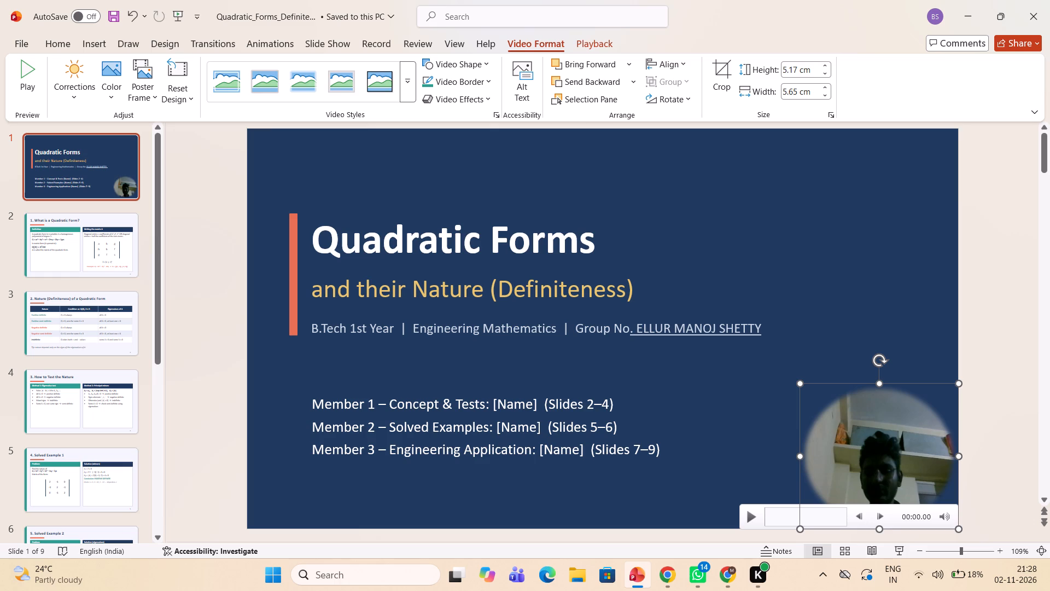
pyautogui.click(802, 263)
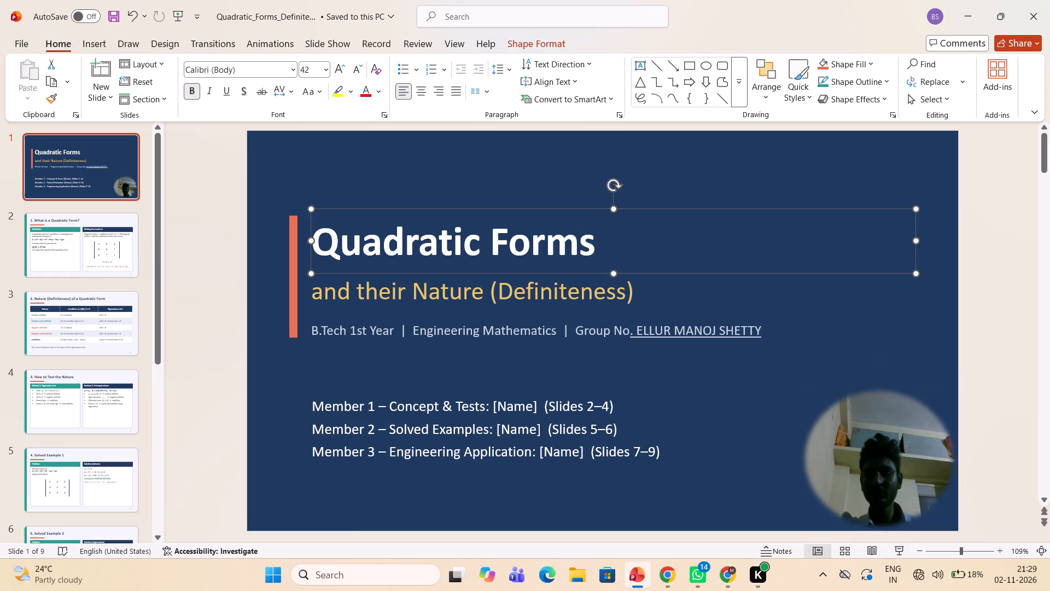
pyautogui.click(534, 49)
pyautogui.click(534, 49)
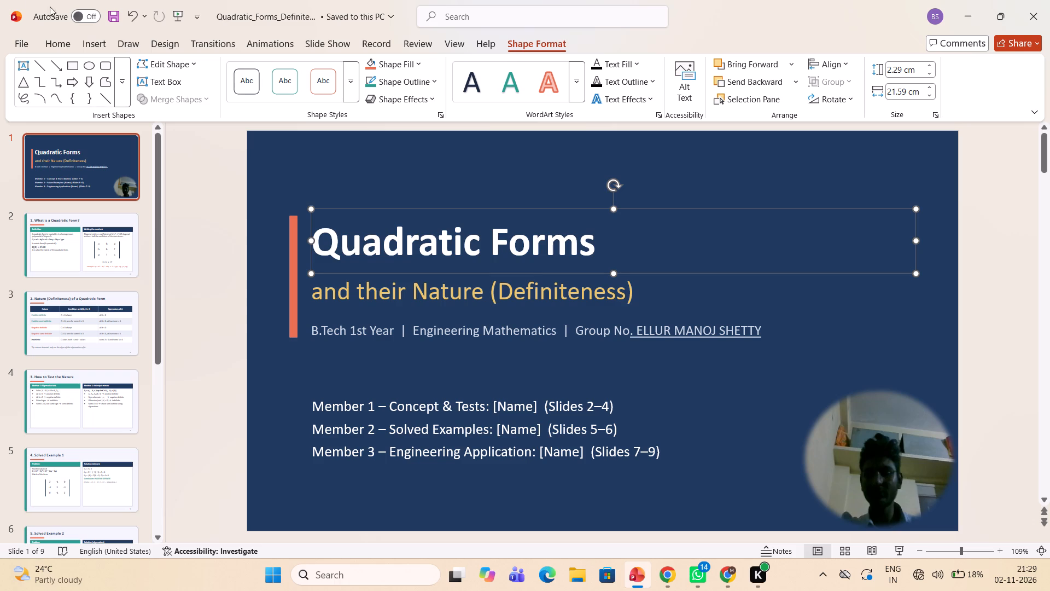
# Set up a video export of the presentation at Ultra HD (4K) quality using recorded timings and narrations.
pyautogui.click(33, 40)
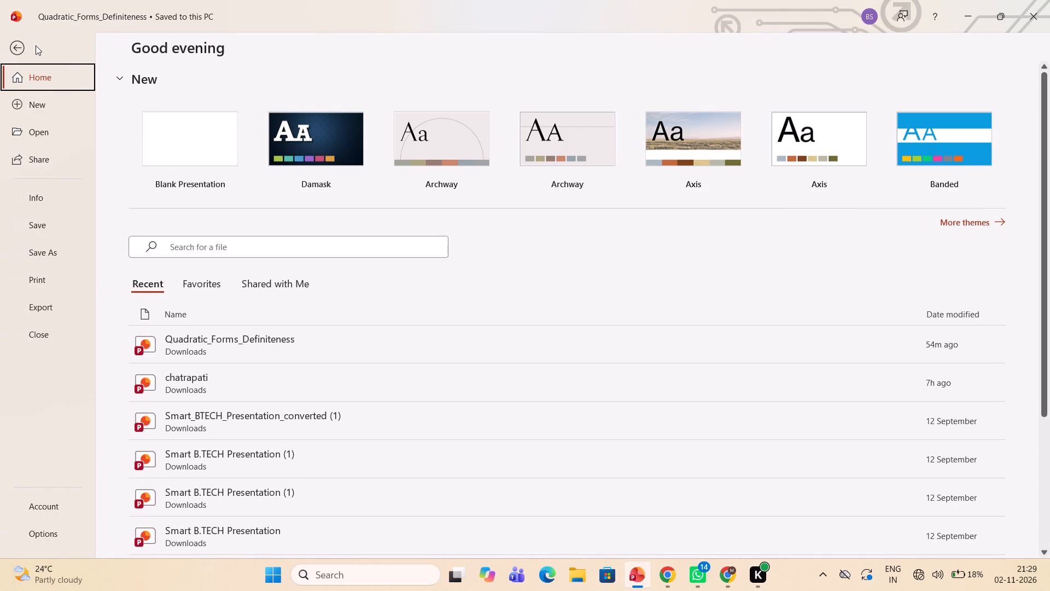
pyautogui.click(51, 307)
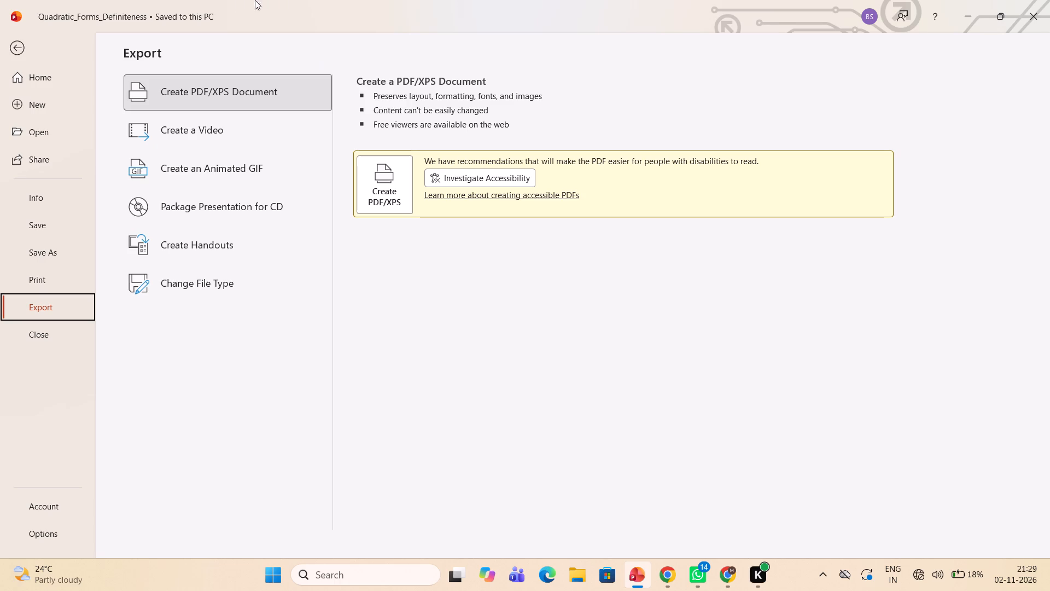
pyautogui.click(224, 125)
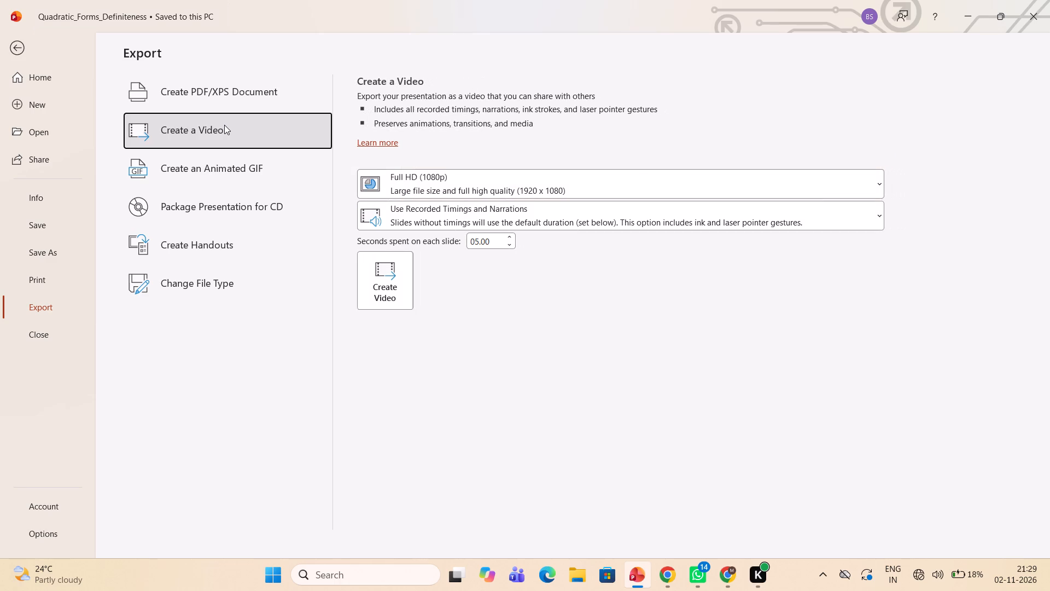
pyautogui.click(448, 185)
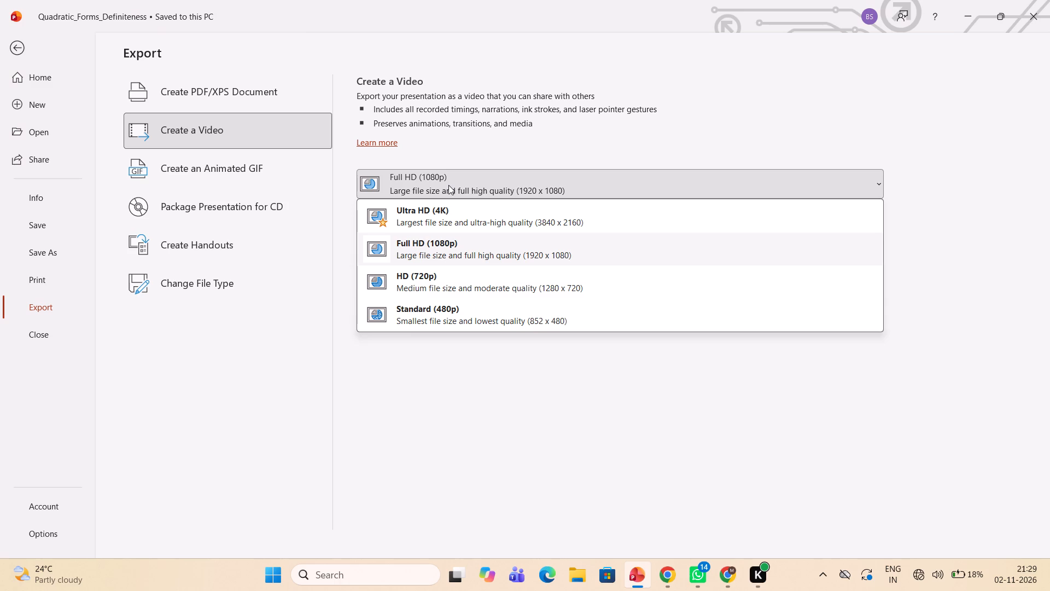
pyautogui.click(445, 216)
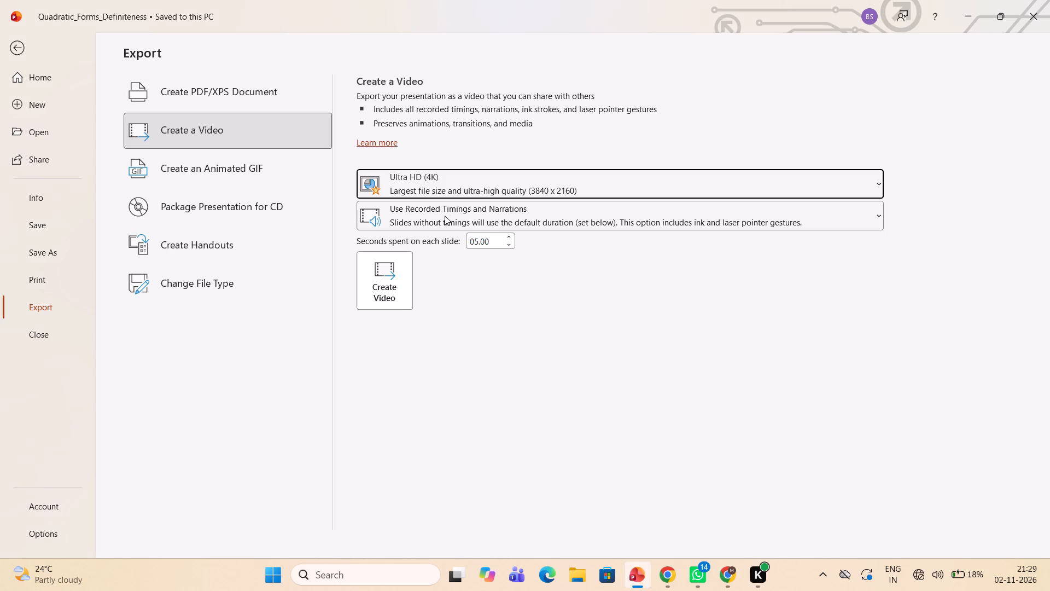
pyautogui.click(445, 216)
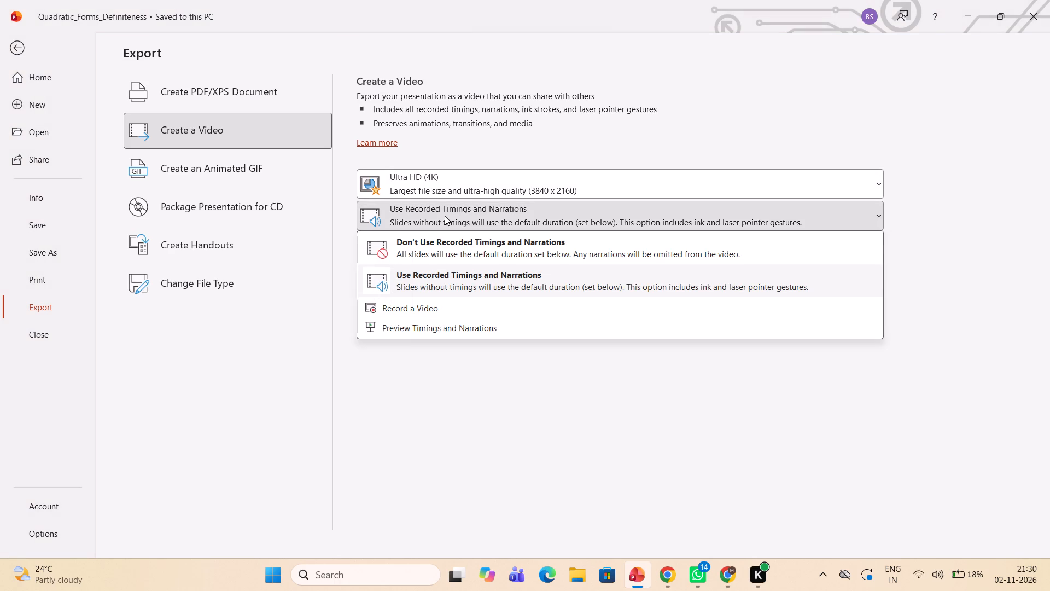
pyautogui.click(449, 282)
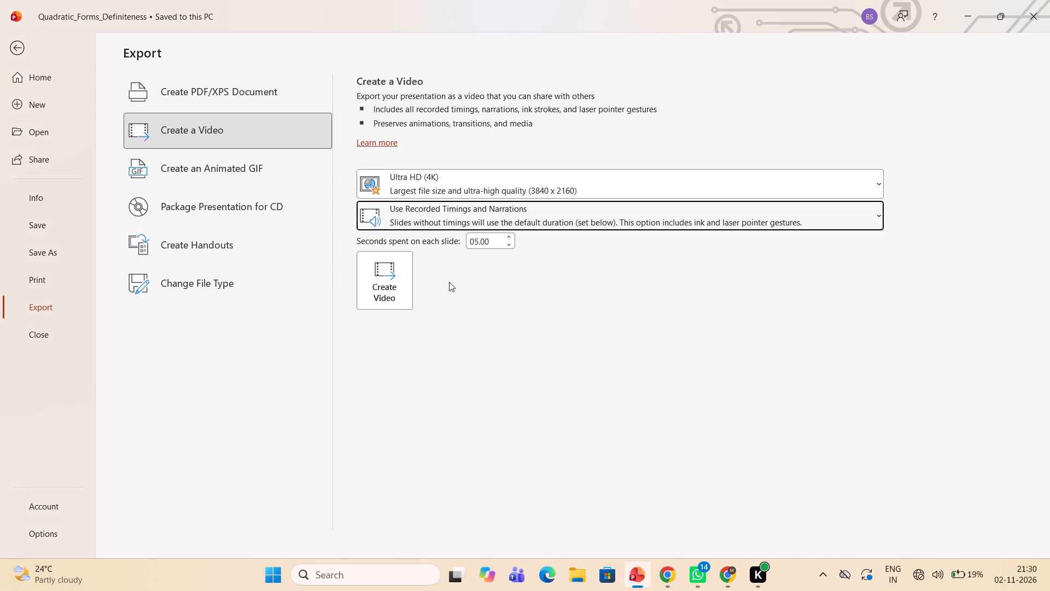
# Create the video and save it as Quadratic_Forms_Definiteness in MPEG-4 Video format in the Downloads folder.
pyautogui.click(399, 282)
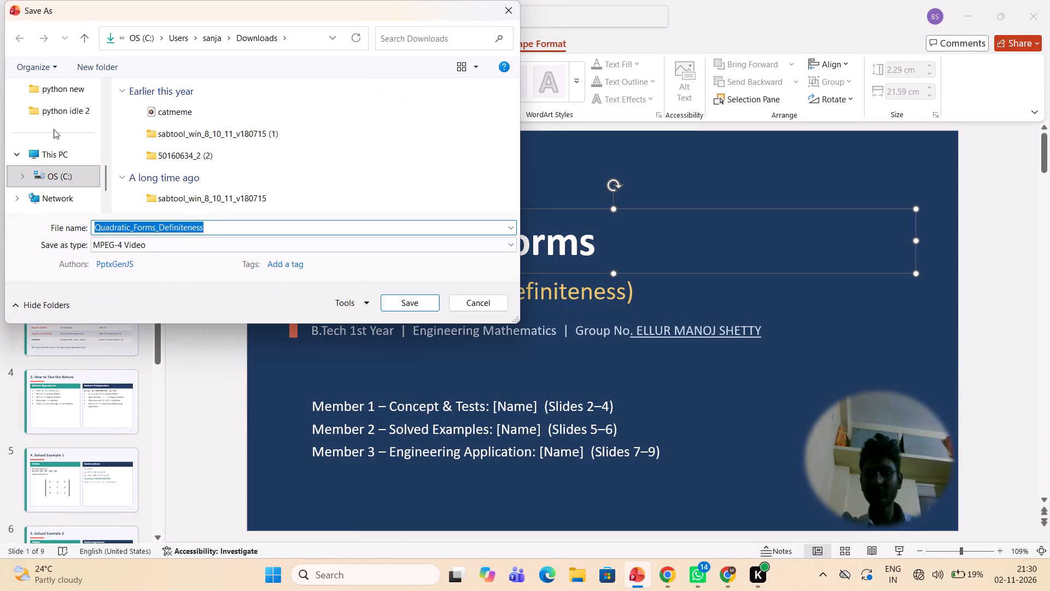
pyautogui.scroll(2, 74, 118)
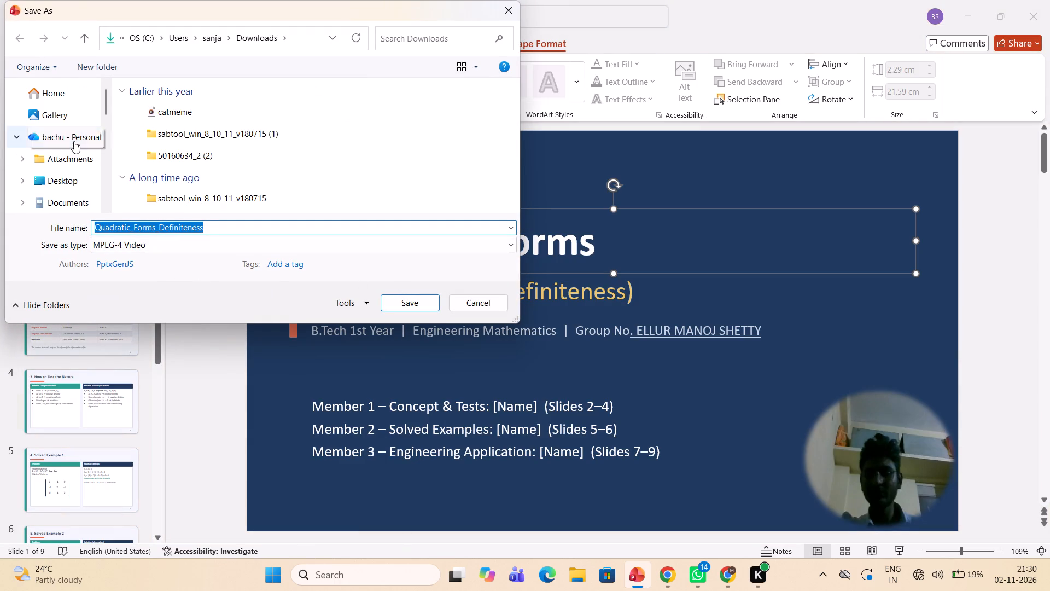
pyautogui.scroll(-6, 76, 190)
pyautogui.scroll(1, 78, 132)
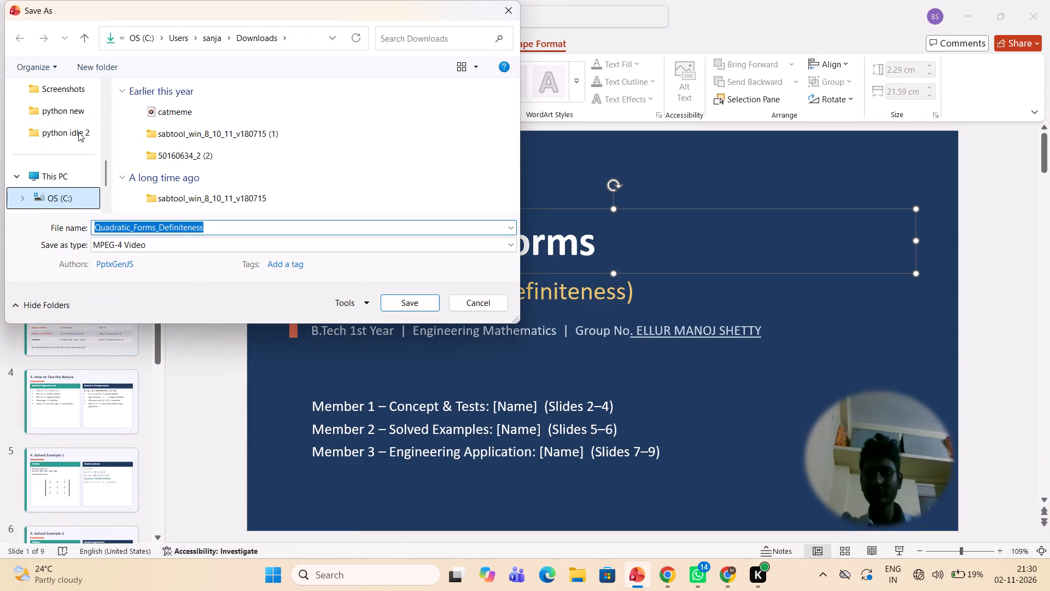
pyautogui.scroll(1, 78, 132)
pyautogui.click(78, 132)
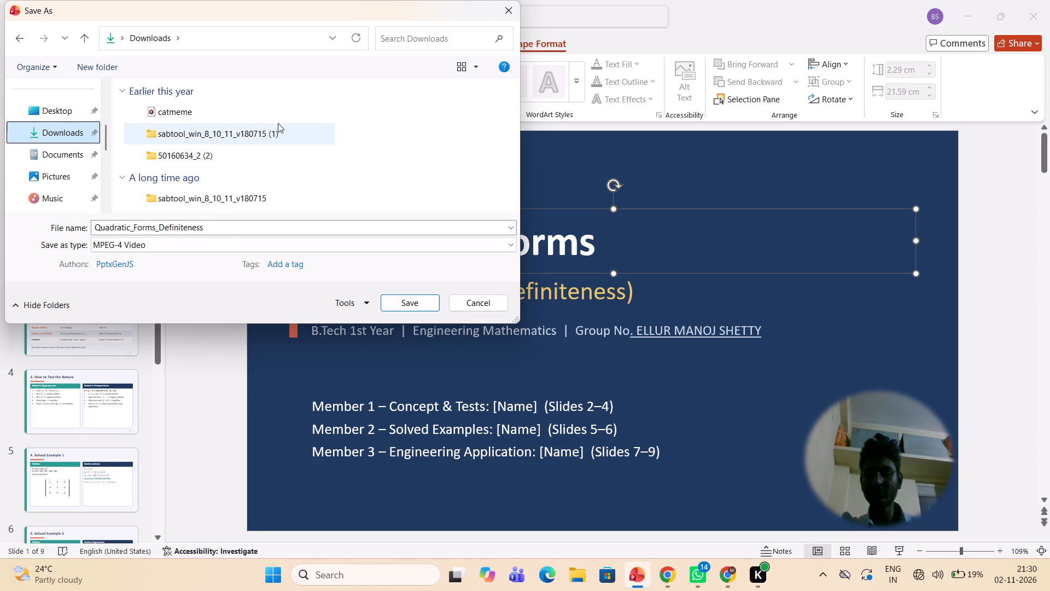
pyautogui.click(401, 298)
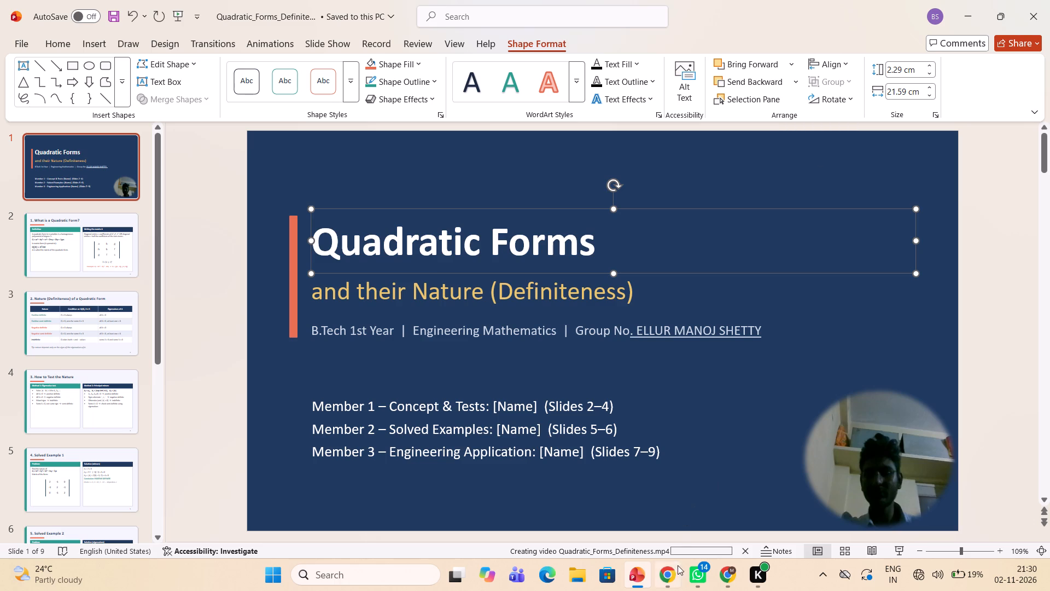
# Switch to File Explorer and open the exported Quadratic_Forms_Definiteness video from the Downloads folder.
pyautogui.click(572, 569)
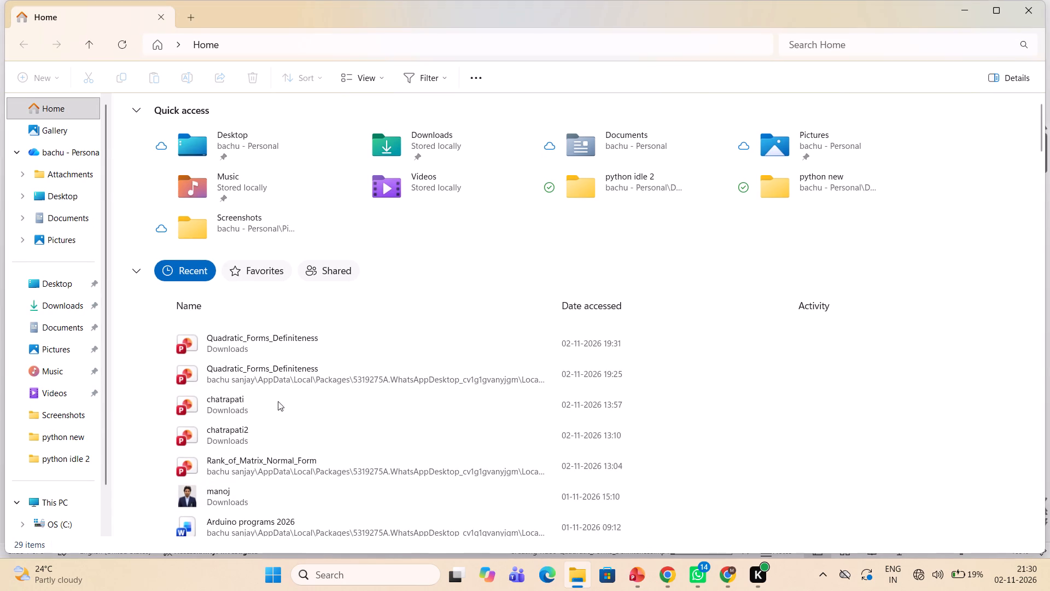
pyautogui.click(74, 304)
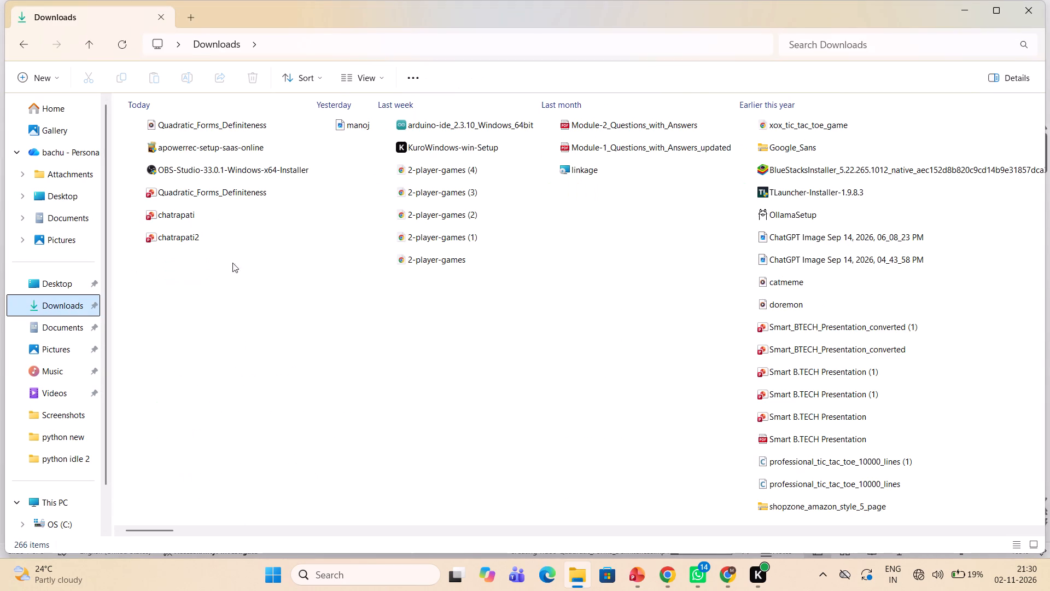
pyautogui.click(258, 128)
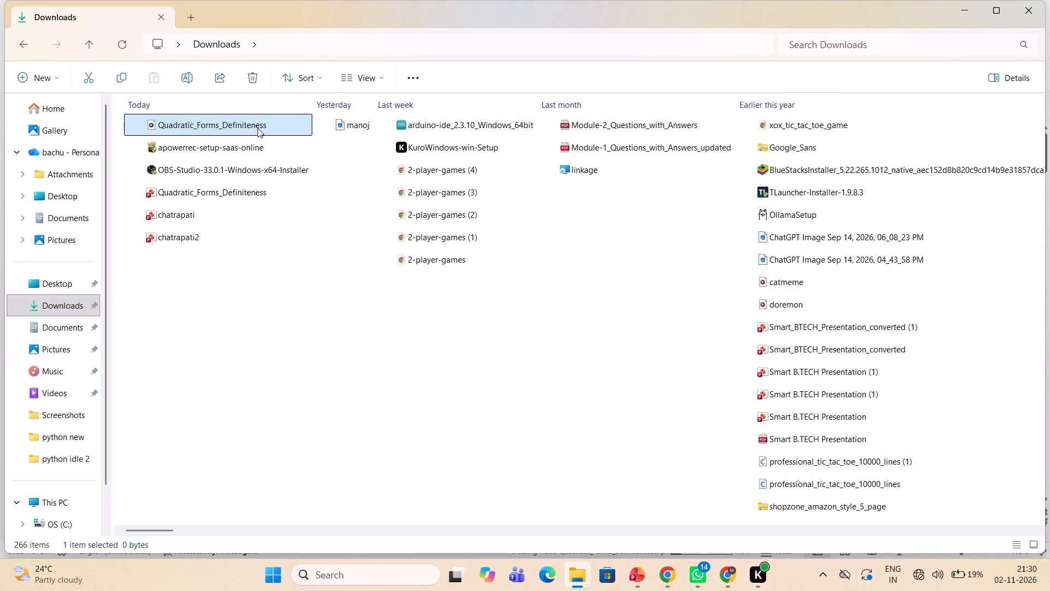
pyautogui.tripleClick(258, 128)
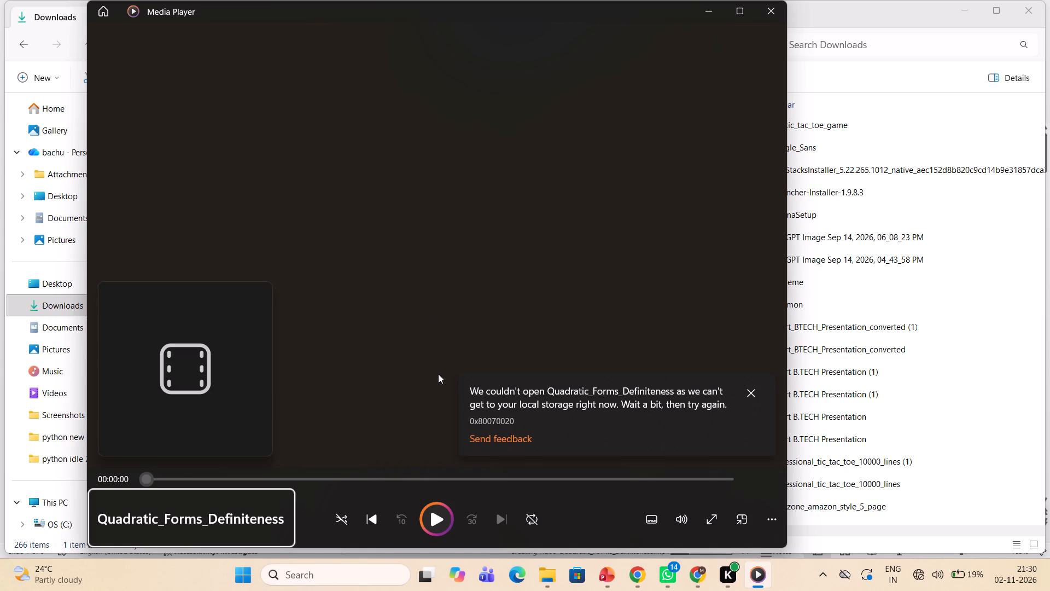
# Try to play the exported video in Media Player, then close the player.
pyautogui.click(436, 509)
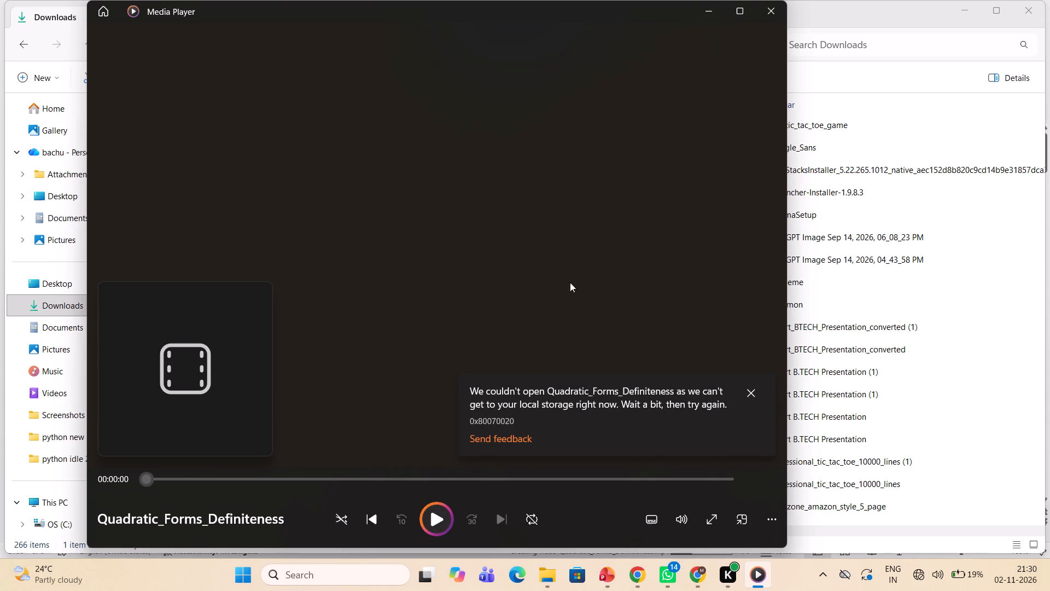
pyautogui.click(440, 518)
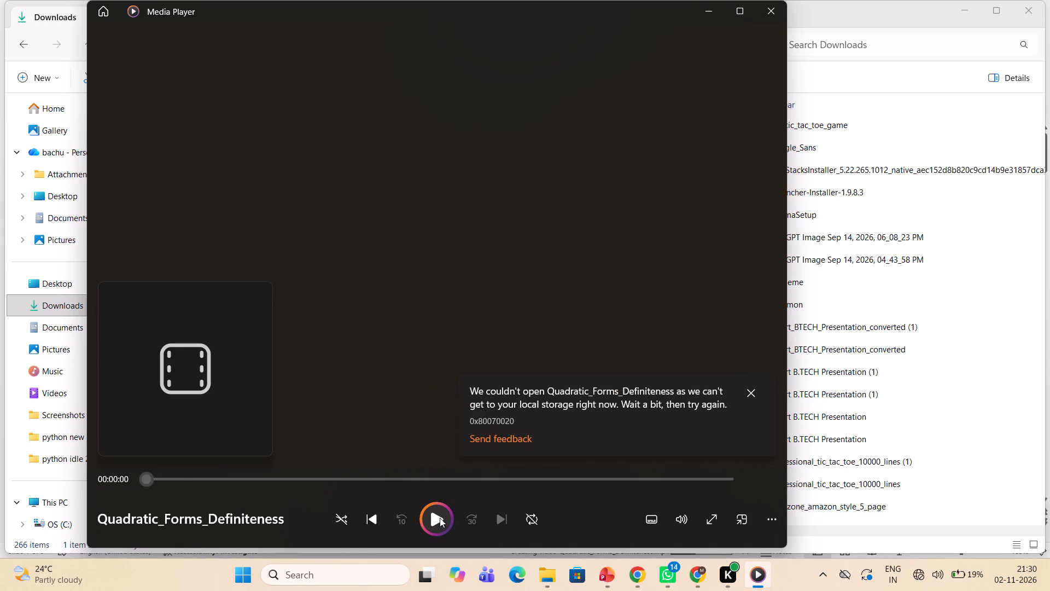
pyautogui.click(440, 518)
pyautogui.click(192, 392)
pyautogui.click(748, 392)
pyautogui.click(188, 358)
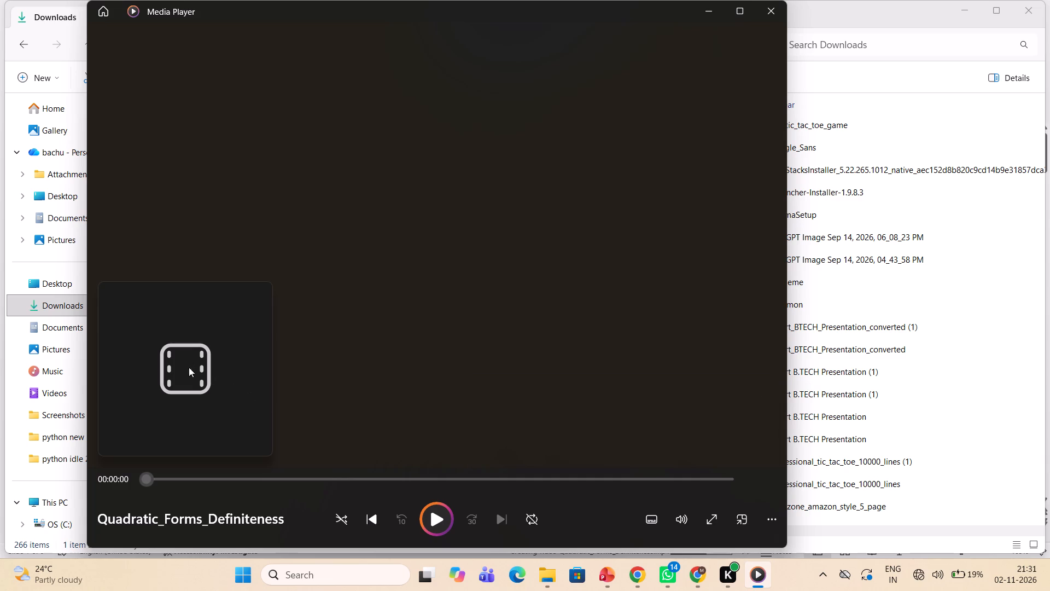
pyautogui.moveTo(186, 410); pyautogui.dragTo(148, 480)
pyautogui.moveTo(148, 480); pyautogui.dragTo(221, 384)
pyautogui.moveTo(221, 384); pyautogui.dragTo(617, 0)
pyautogui.click(773, 13)
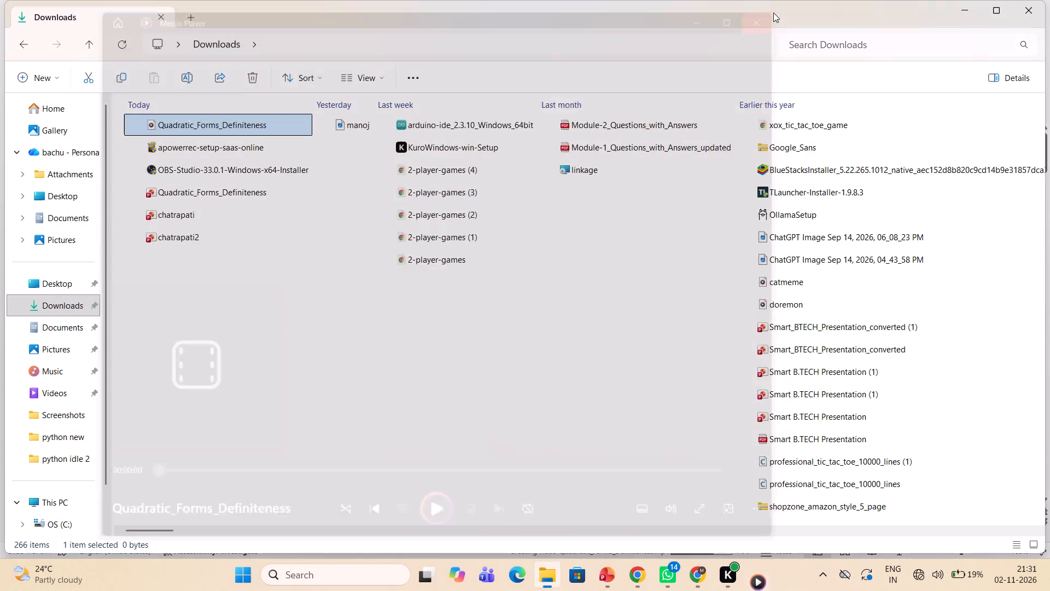
# Reopen the exported Quadratic_Forms_Definiteness video from Downloads and close the player again.
pyautogui.doubleClick(258, 119)
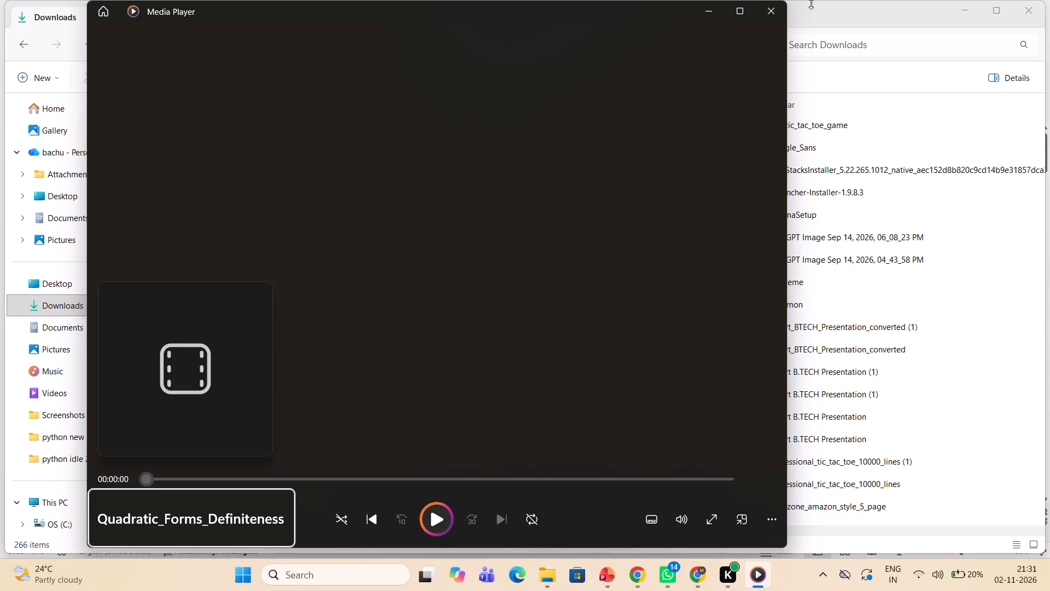
pyautogui.click(783, 8)
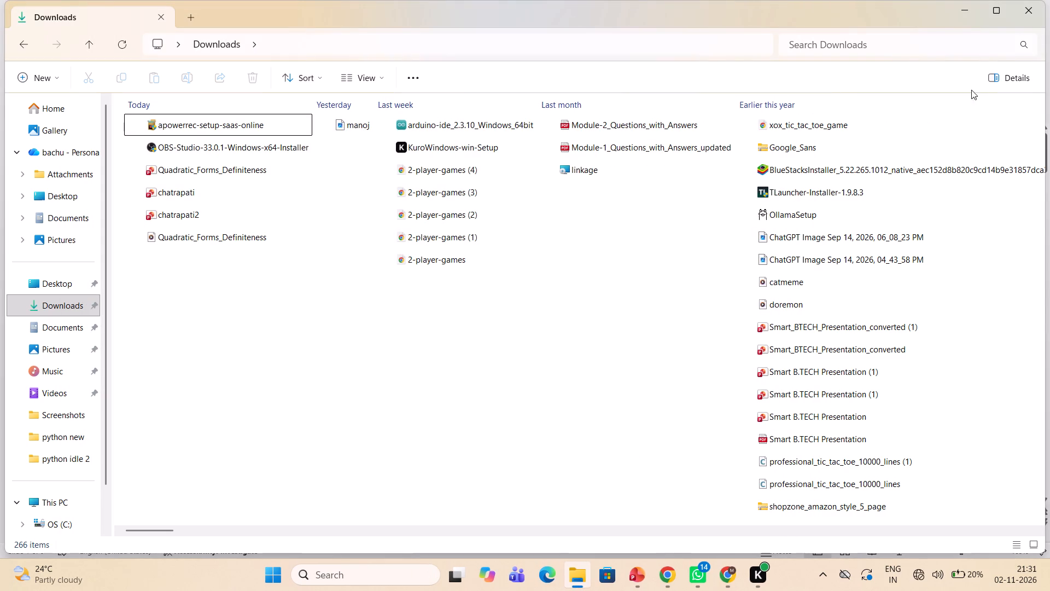
# Reopen File Explorer at the Downloads folder, play the exported Quadratic_Forms_Definiteness video to review it, and close the player.
pyautogui.click(1025, 15)
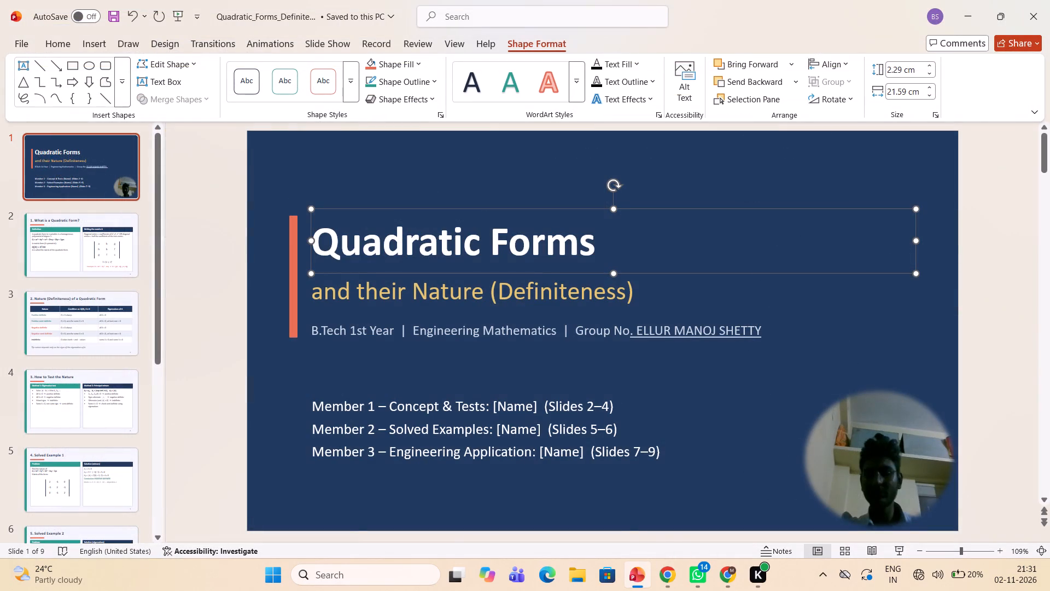
pyautogui.click(564, 587)
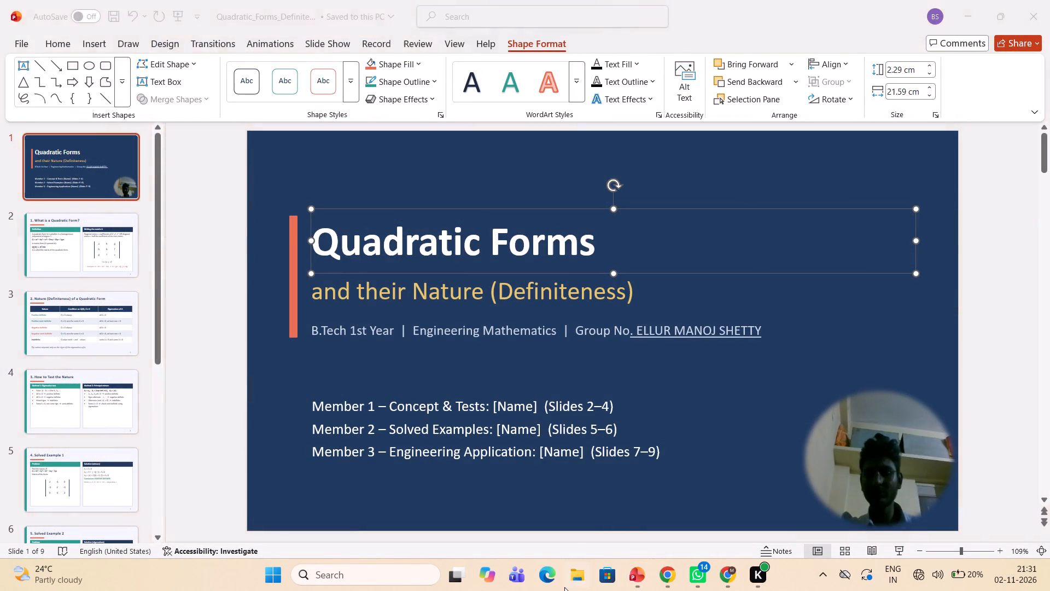
pyautogui.click(84, 308)
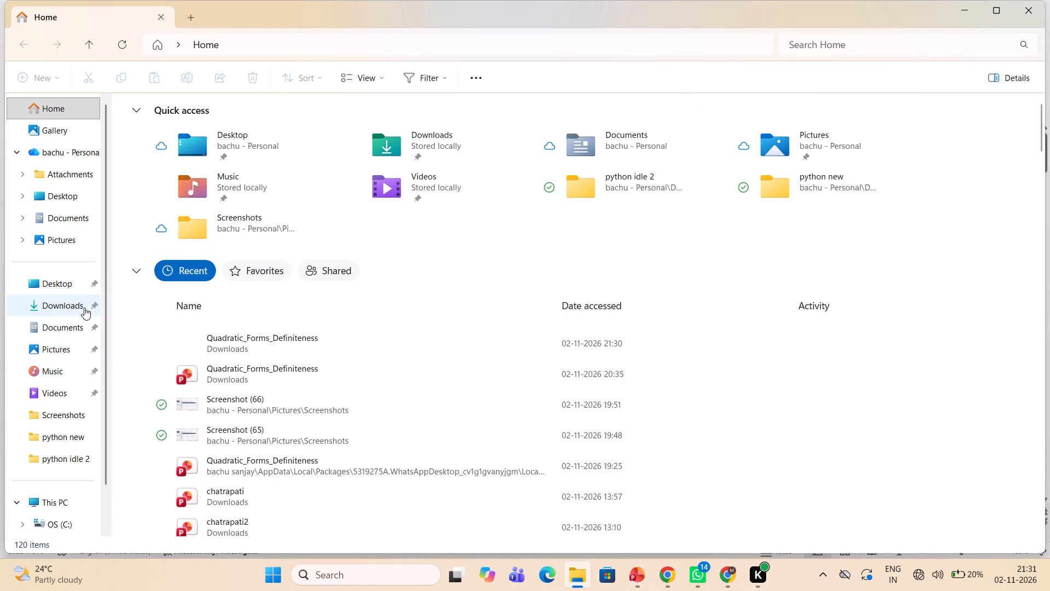
pyautogui.click(230, 135)
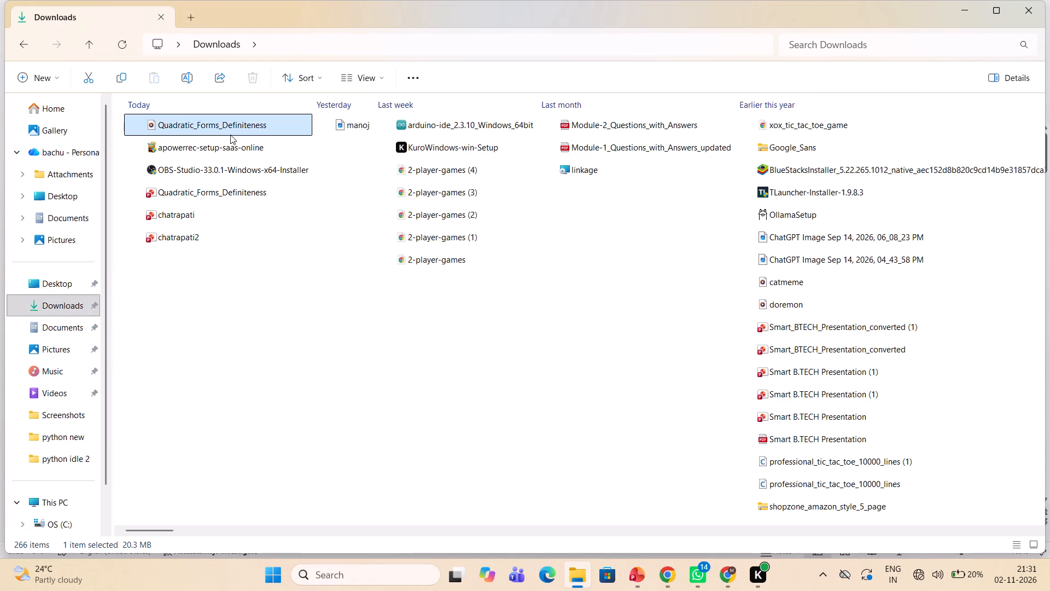
pyautogui.doubleClick(240, 134)
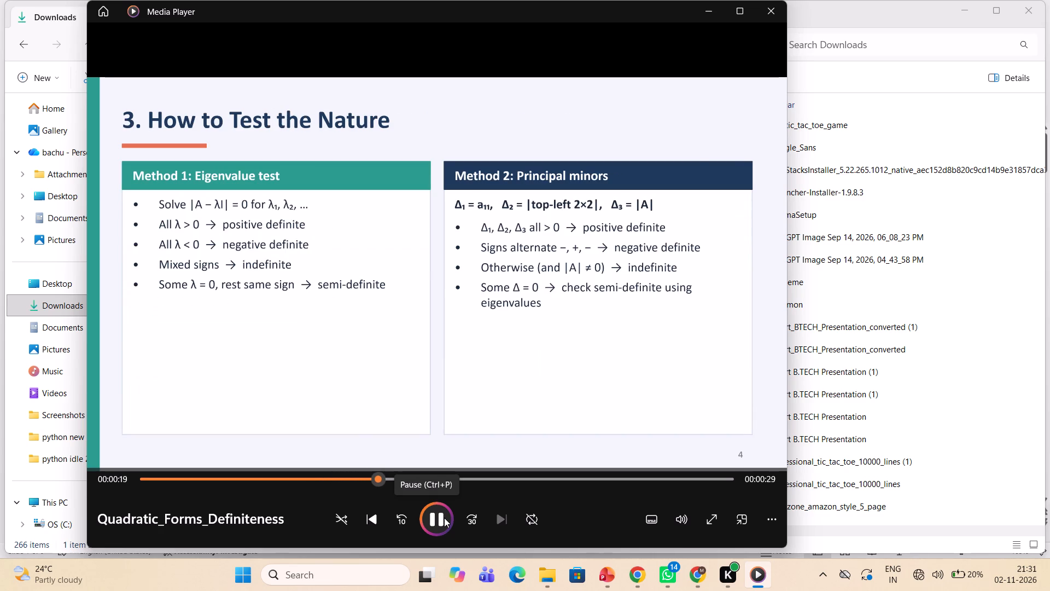
pyautogui.click(777, 12)
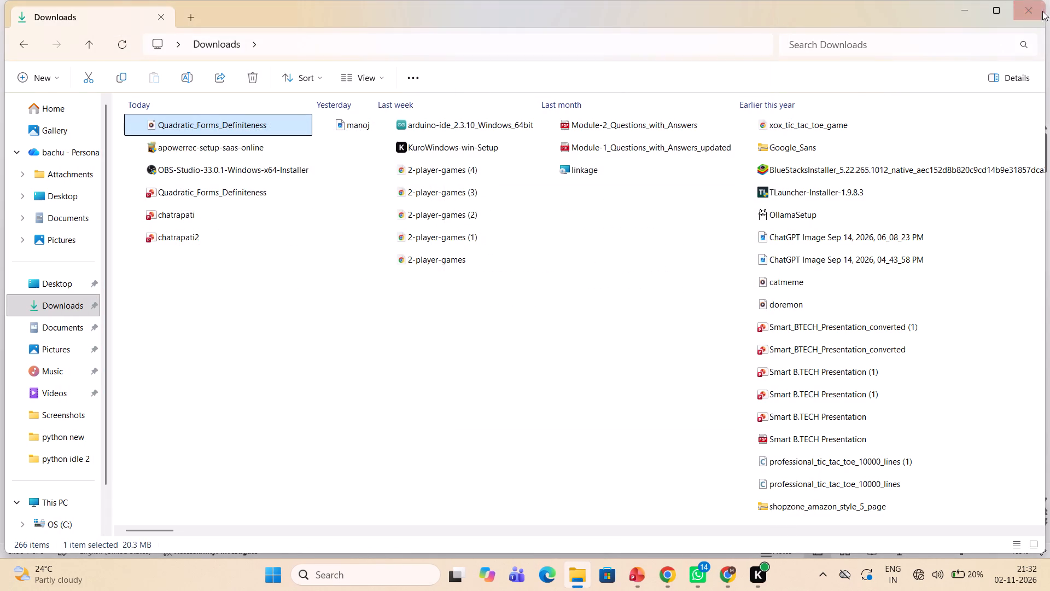
# Close the Downloads folder window to return to the Quadratic Forms presentation.
pyautogui.click(1031, 14)
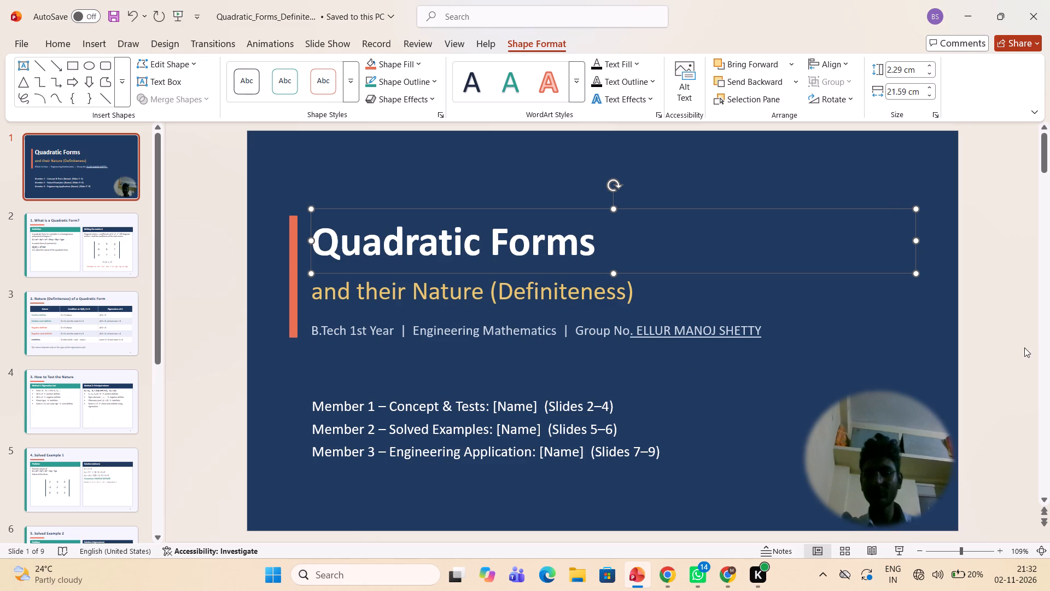
# Open the list of available Wi-Fi networks and connect the computer to the manoj network.
pyautogui.click(963, 576)
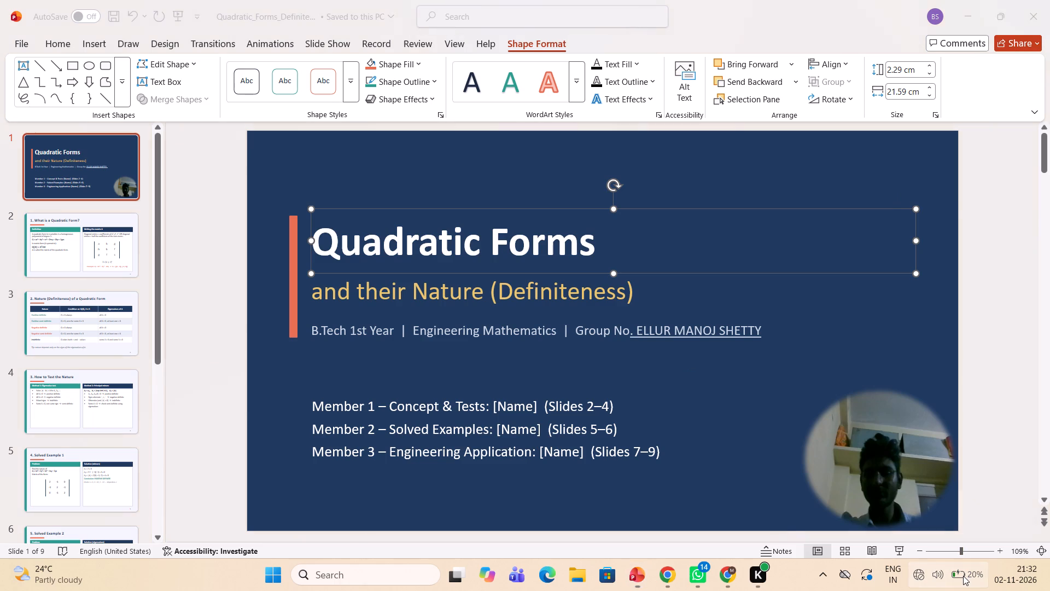
pyautogui.click(866, 315)
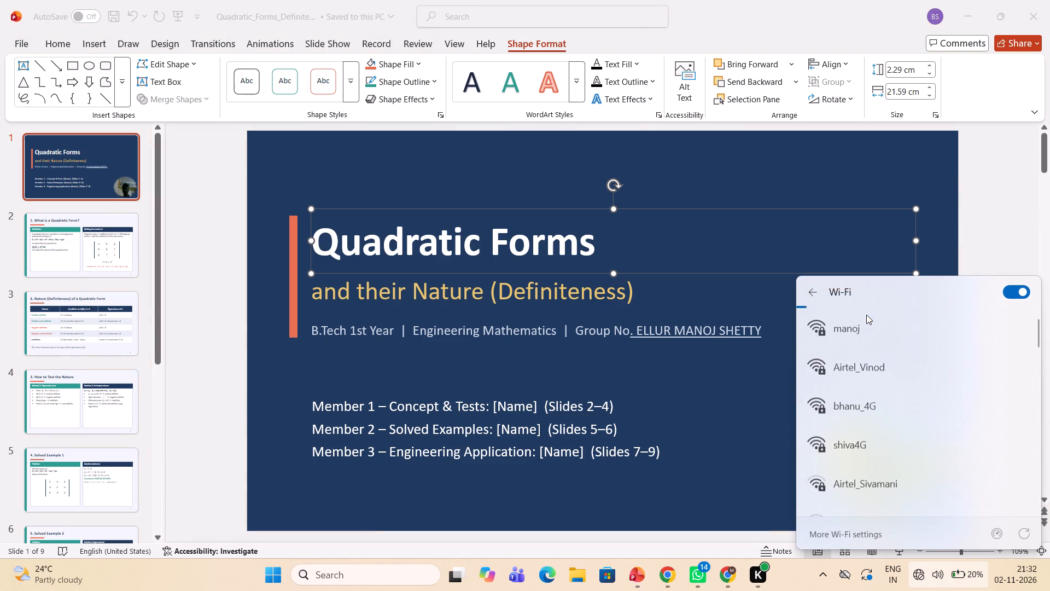
pyautogui.click(879, 339)
pyautogui.click(945, 386)
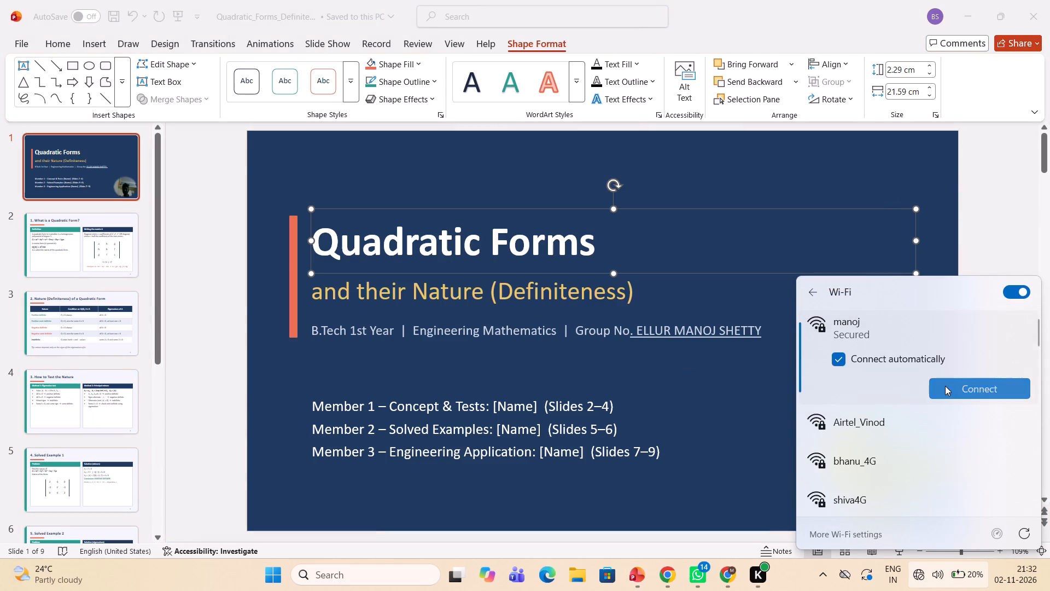
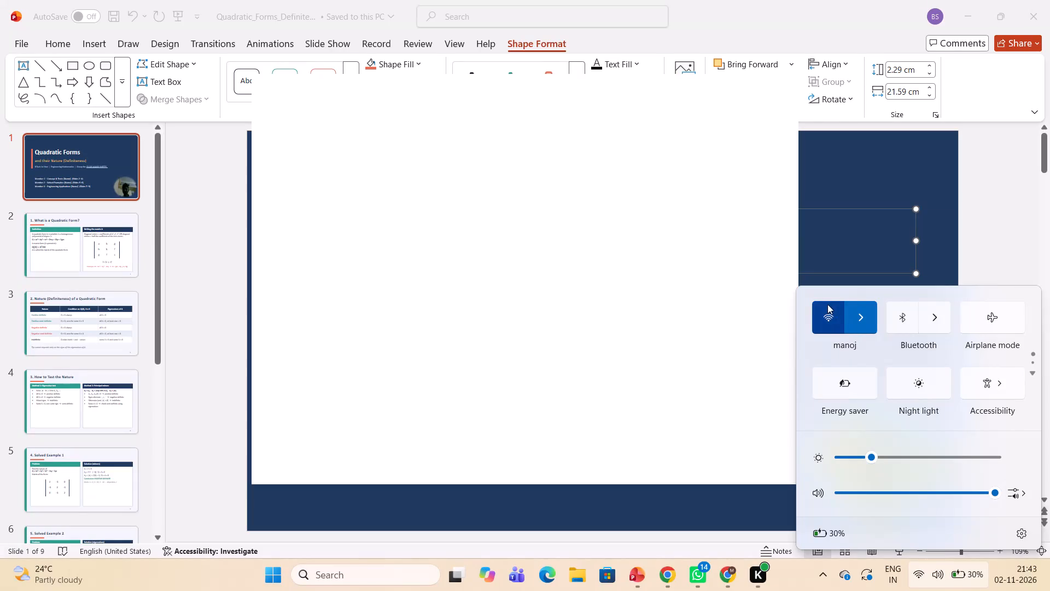
# Turn off the computer's Wi-Fi and return to the Quadratic Forms presentation.
pyautogui.click(834, 310)
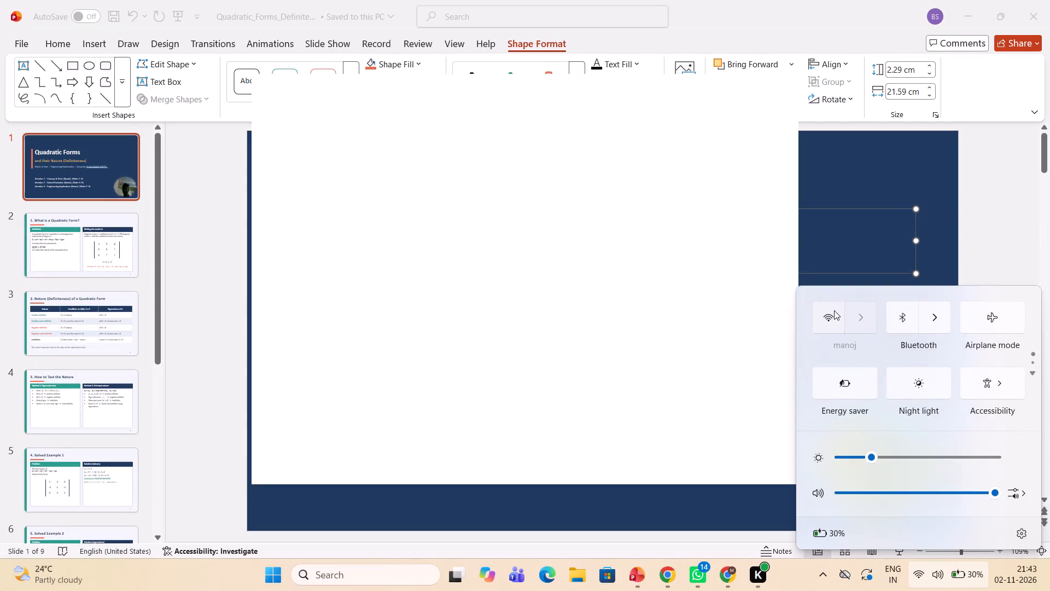
pyautogui.click(1012, 220)
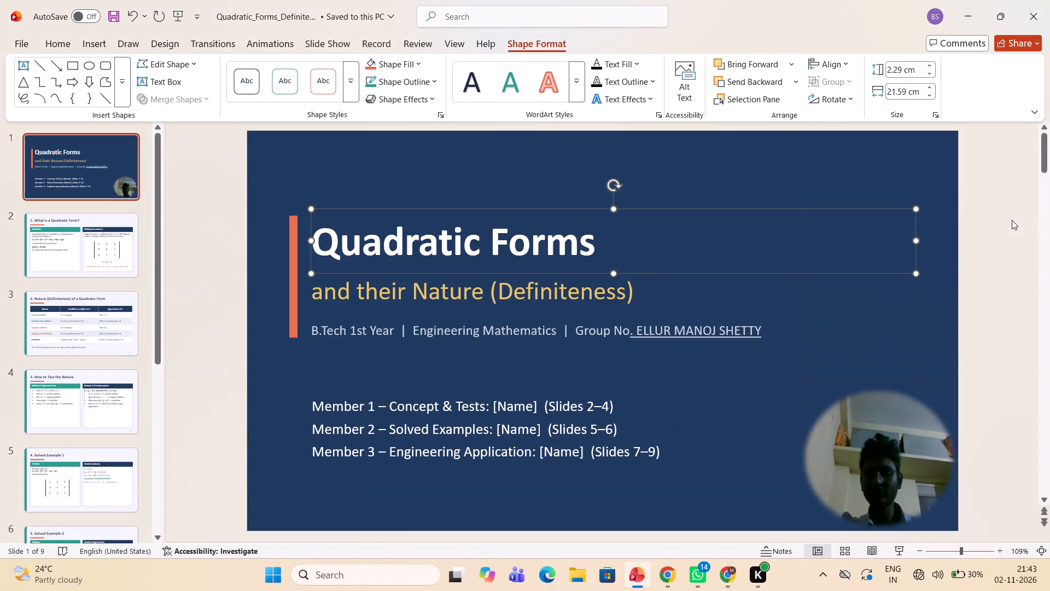
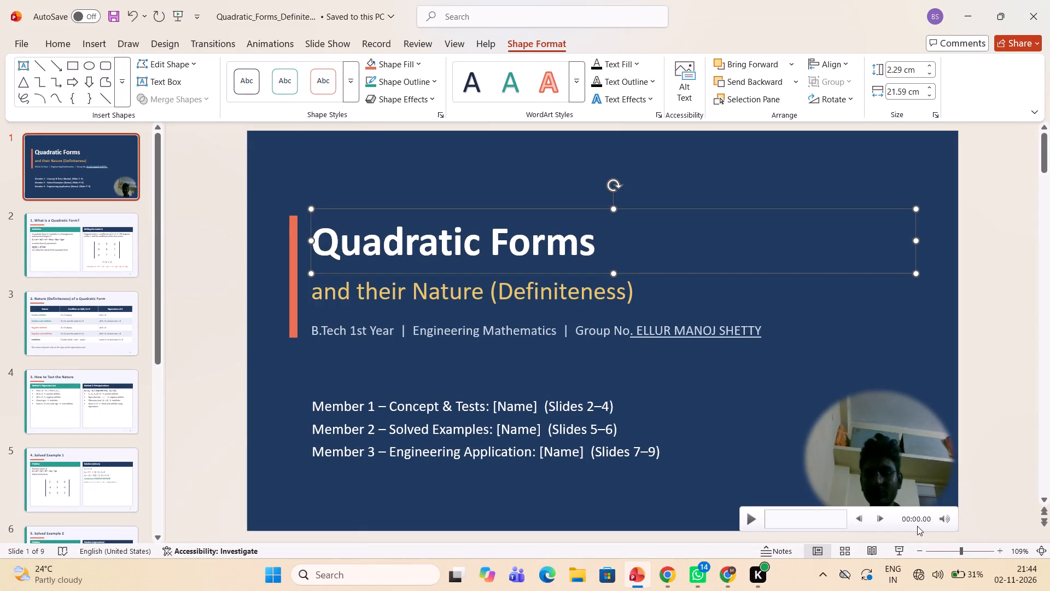
# Turn the computer's Wi-Fi back on and open the list of available networks.
pyautogui.click(956, 573)
pyautogui.click(828, 309)
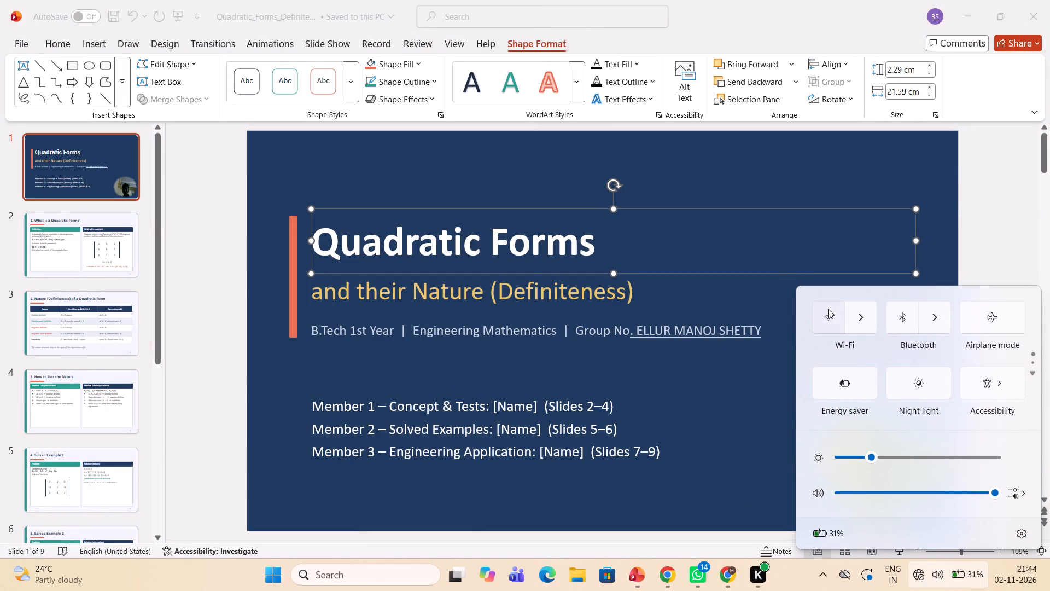
pyautogui.click(865, 310)
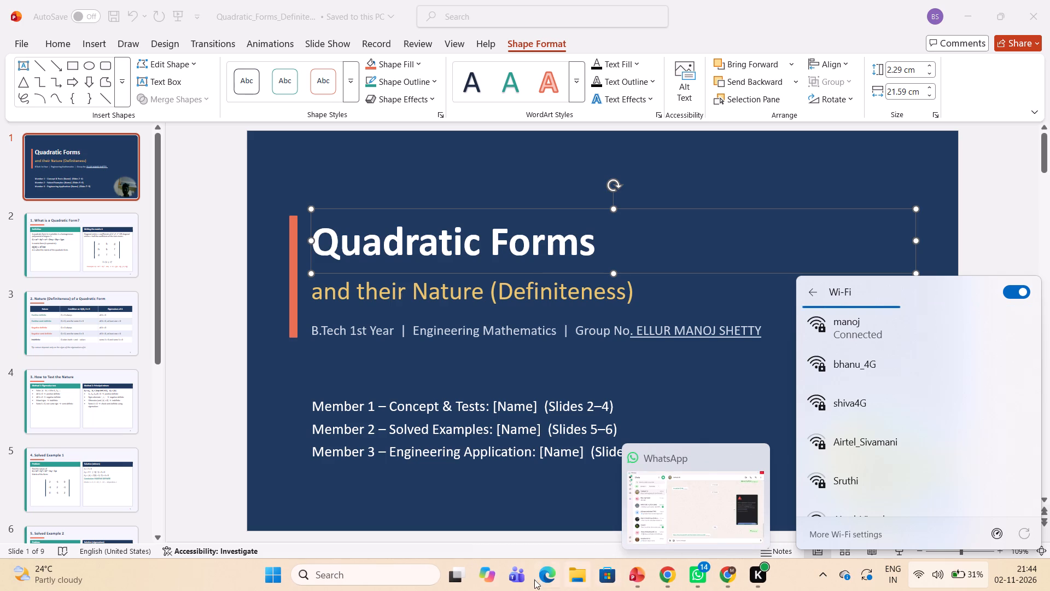
# Search the computer for "ch", open Google Chrome, and choose the Manoj profile.
pyautogui.click(340, 572)
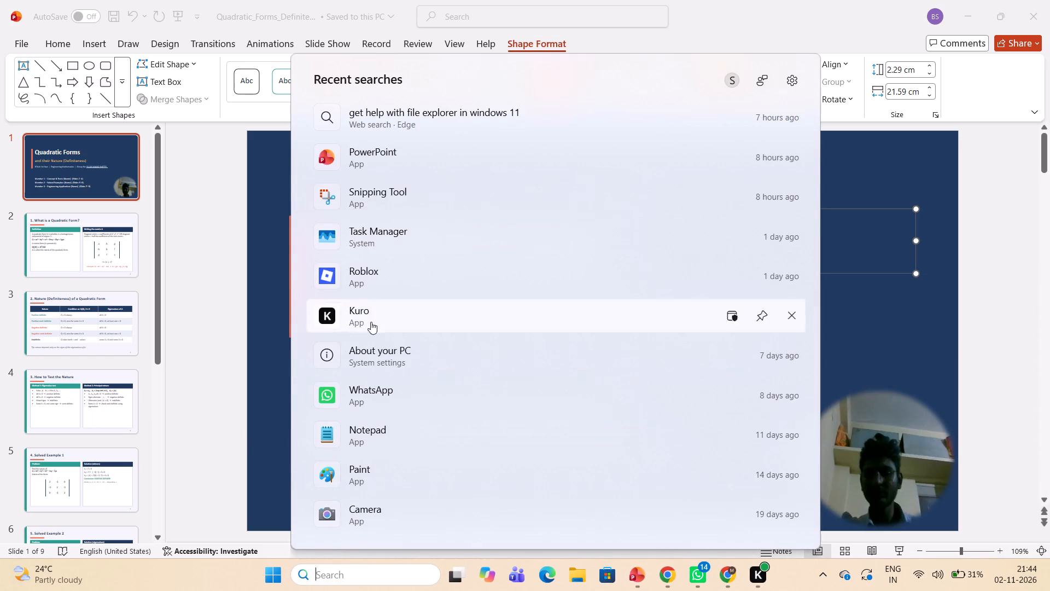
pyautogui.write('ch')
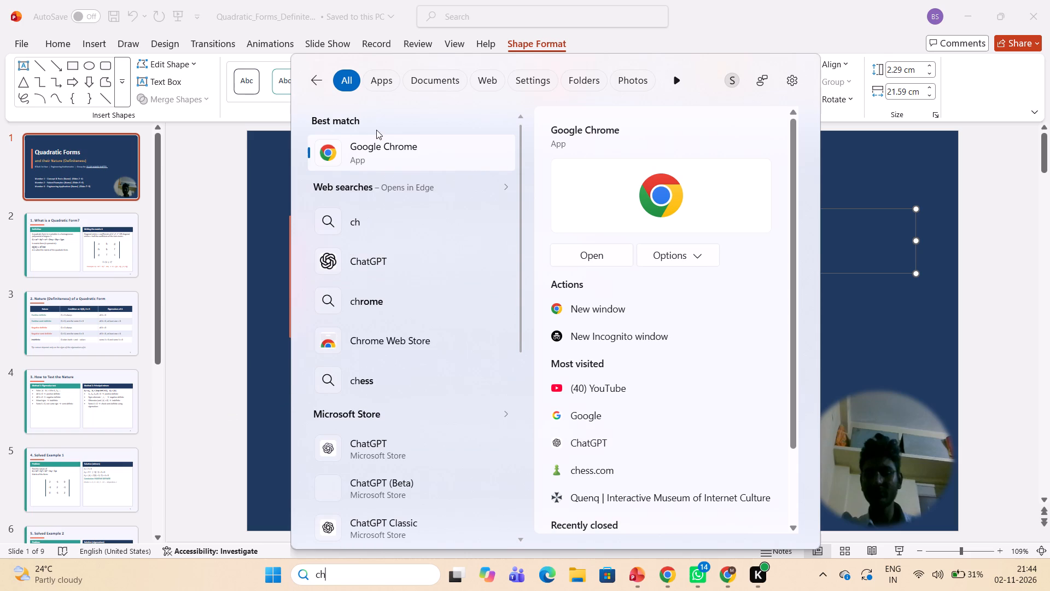
pyautogui.click(372, 149)
pyautogui.click(400, 289)
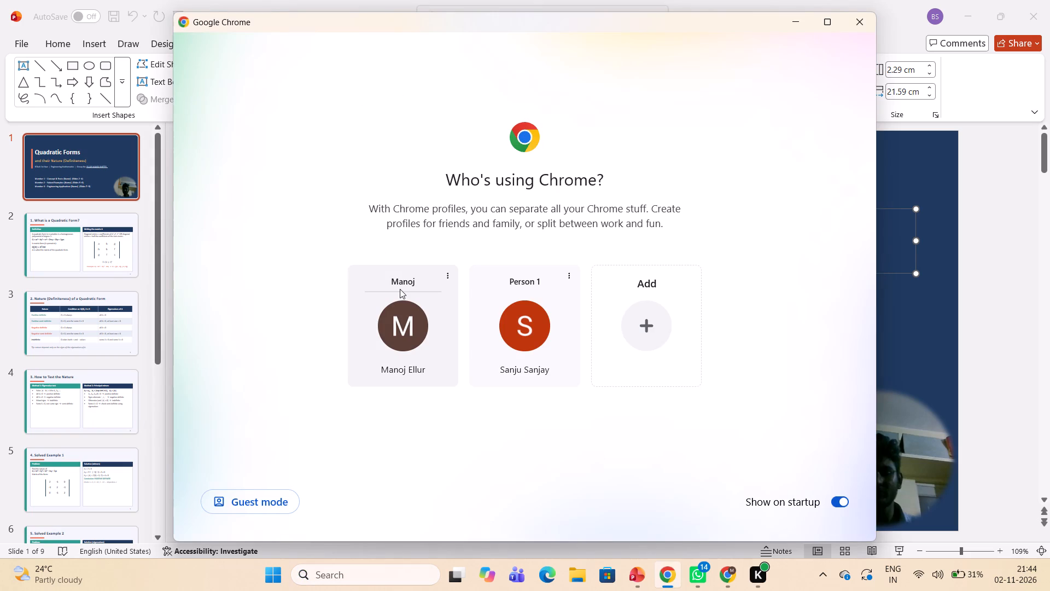
# Open the first Chrome profile and close all three Apowersoft Online Screen Recorder tabs.
pyautogui.click(411, 312)
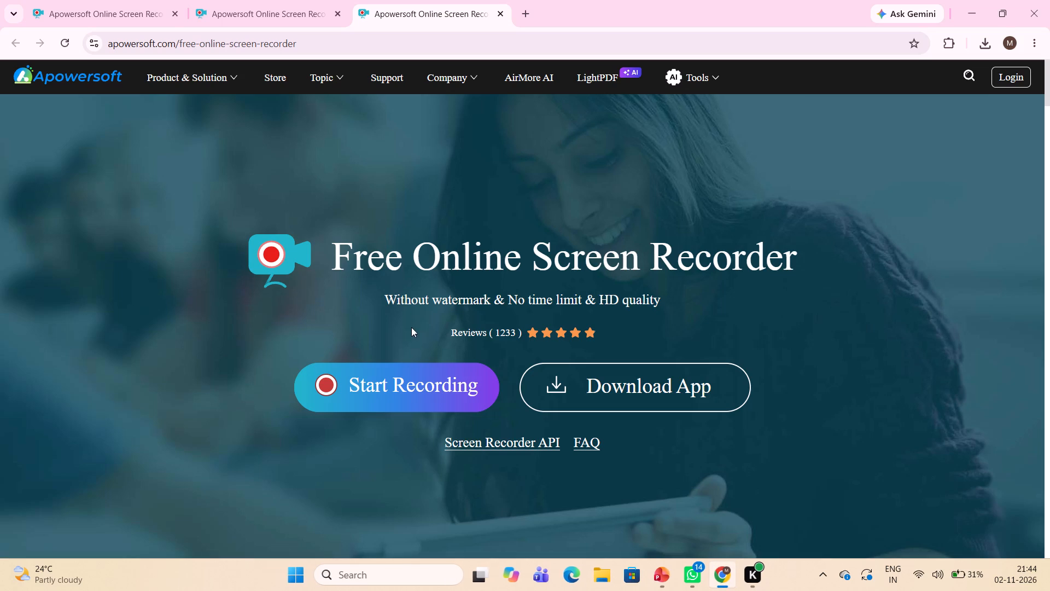
pyautogui.click(505, 13)
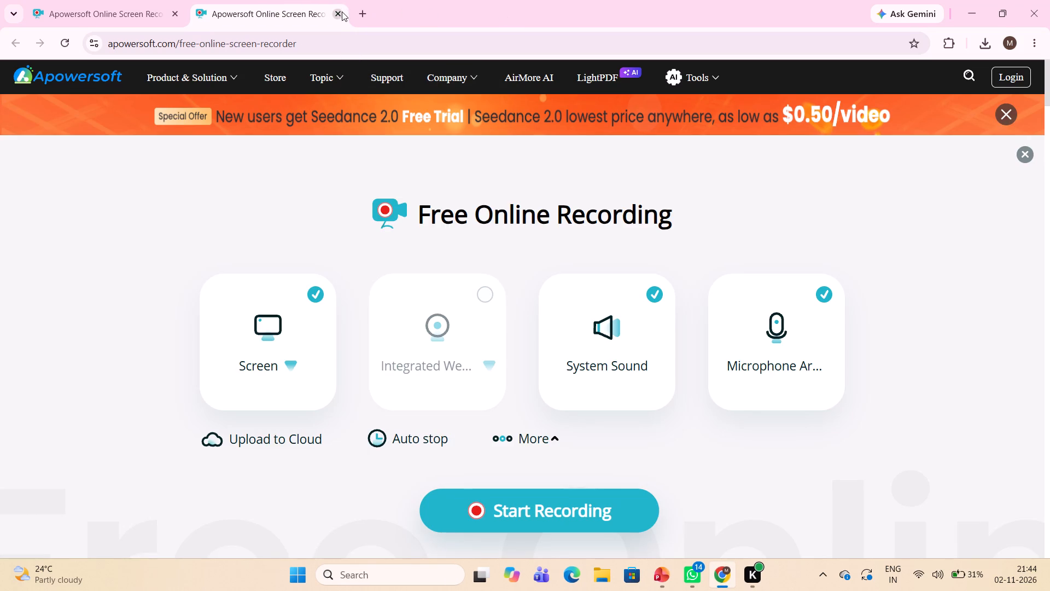
pyautogui.click(342, 11)
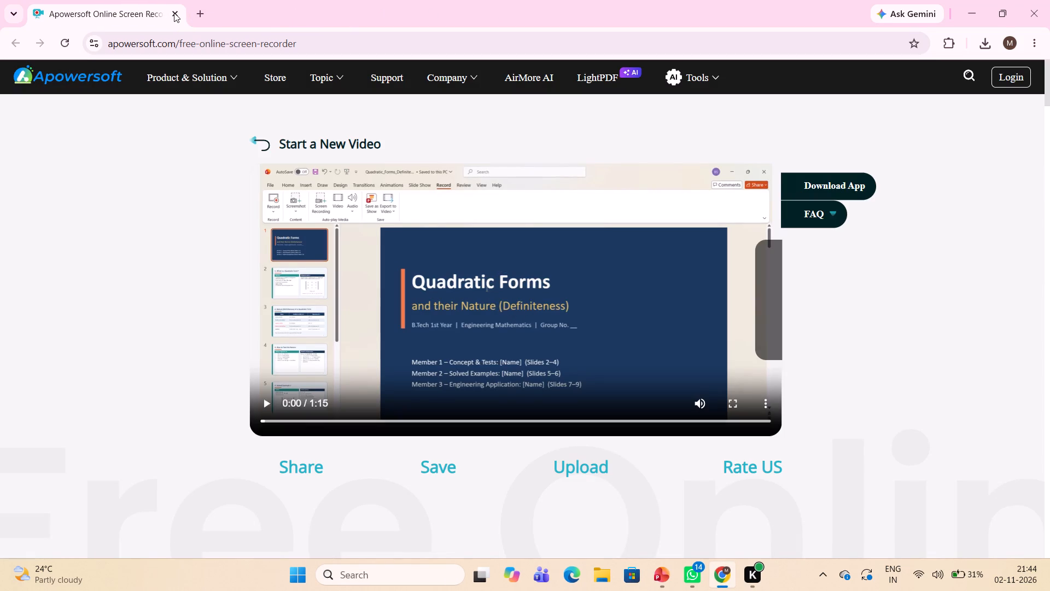
pyautogui.click(175, 14)
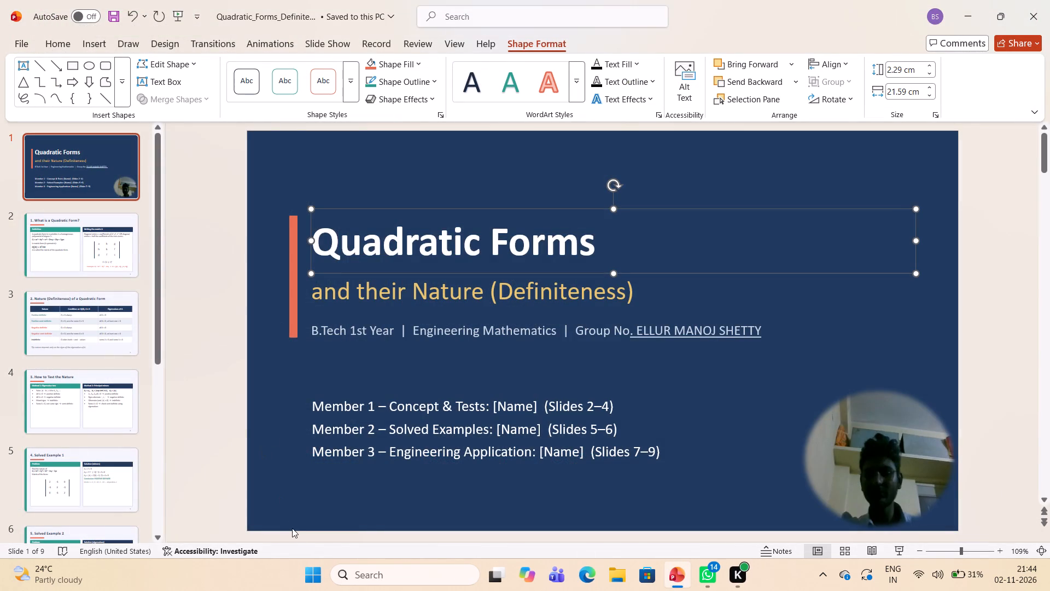
pyautogui.click(311, 560)
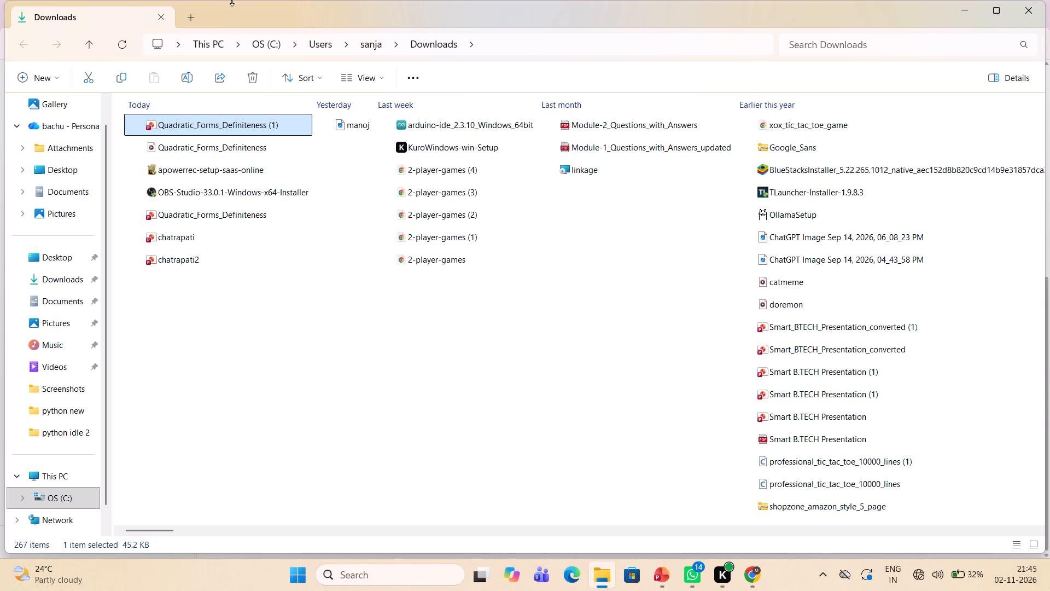
pyautogui.click(48, 273)
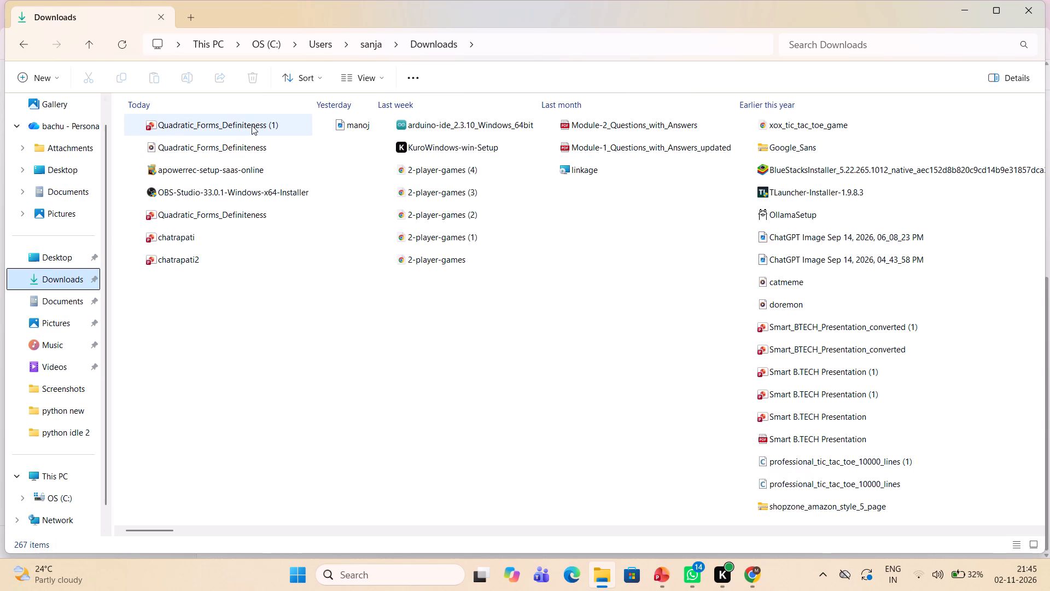
pyautogui.doubleClick(251, 125)
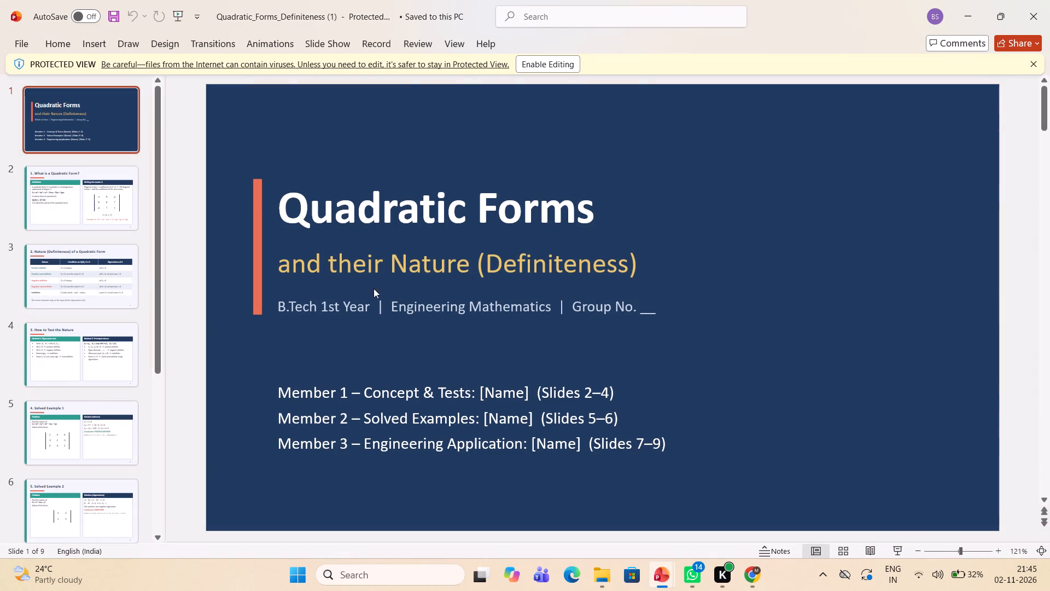
pyautogui.click(109, 195)
pyautogui.click(99, 287)
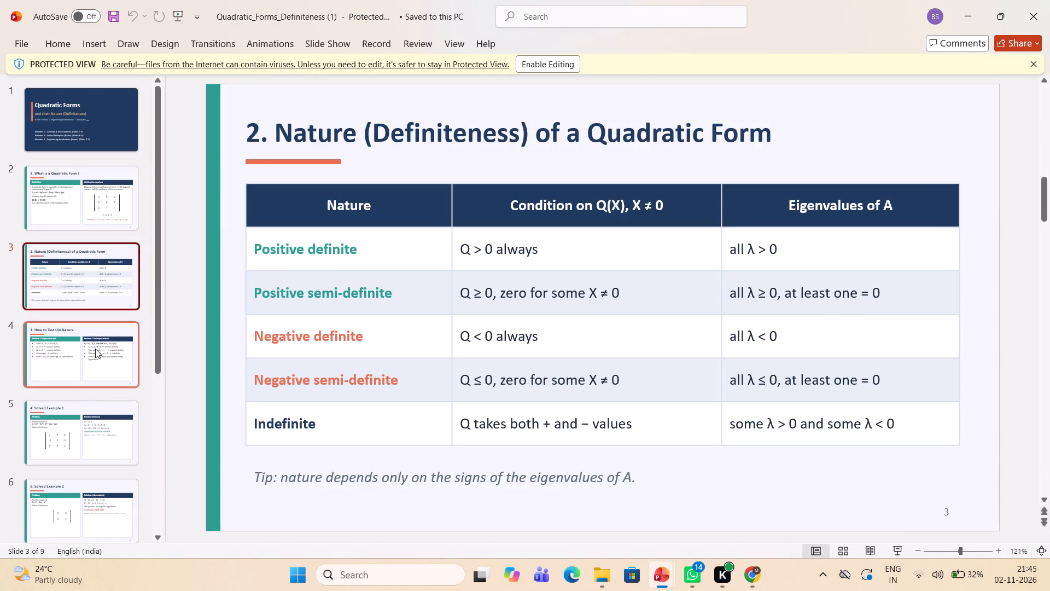
pyautogui.click(95, 349)
pyautogui.click(88, 424)
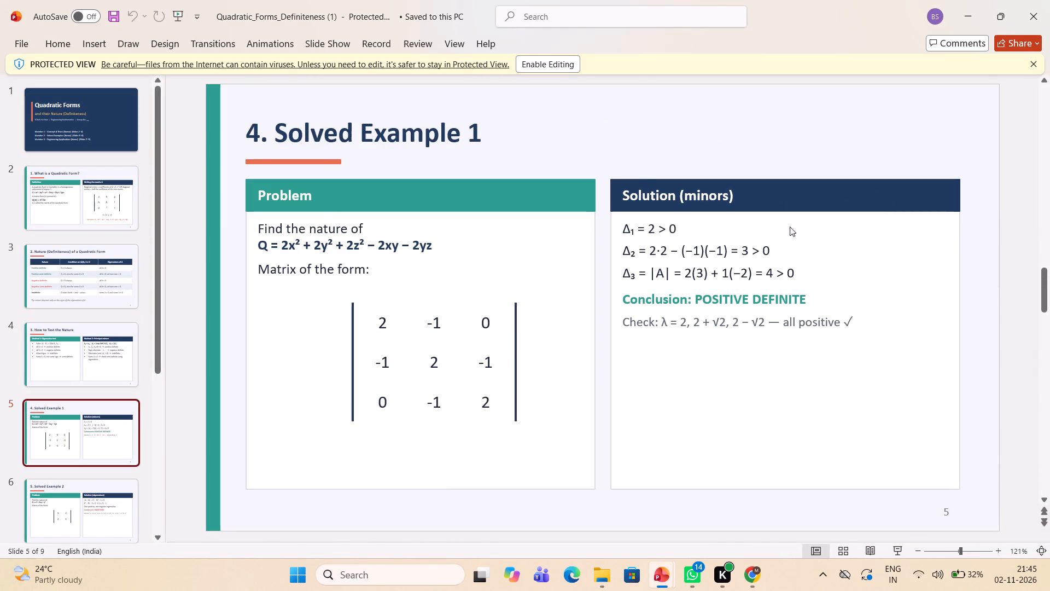
pyautogui.click(1043, 23)
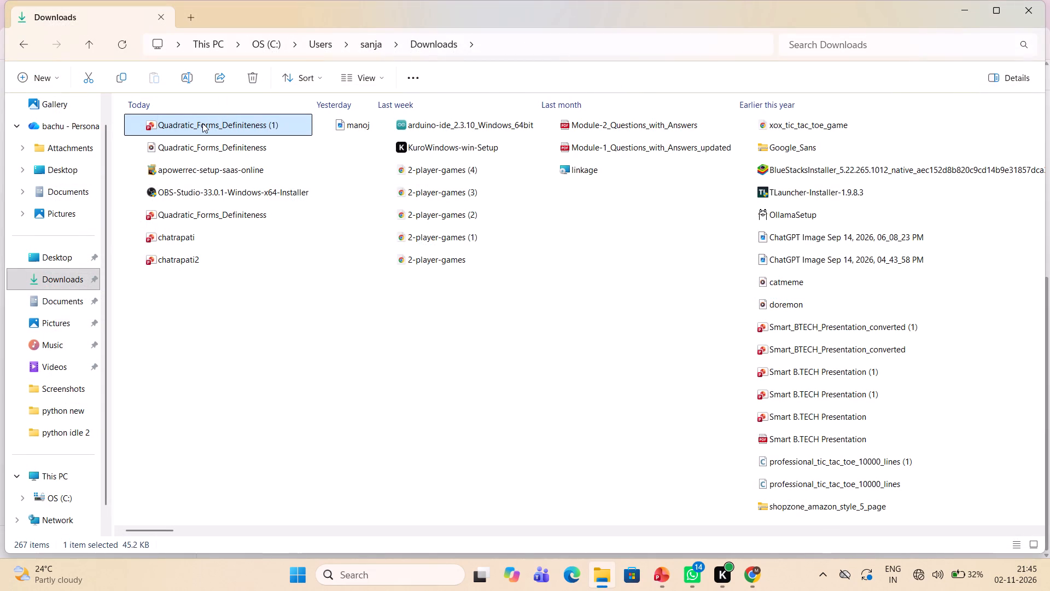
# Reopen the Quadratic_Forms_Definiteness (1) presentation to view its title slide and close it again.
pyautogui.doubleClick(202, 123)
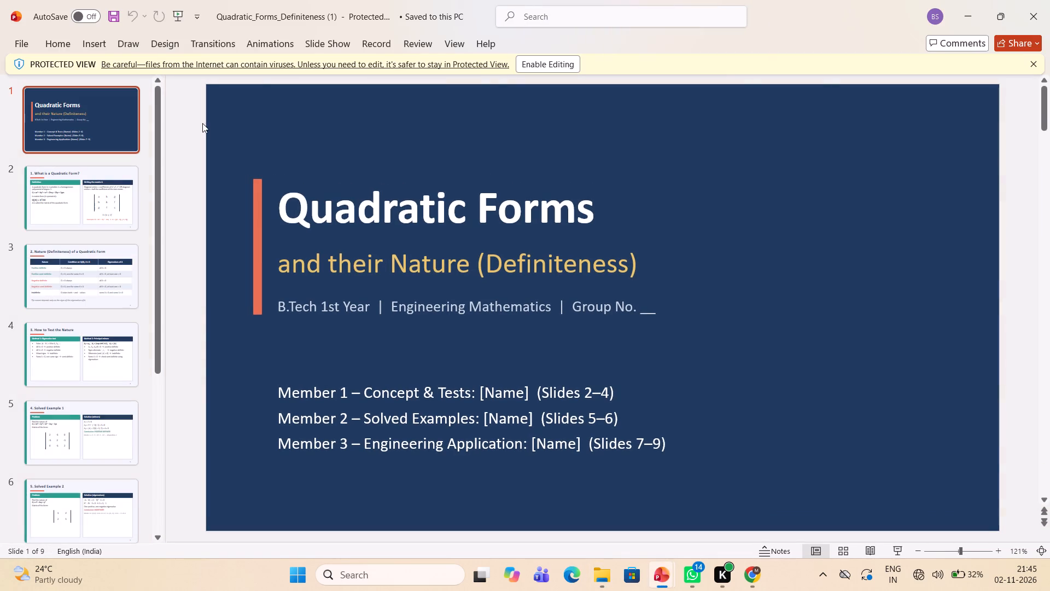
pyautogui.click(1026, 18)
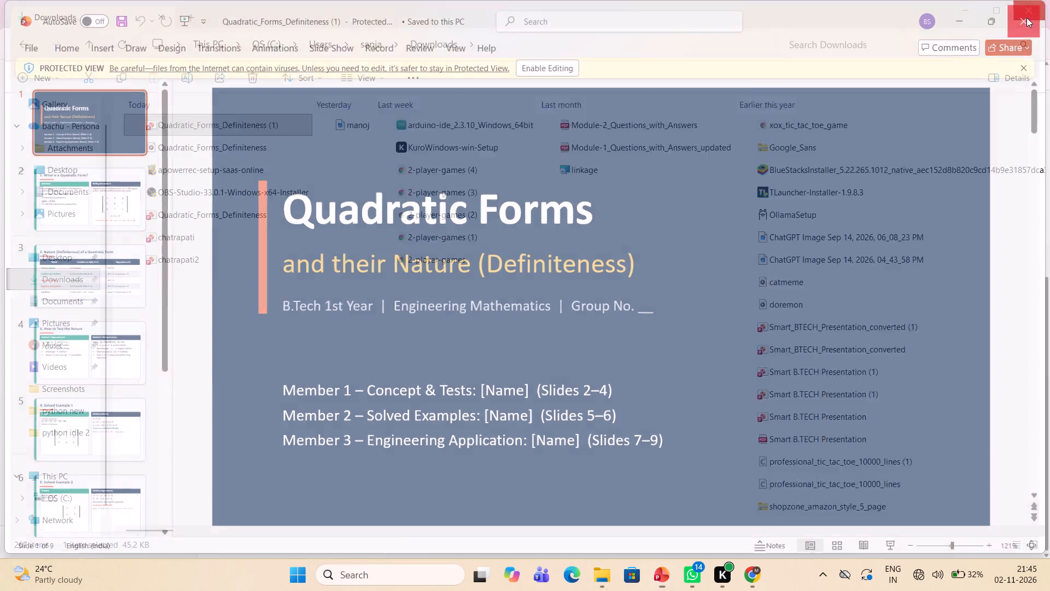
# Copy the Quadratic_Forms_Definiteness (1) presentation file in the Downloads folder.
pyautogui.rightClick(274, 127)
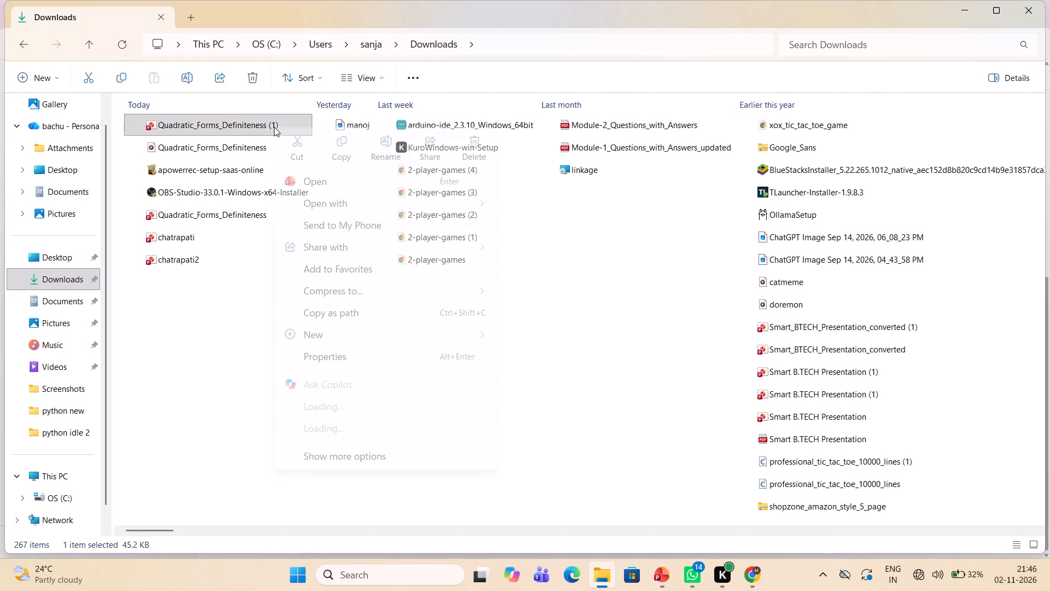
pyautogui.click(337, 153)
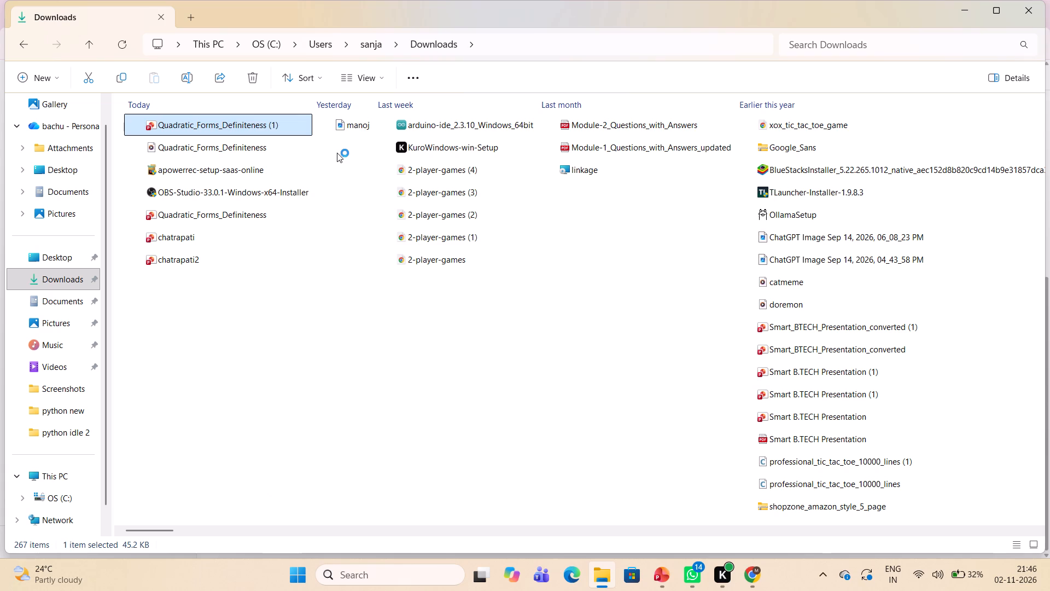
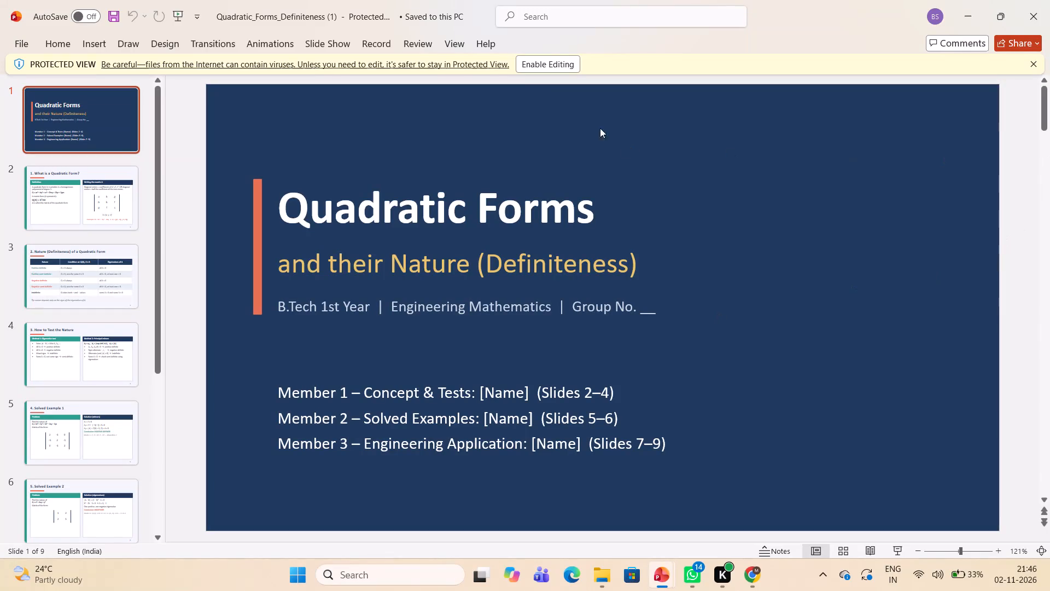
# Enable editing for the protected Quadratic_Forms_Definiteness (1) presentation.
pyautogui.click(559, 63)
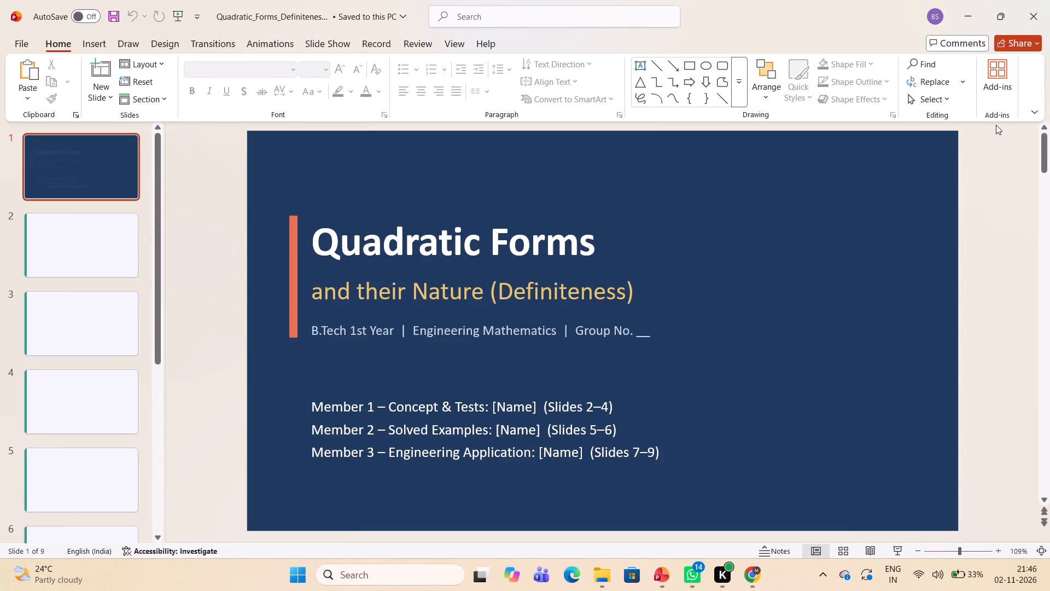
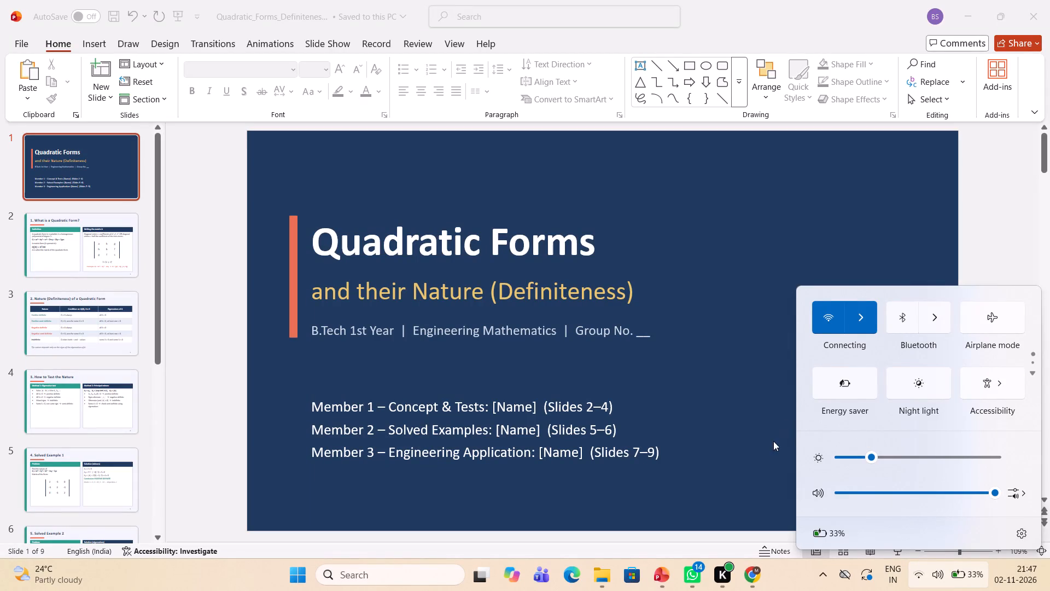
# Switch Wi-Fi off in the quick settings and return to the presentation.
pyautogui.click(842, 328)
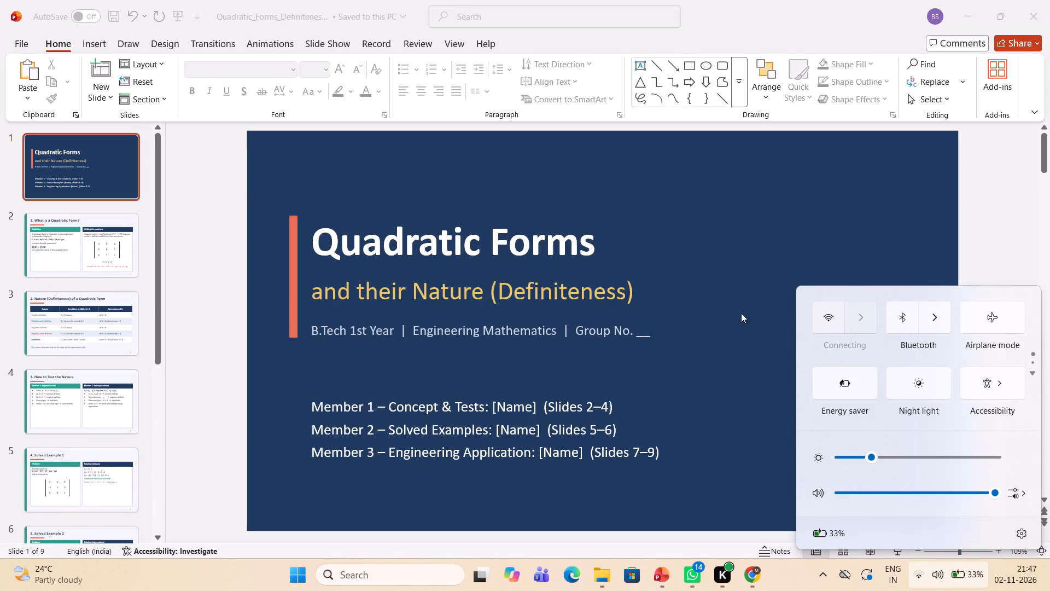
pyautogui.click(690, 289)
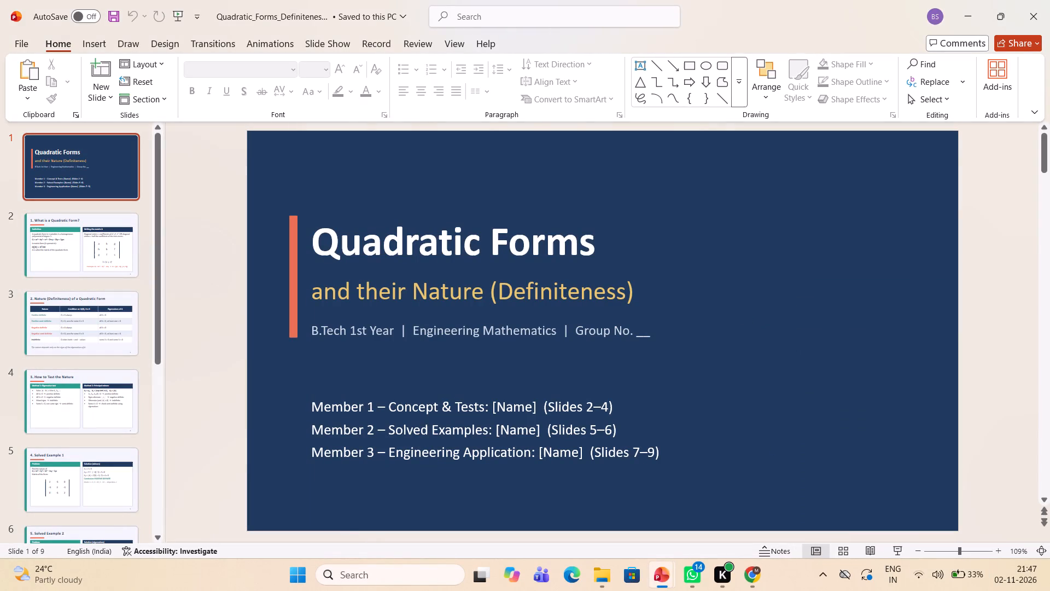
# Delete the underscore placeholder after "Group No." in the title slide's course information line.
pyautogui.click(639, 331)
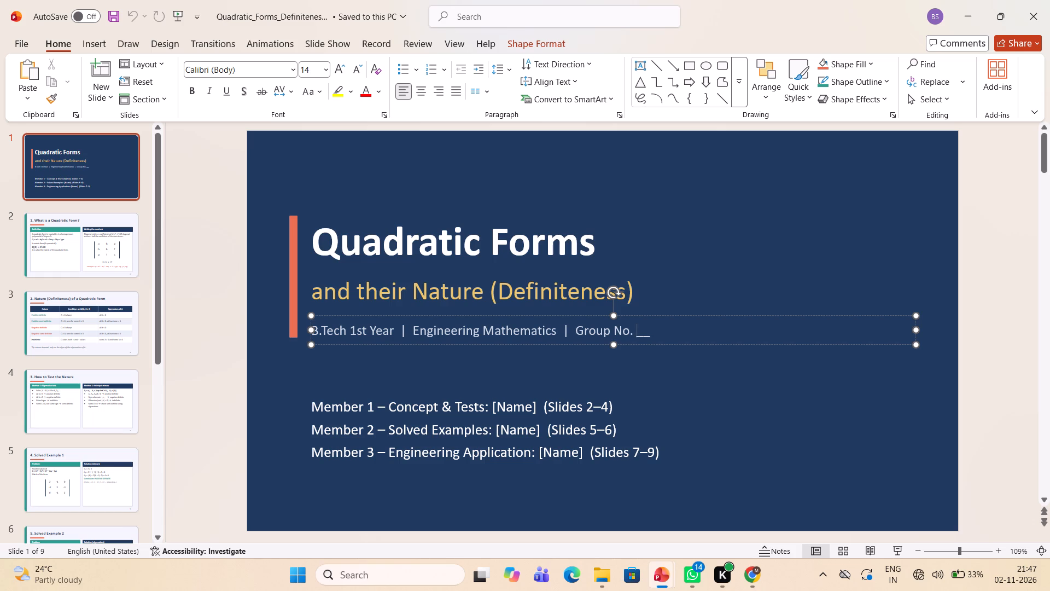
pyautogui.click(658, 338)
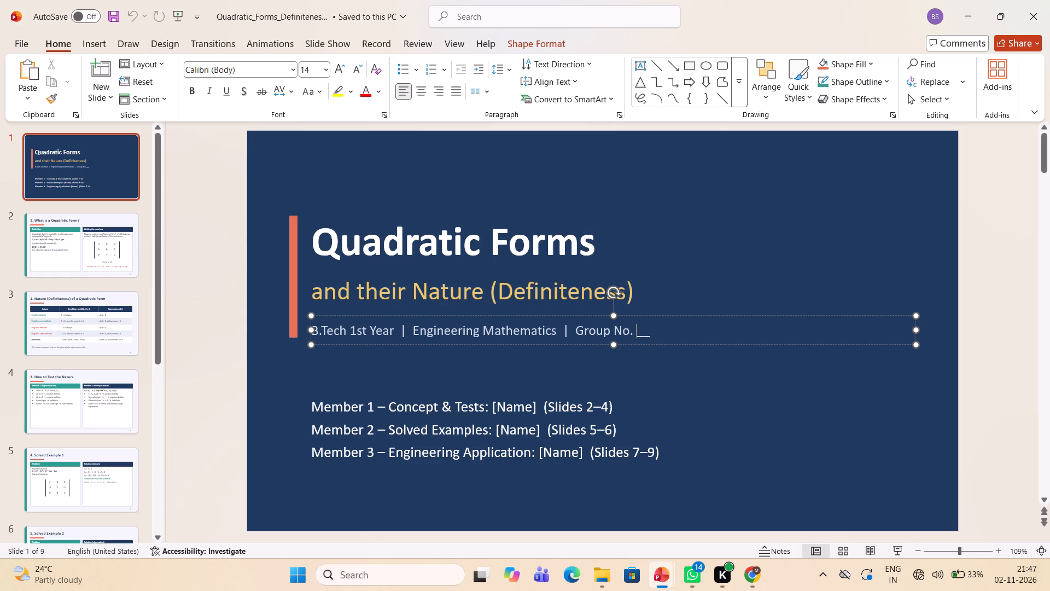
pyautogui.click(652, 326)
pyautogui.click(645, 333)
pyautogui.press('BackSpace')
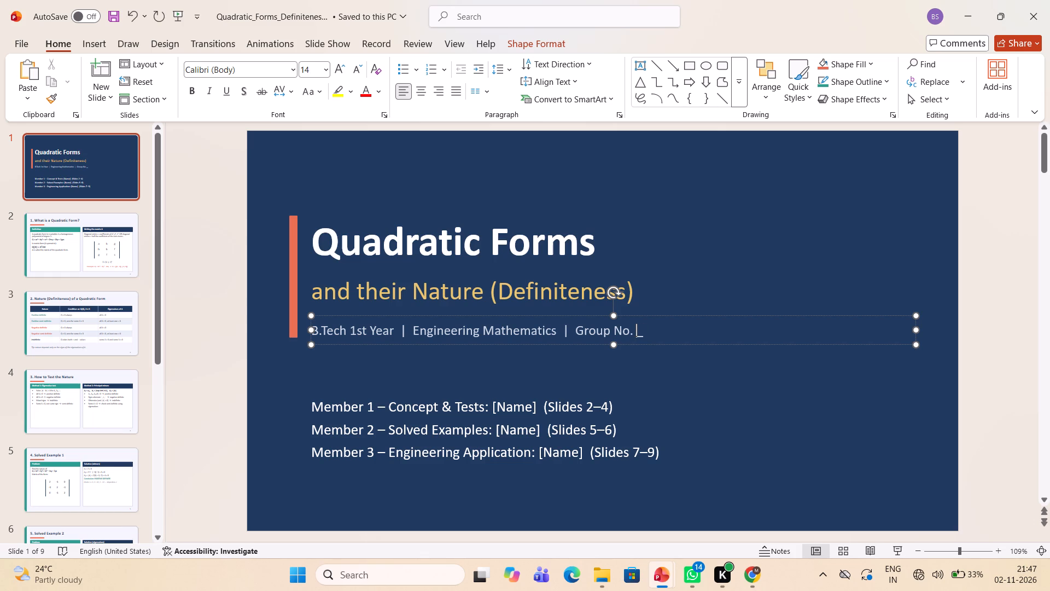
# Replace the underscore placeholder after "Group No." on the title slide with the member's full name in capitals.
pyautogui.click(646, 336)
pyautogui.click(645, 332)
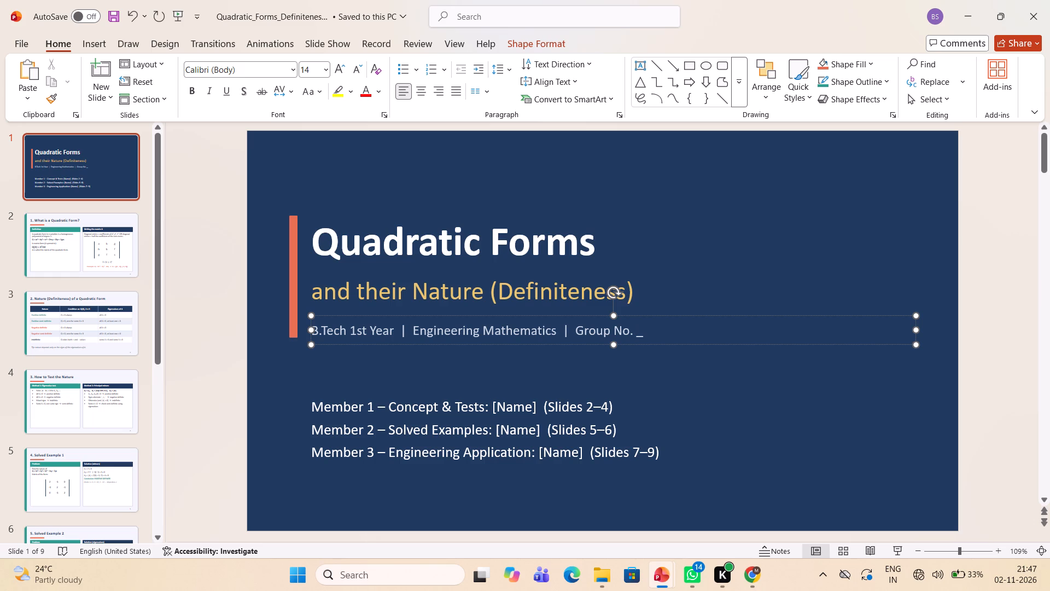
pyautogui.click(635, 328)
pyautogui.press('Right')
pyautogui.press('BackSpace')
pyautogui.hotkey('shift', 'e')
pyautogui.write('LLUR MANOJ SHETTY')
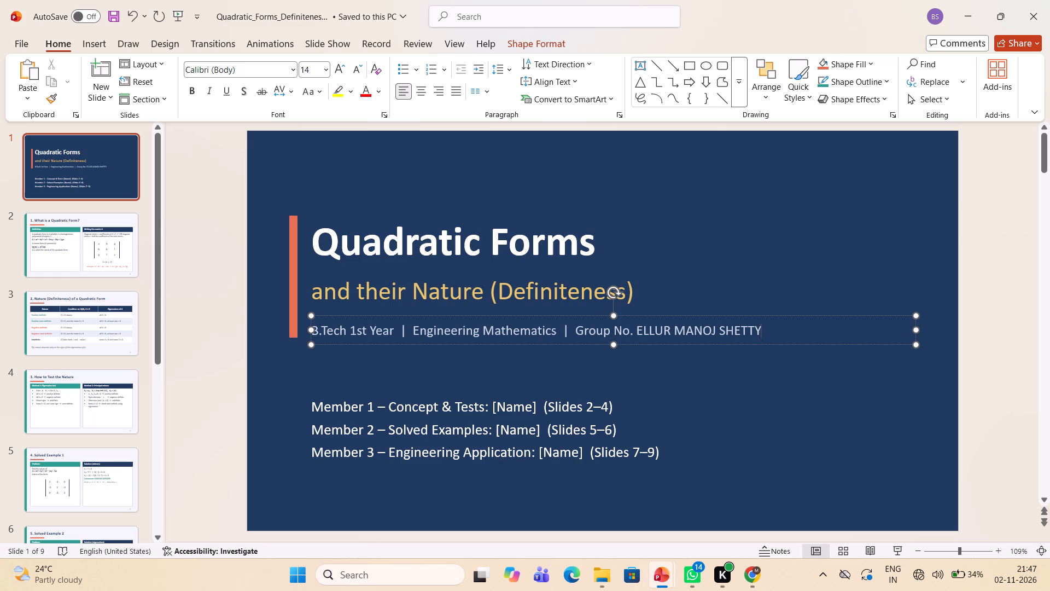
# Underline the member's name after "Group No." in the title slide's course line.
pyautogui.moveTo(635, 327); pyautogui.dragTo(779, 334)
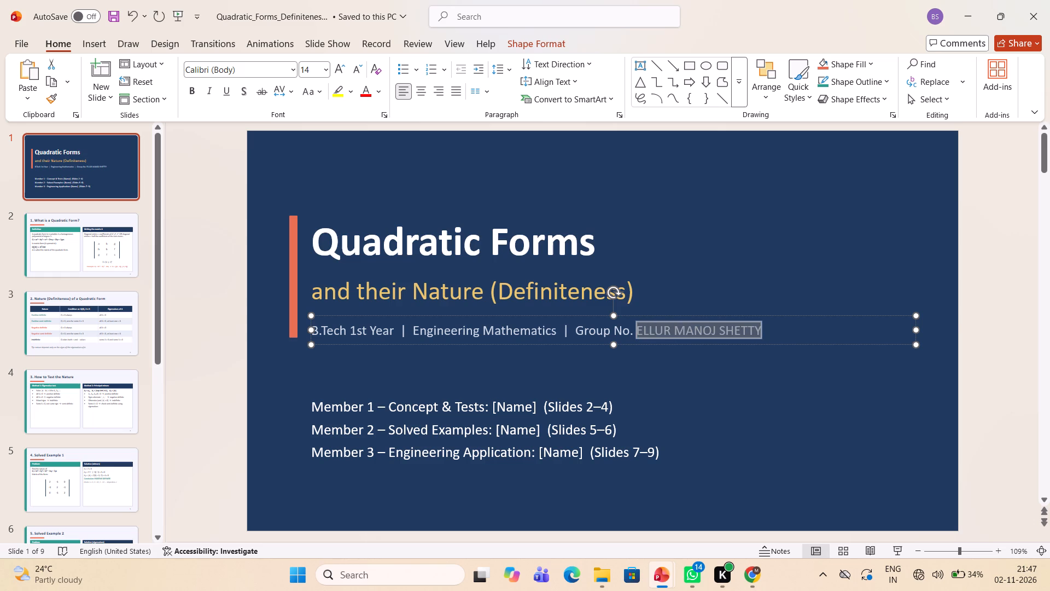
pyautogui.moveTo(779, 334); pyautogui.dragTo(779, 334)
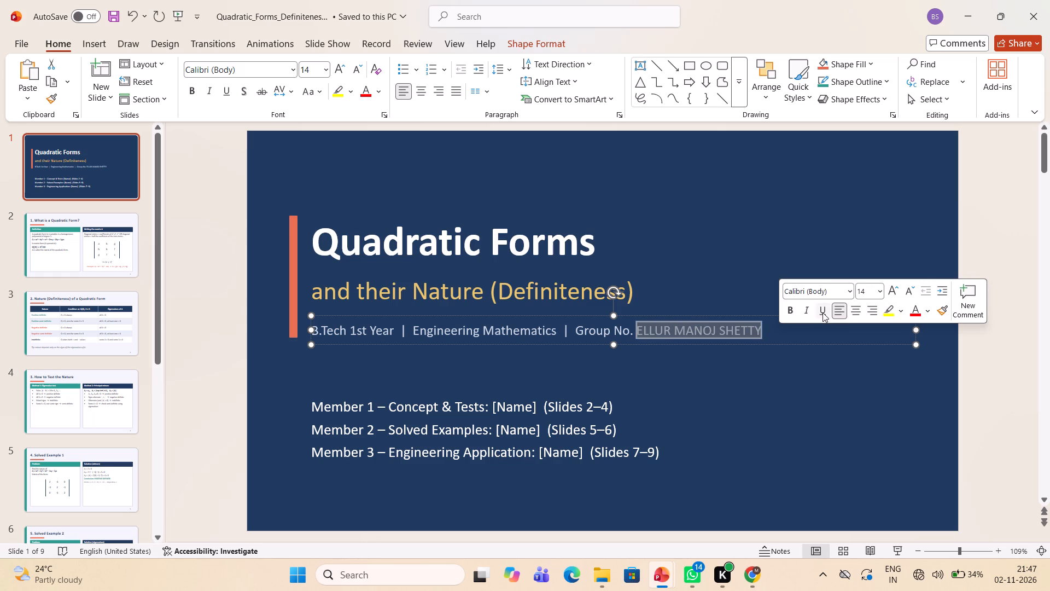
pyautogui.click(822, 312)
pyautogui.click(806, 336)
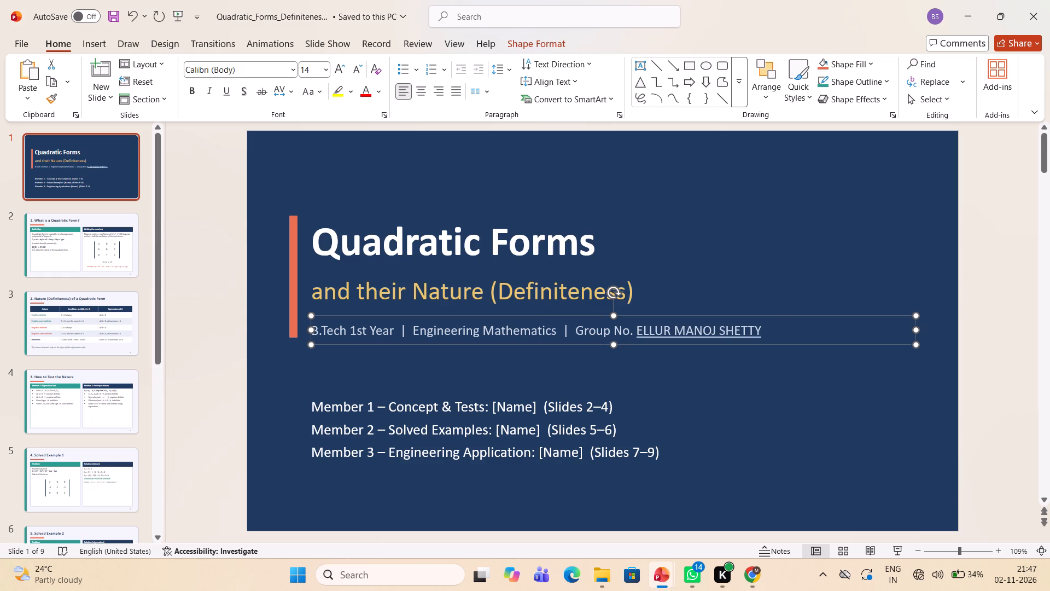
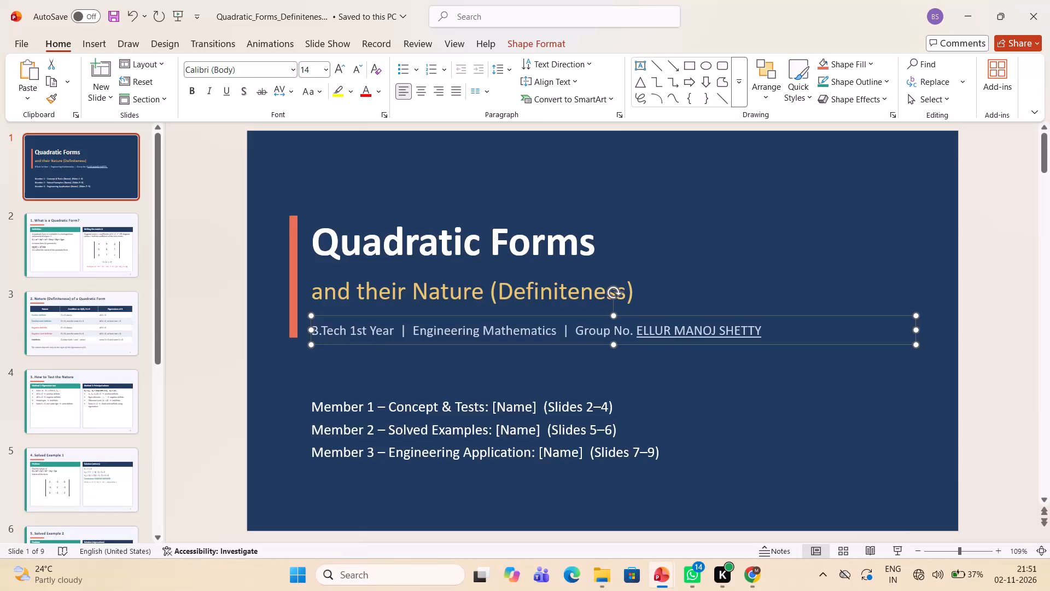
# Open the slide show recording view from the beginning of the deck.
pyautogui.click(610, 234)
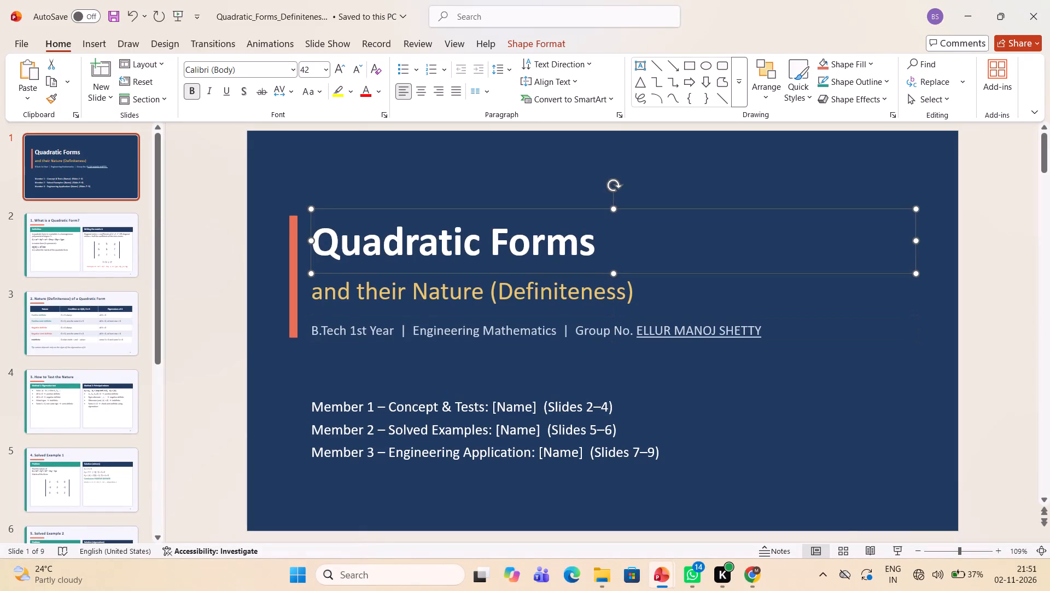
pyautogui.click(668, 288)
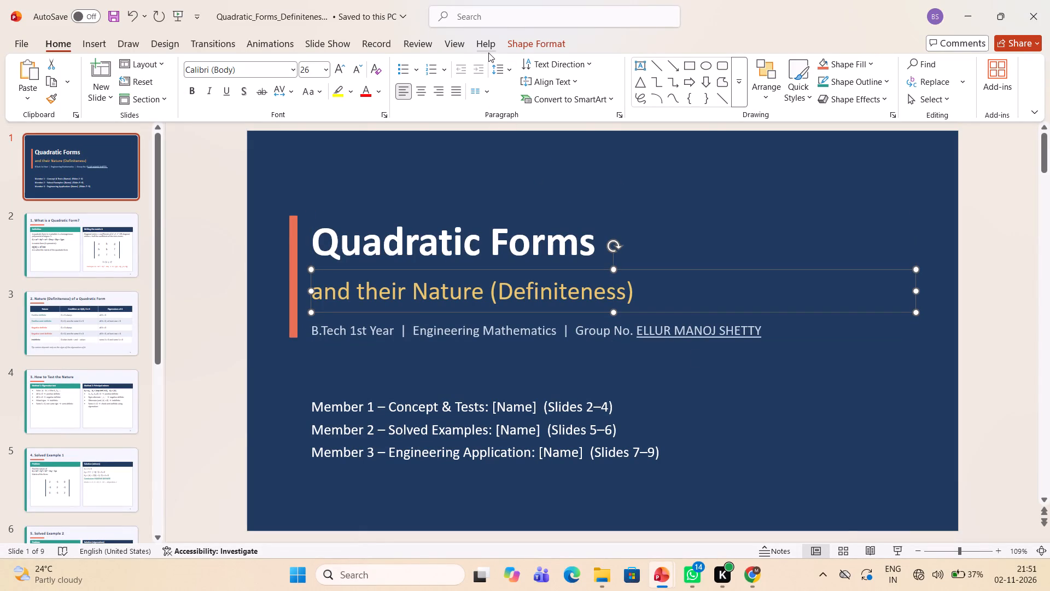
pyautogui.click(377, 40)
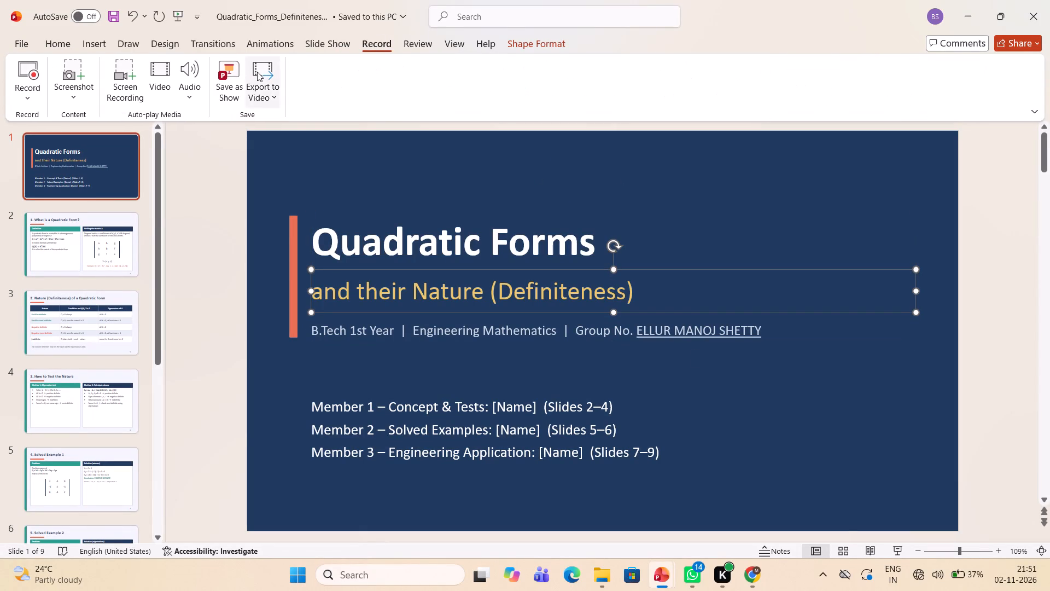
pyautogui.click(34, 83)
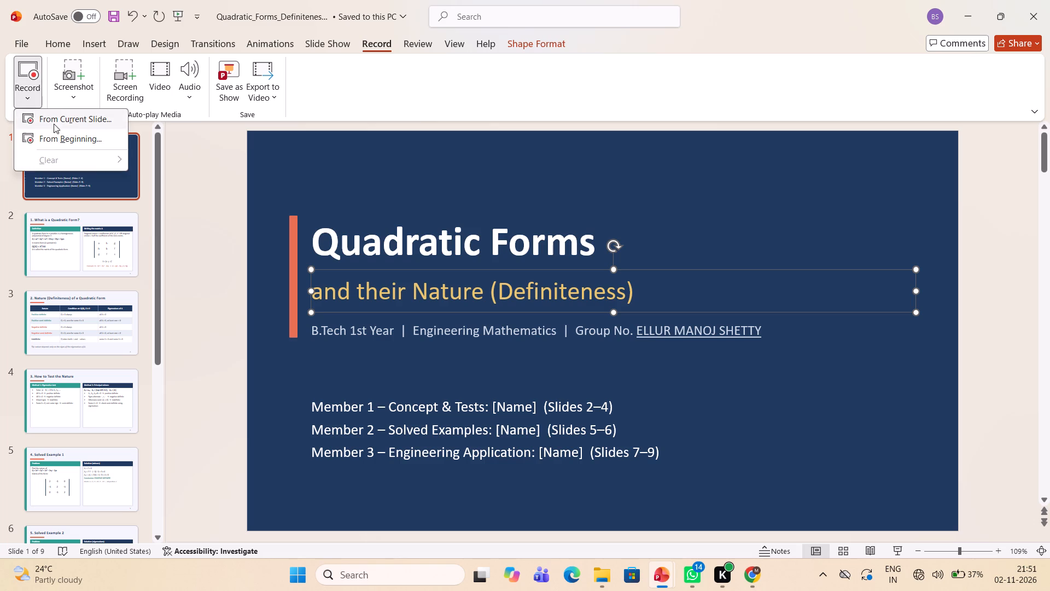
pyautogui.click(60, 138)
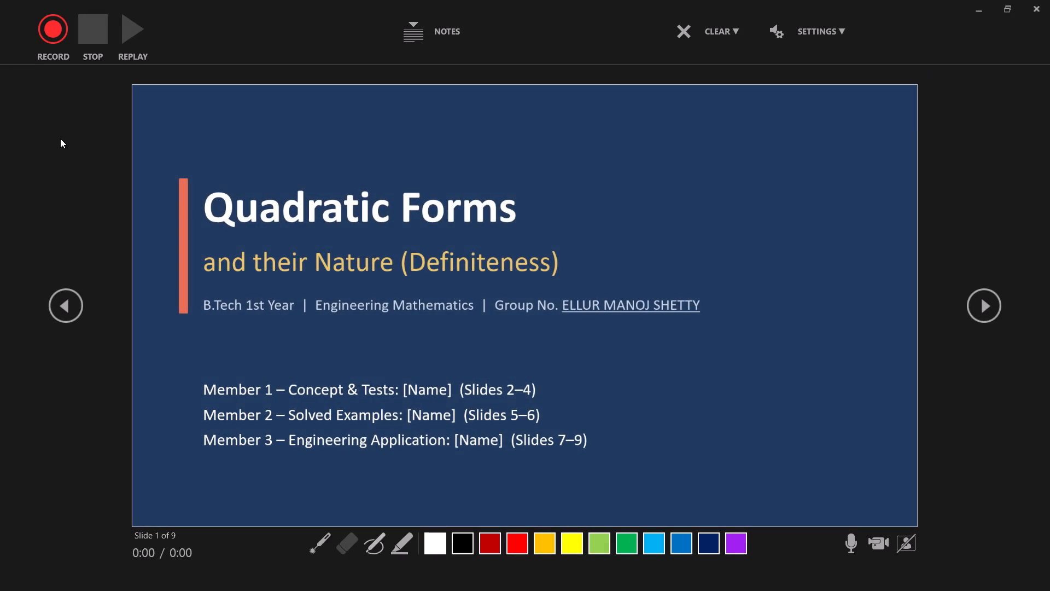
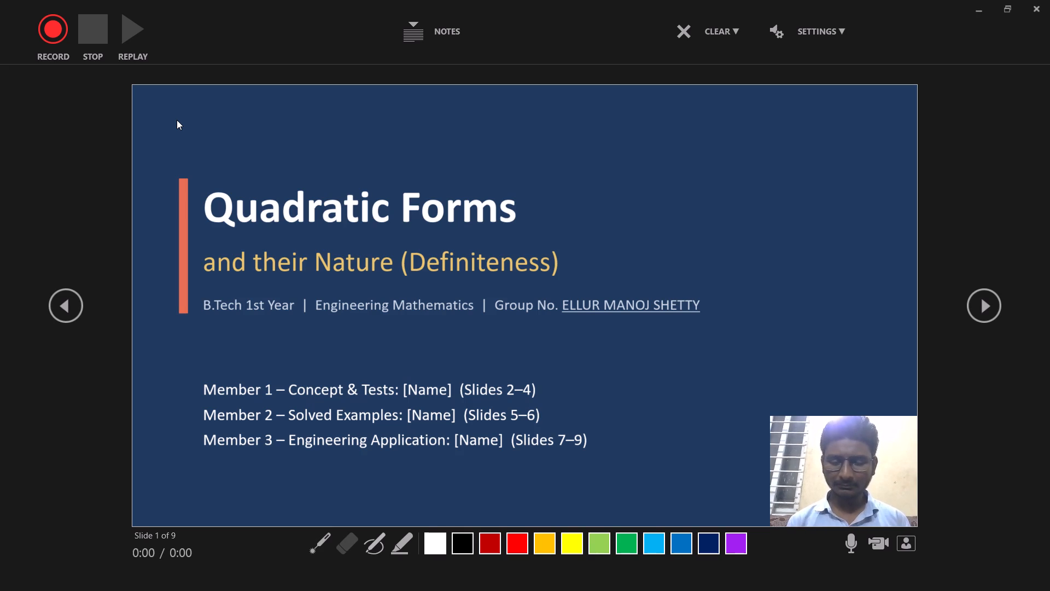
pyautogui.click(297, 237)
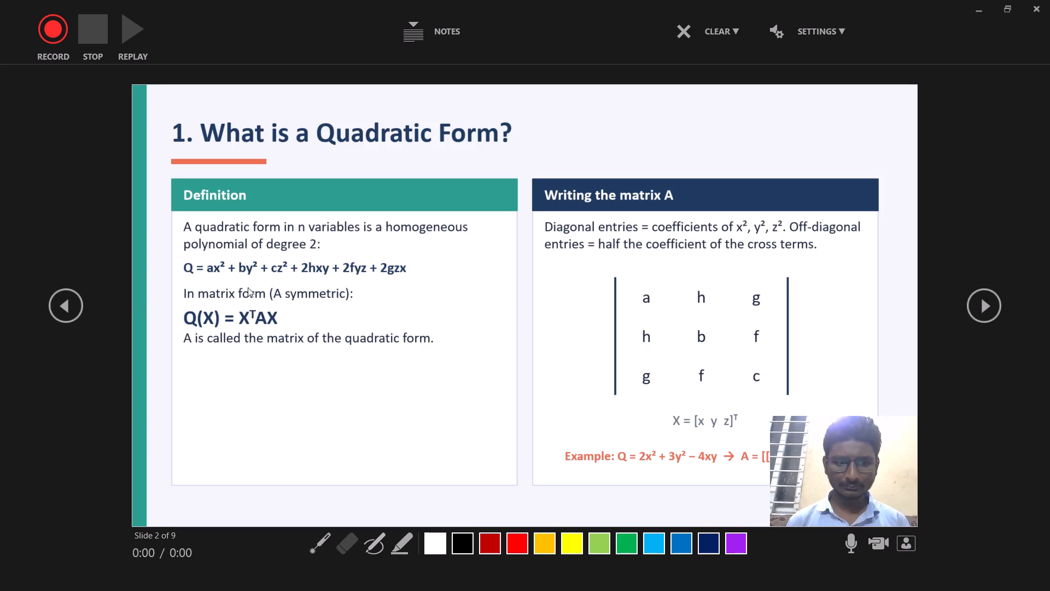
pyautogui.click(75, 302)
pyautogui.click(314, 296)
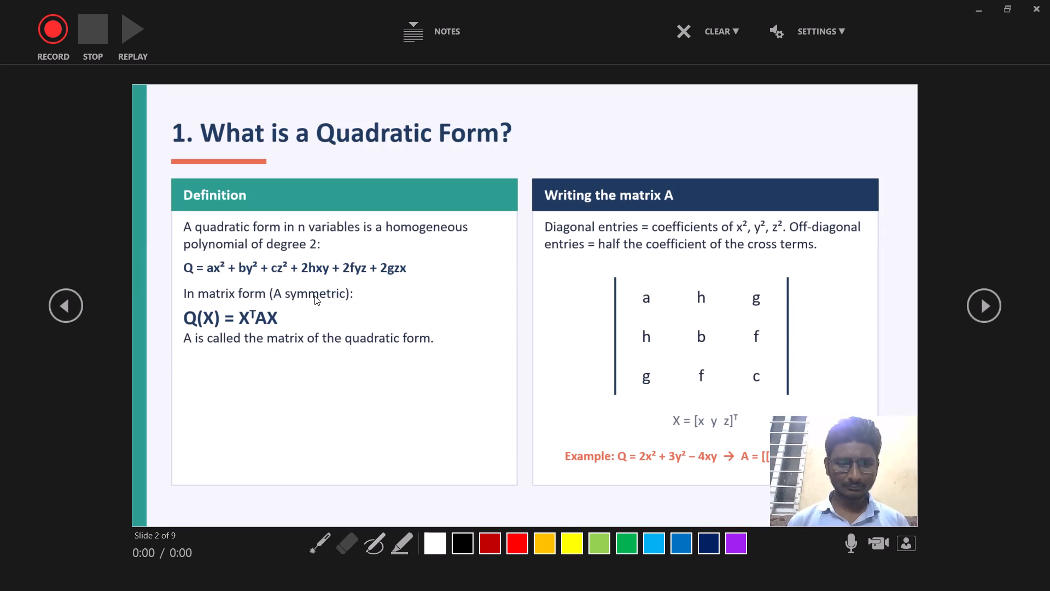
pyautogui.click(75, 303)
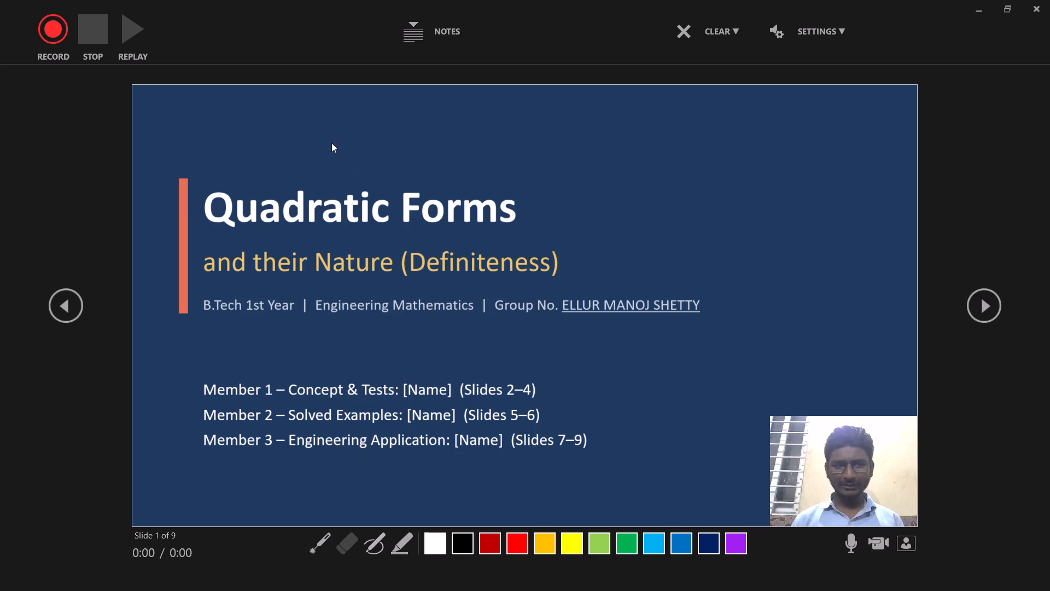
# Record camera narration for about 24 seconds on the title slide and about 6 seconds on slide 2, and stop recording.
pyautogui.click(51, 42)
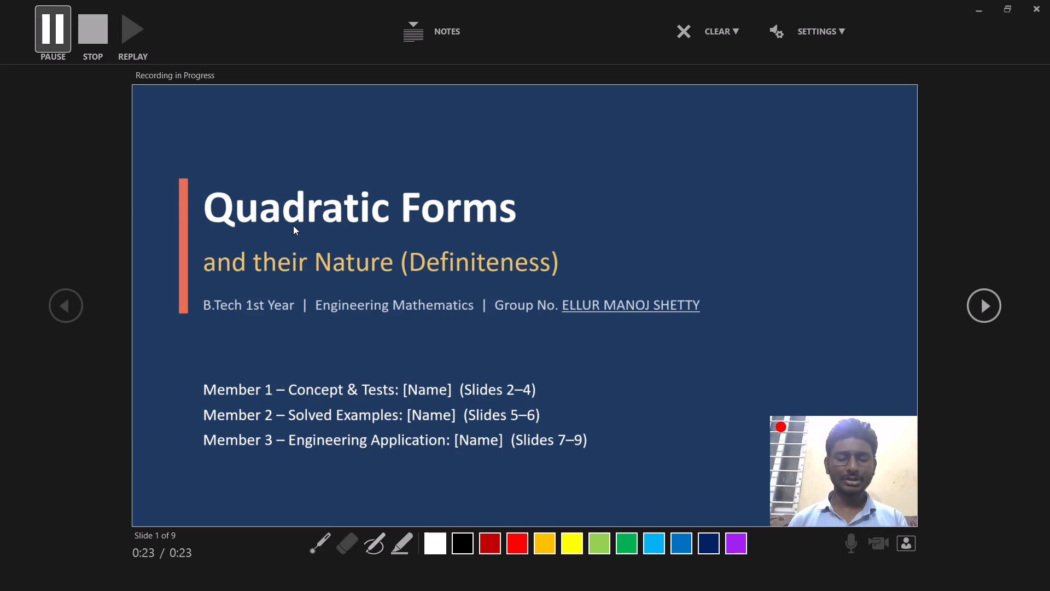
pyautogui.click(293, 225)
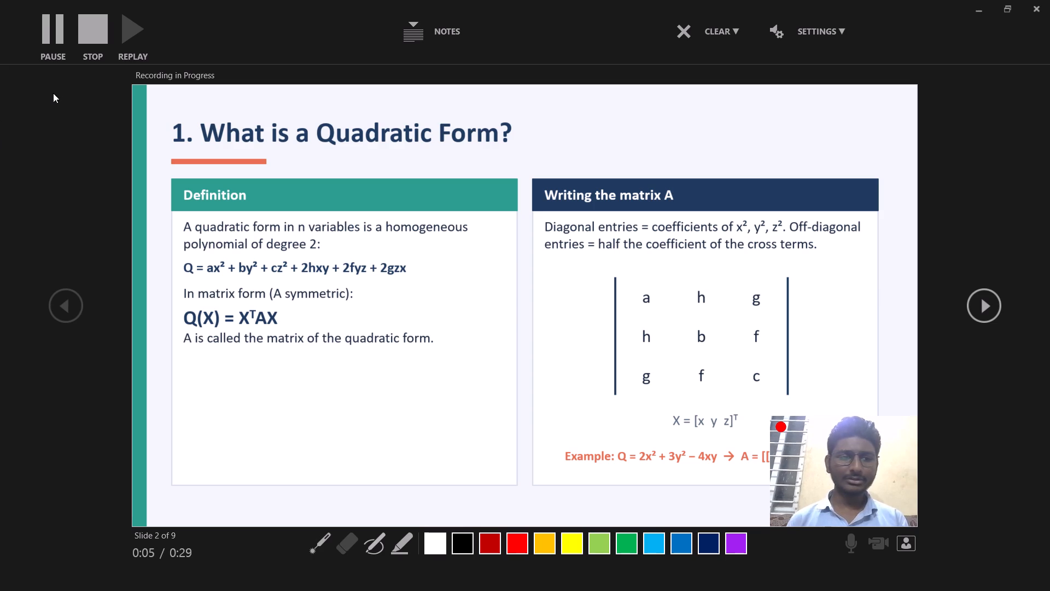
pyautogui.click(54, 33)
pyautogui.moveTo(147, 43); pyautogui.dragTo(105, 33)
pyautogui.click(105, 33)
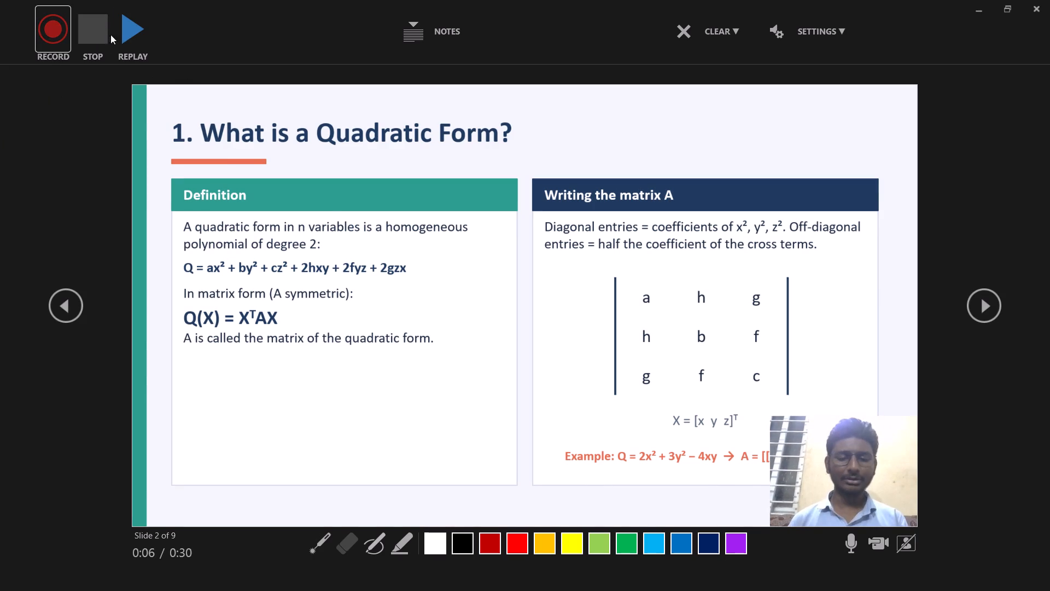
# Replay the recorded narration on slide 2 and again from the title slide, stop playback, and return to the title slide.
pyautogui.click(139, 45)
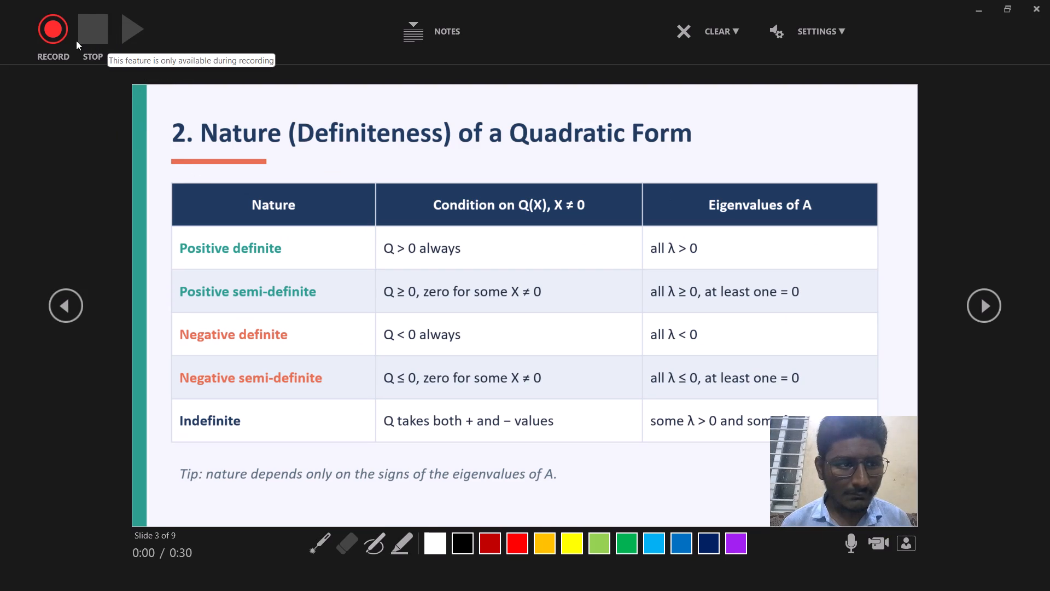
pyautogui.click(69, 304)
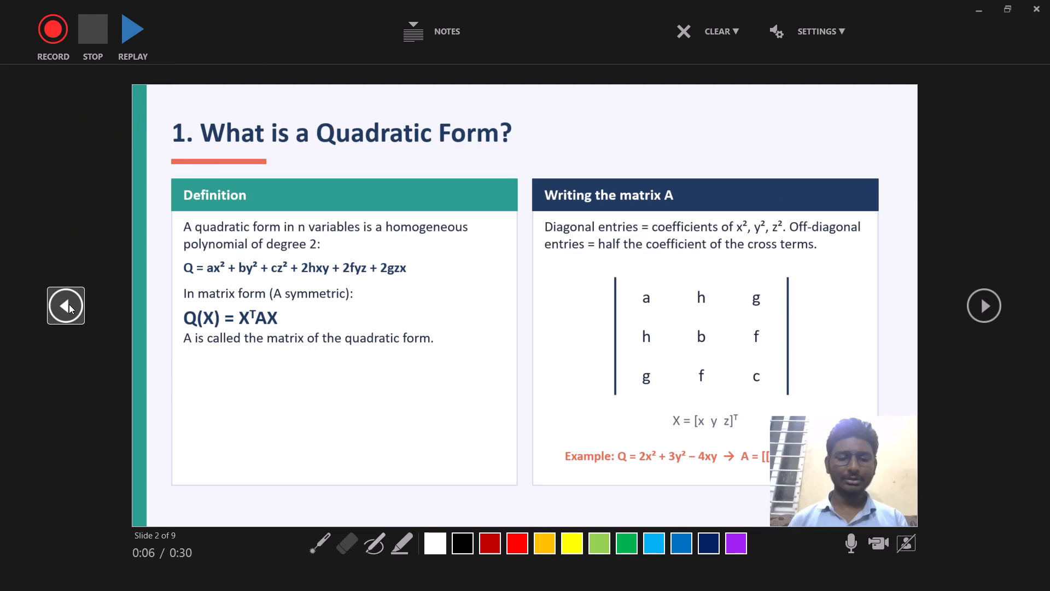
pyautogui.click(75, 307)
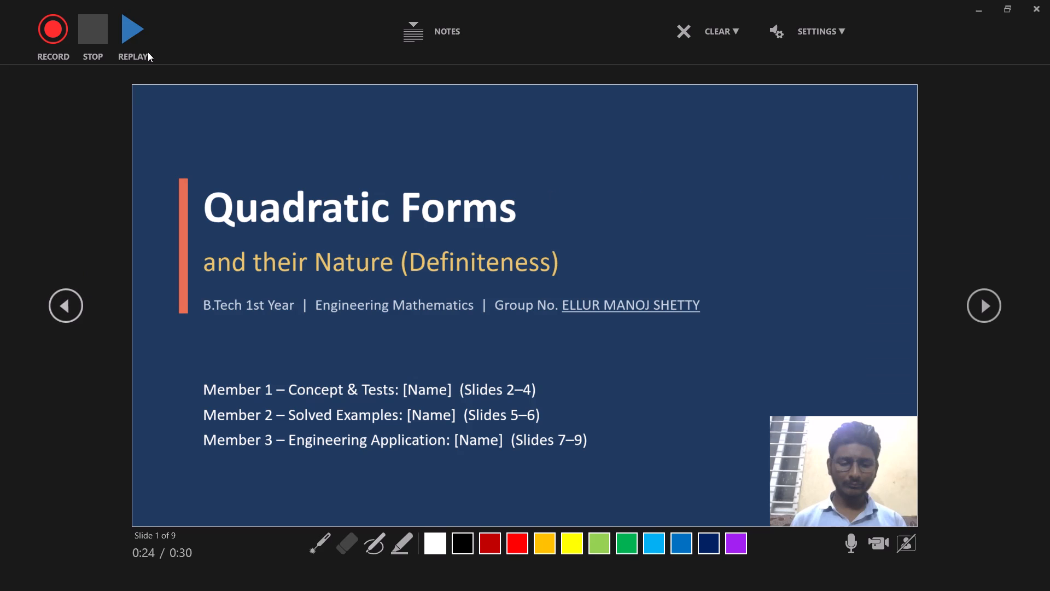
pyautogui.click(139, 44)
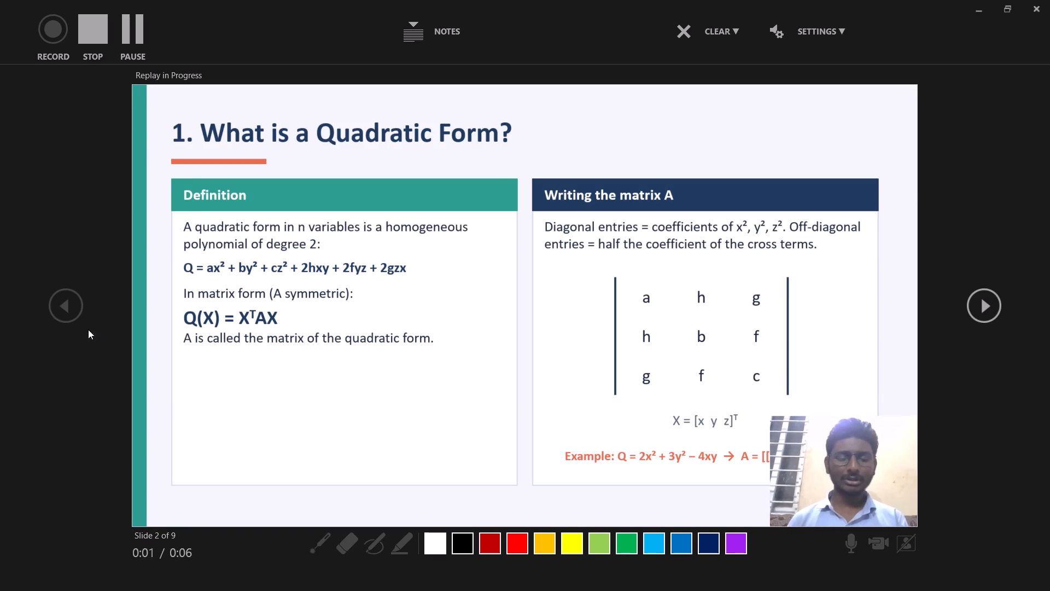
pyautogui.click(73, 302)
pyautogui.click(139, 29)
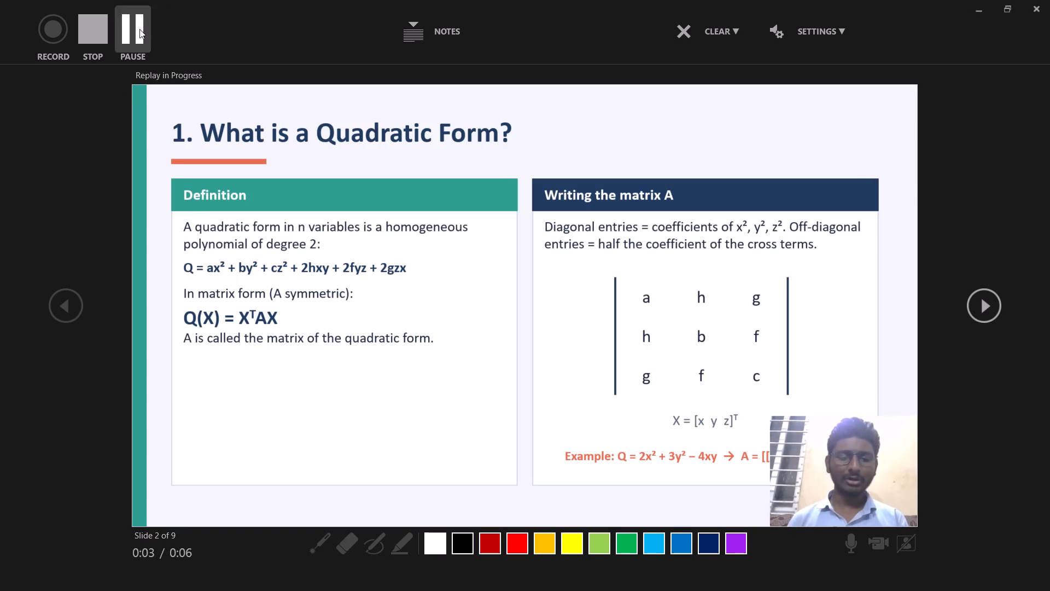
pyautogui.click(72, 292)
pyautogui.hscroll(6, 72, 292)
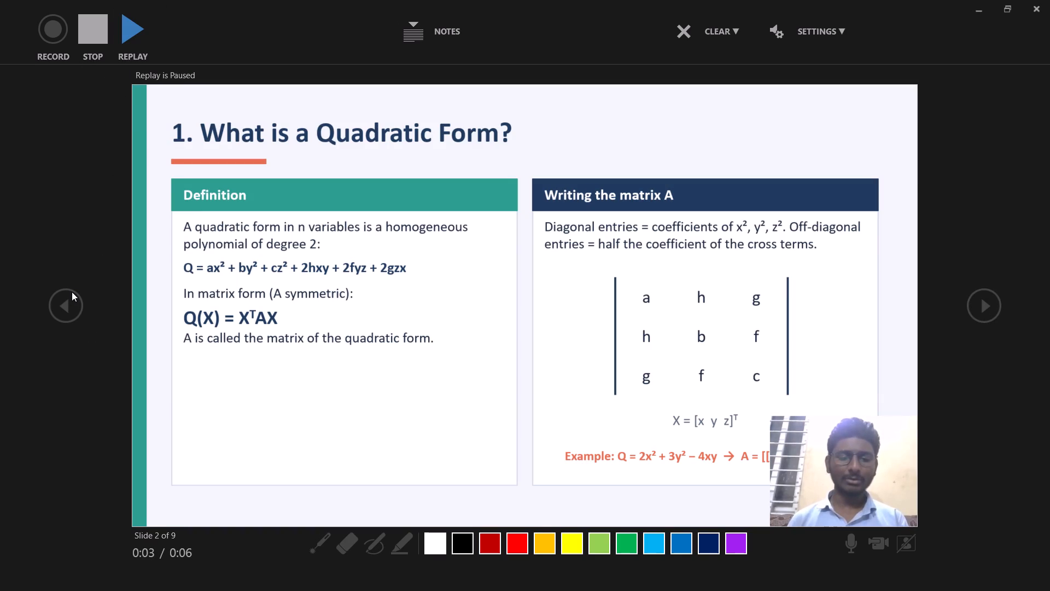
pyautogui.hscroll(8, 72, 292)
pyautogui.moveTo(51, 316); pyautogui.dragTo(101, 38)
pyautogui.click(101, 38)
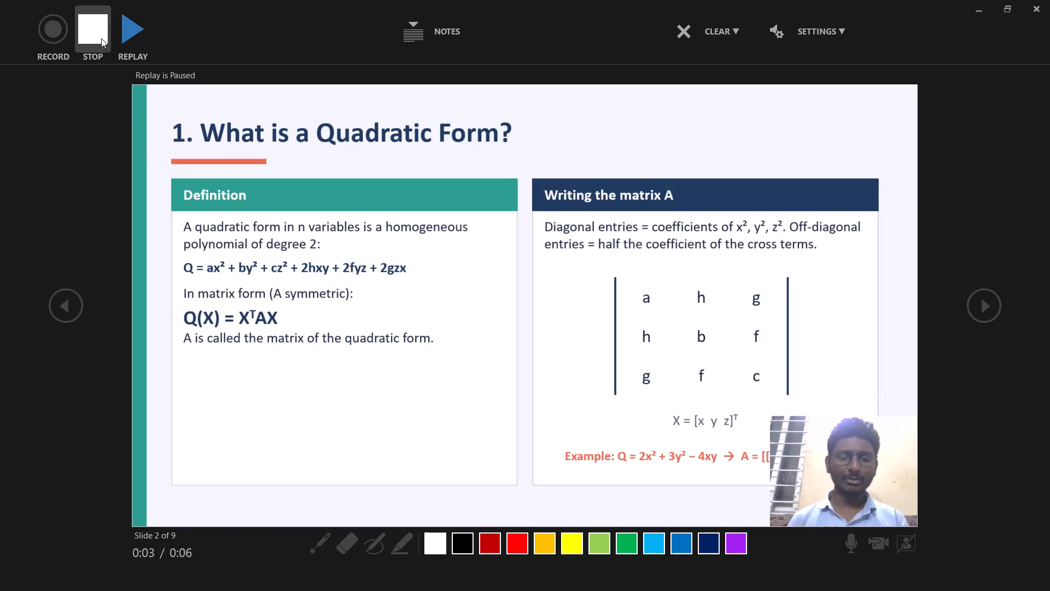
pyautogui.tripleClick(66, 308)
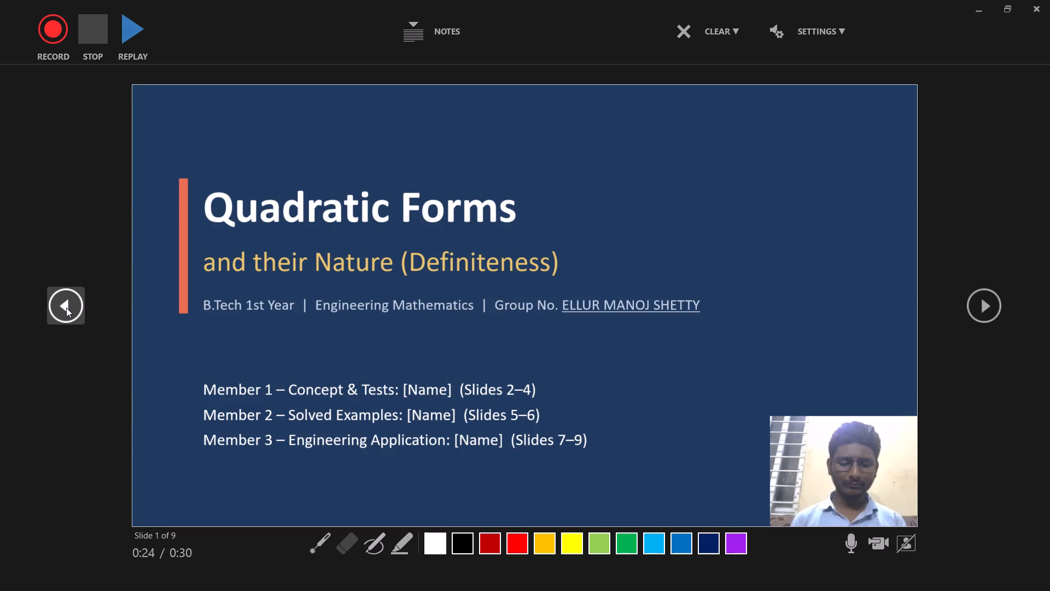
# Exit the recording view and close the Quadratic Forms presentation.
pyautogui.click(1043, 8)
pyautogui.click(1038, 10)
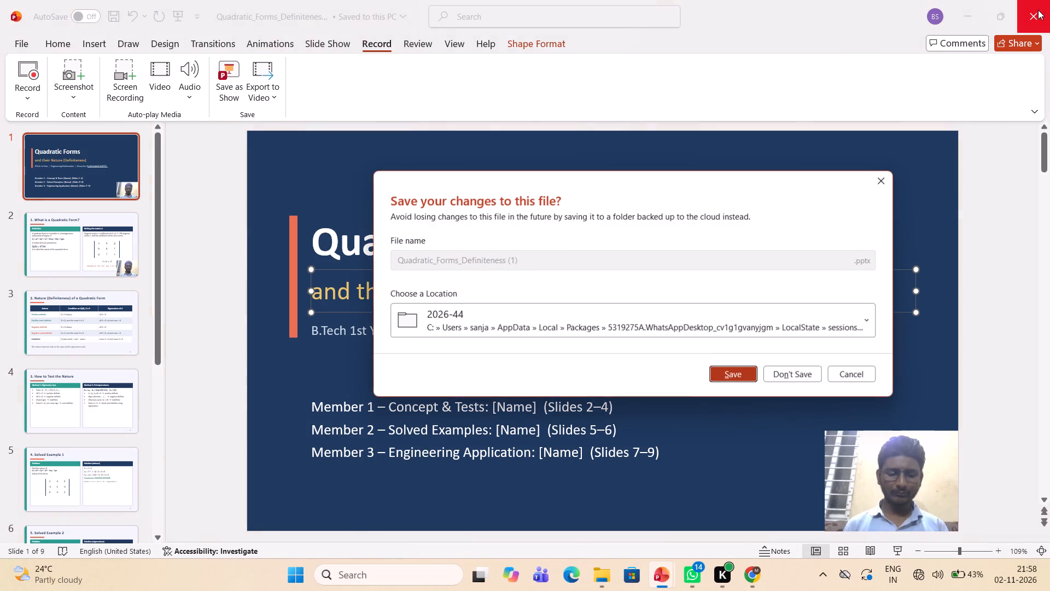
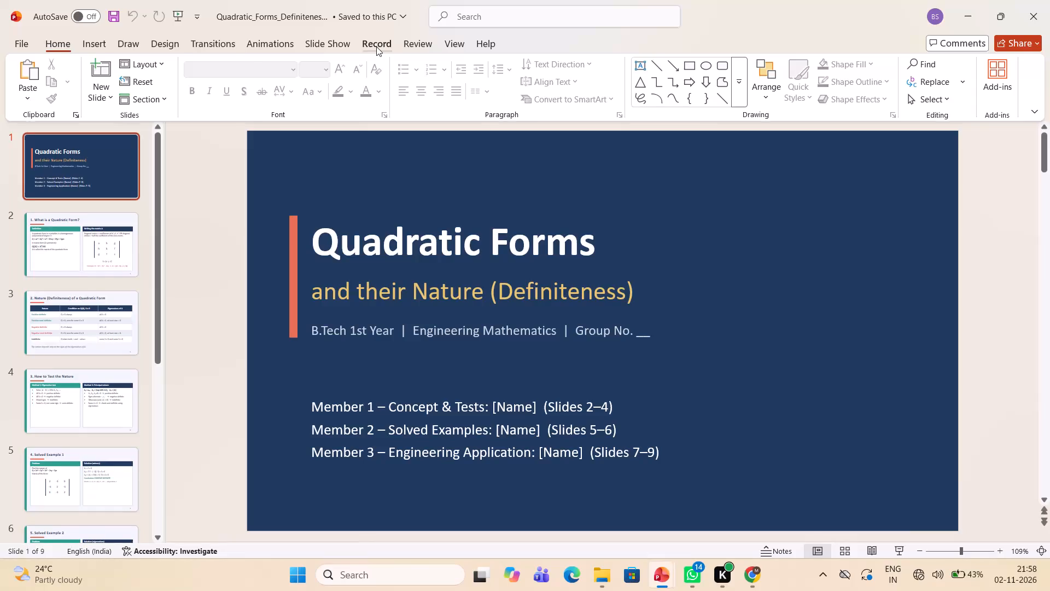
# Open the slide show recording view on the title slide of the Quadratic Forms presentation.
pyautogui.click(23, 78)
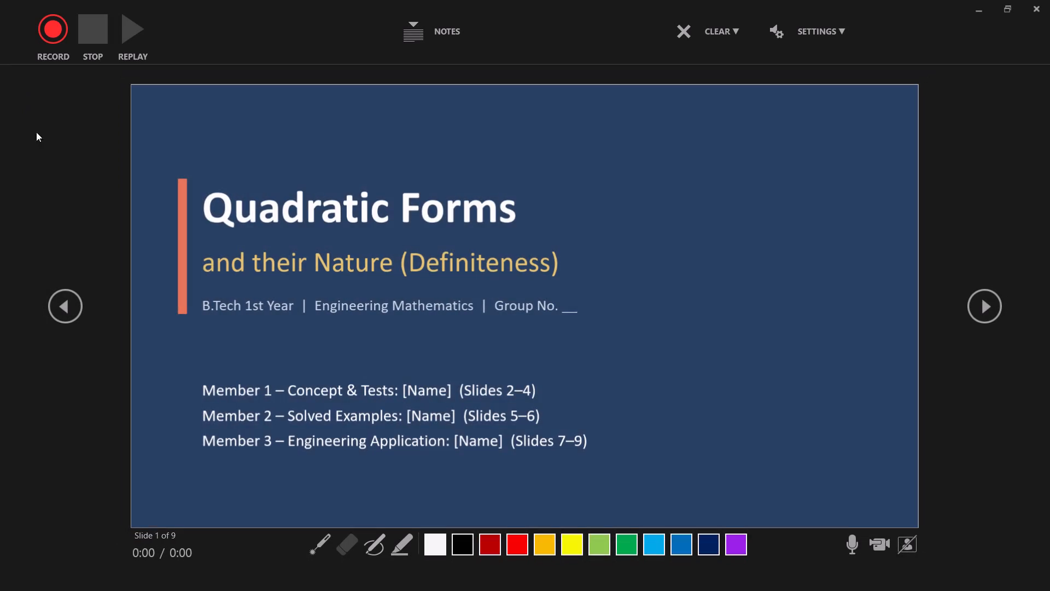
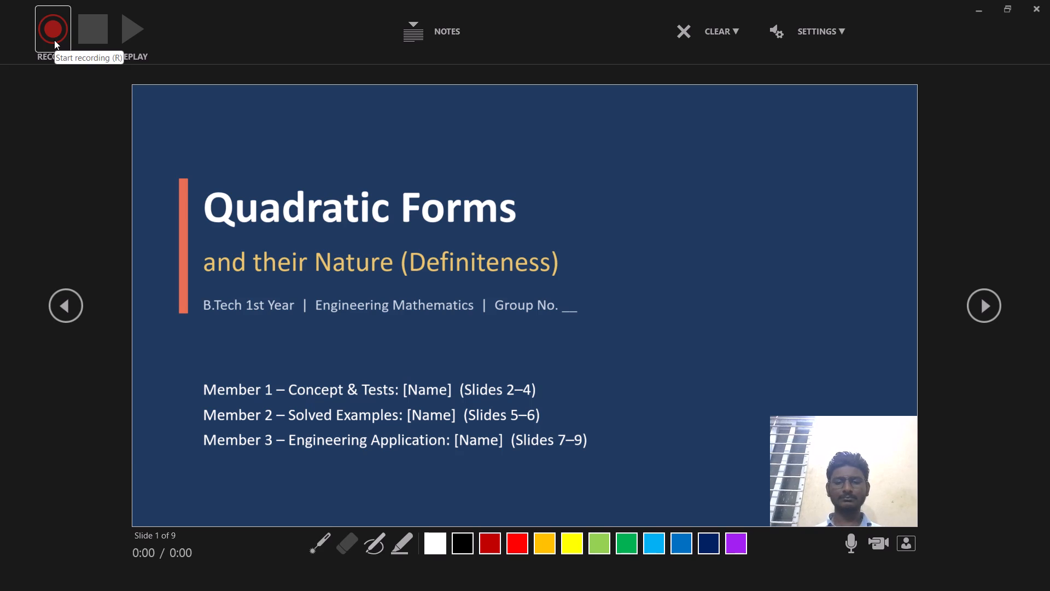
# Record about 5 seconds of webcam narration on the title slide, ending the take and closing the recording view.
pyautogui.click(54, 40)
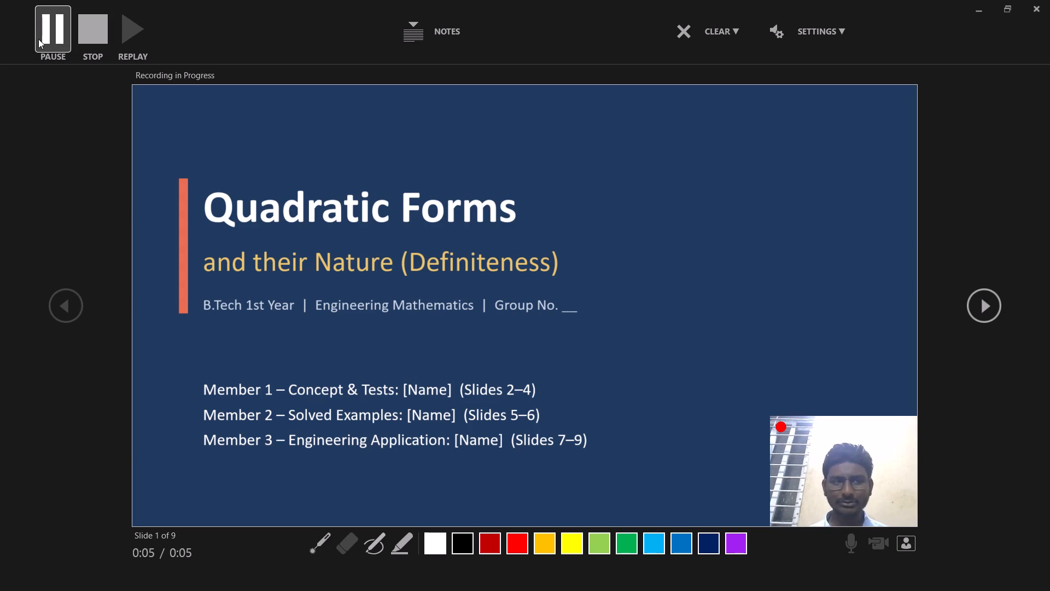
pyautogui.click(40, 38)
pyautogui.click(89, 51)
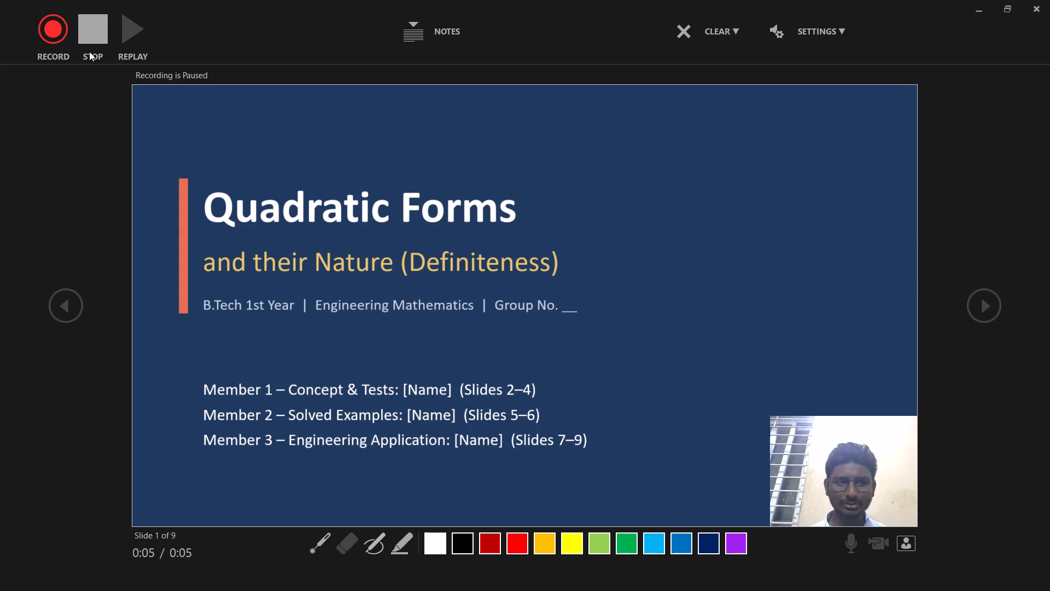
pyautogui.click(1042, 9)
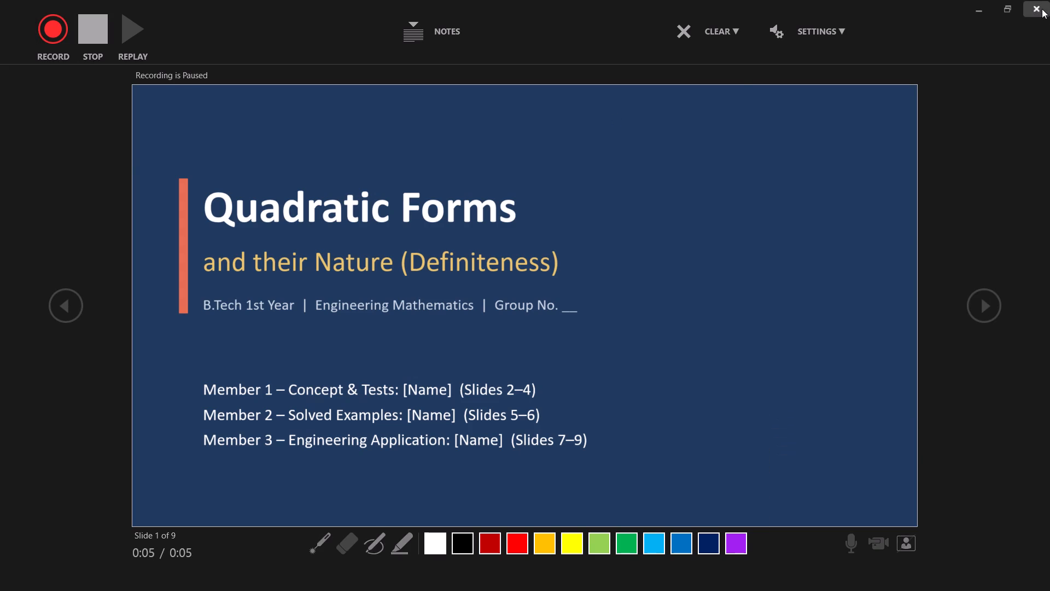
pyautogui.click(1042, 9)
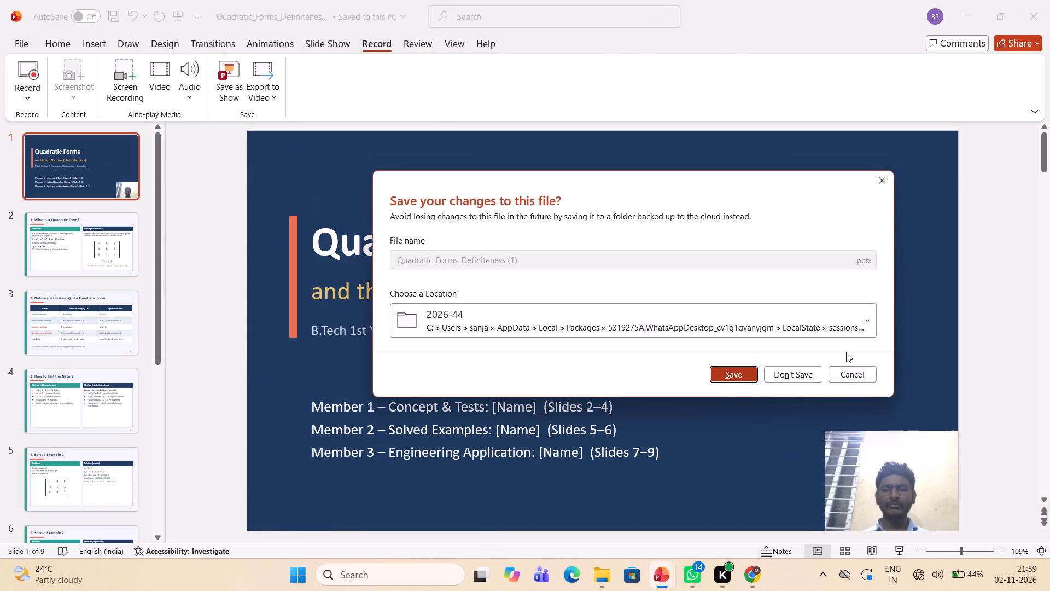
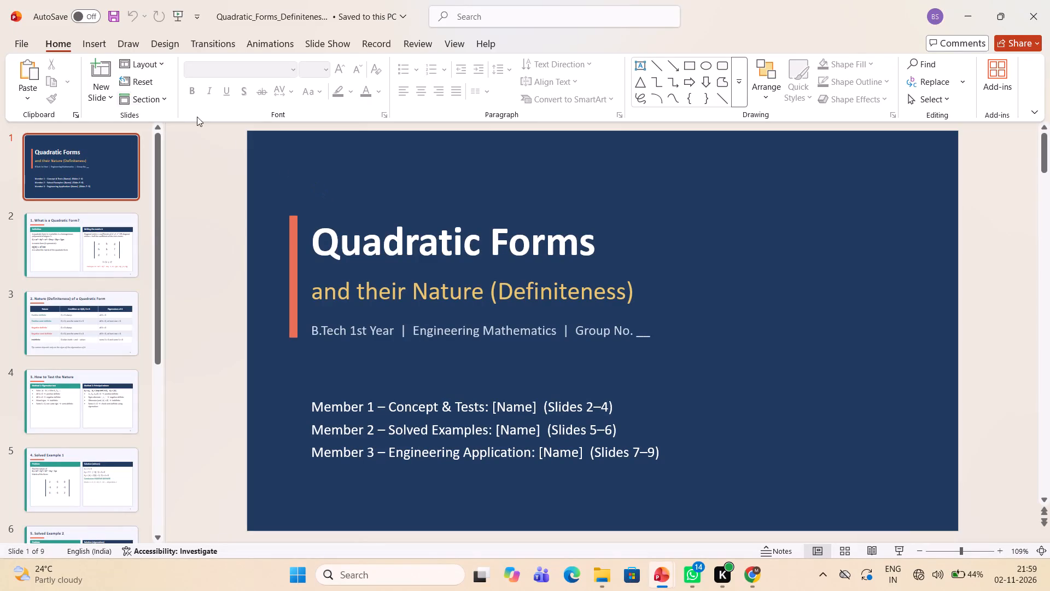
# Delete the blank underscores after "Group No." in the course line of the title slide.
pyautogui.click(370, 43)
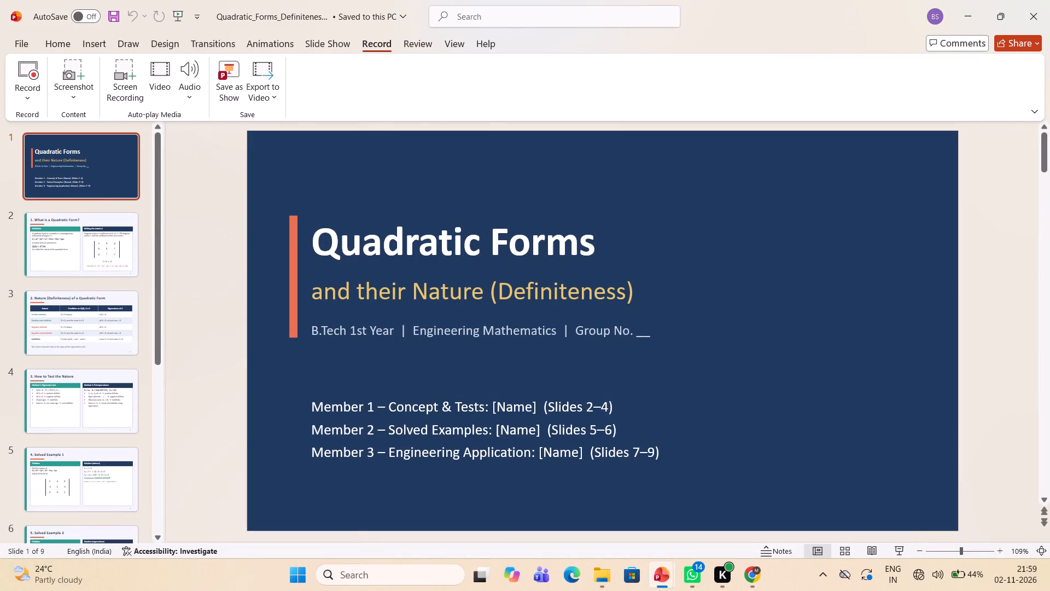
pyautogui.click(651, 333)
pyautogui.click(641, 325)
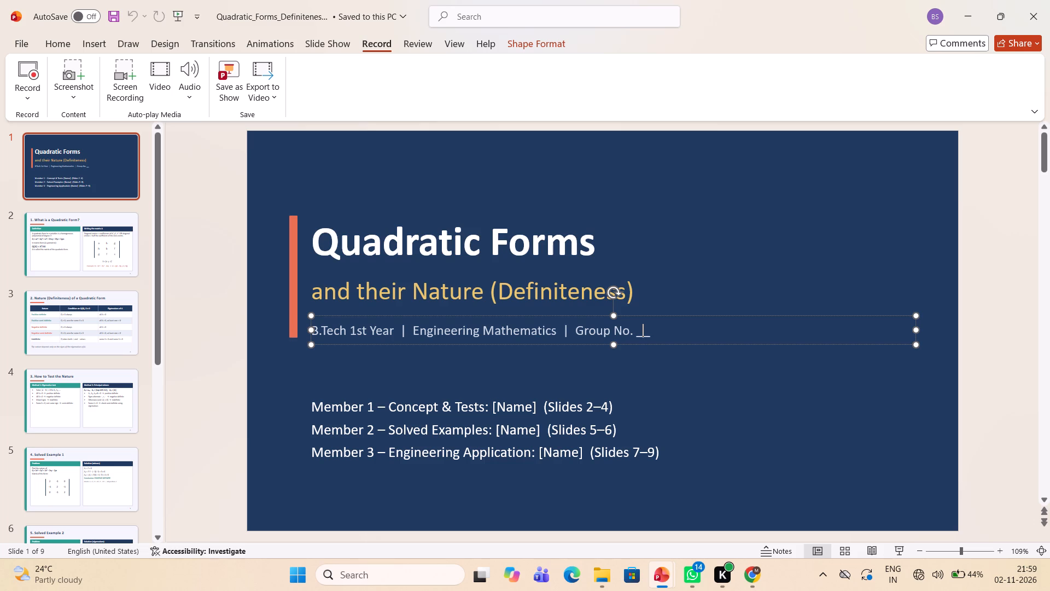
pyautogui.click(651, 334)
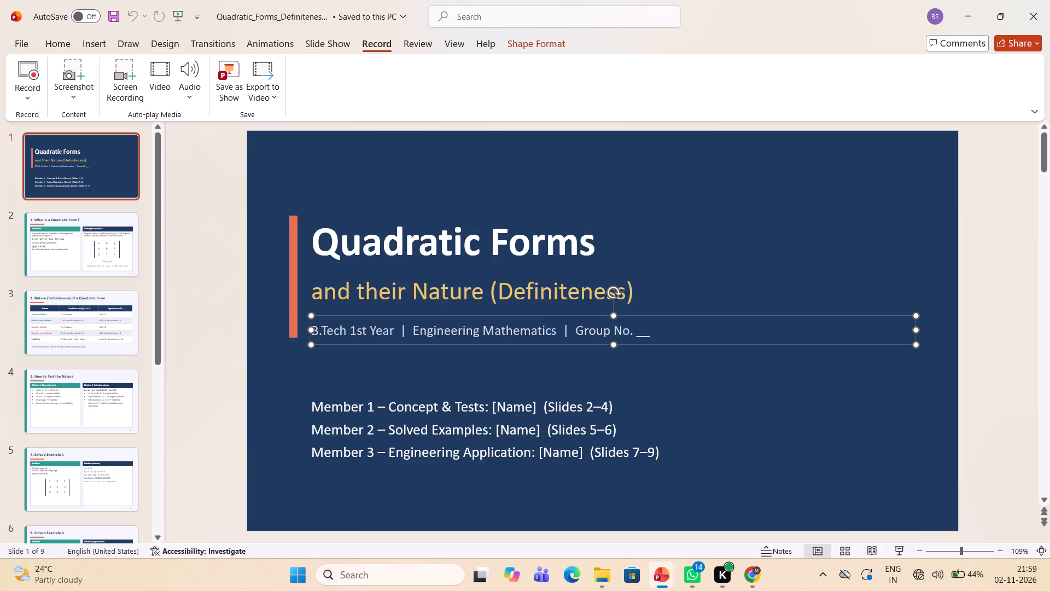
pyautogui.click(642, 329)
pyautogui.press('BackSpace')
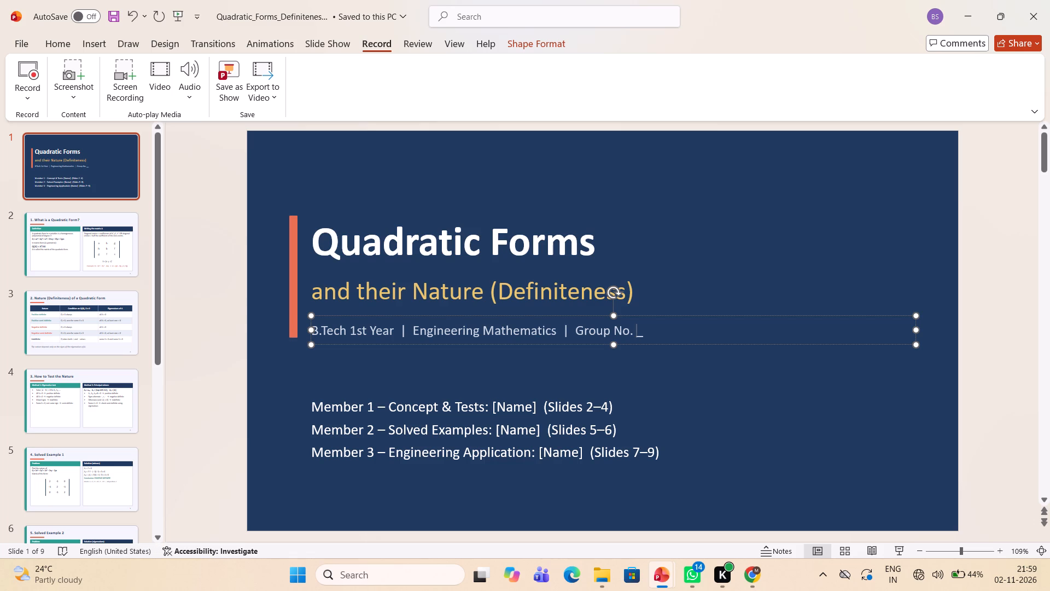
pyautogui.press('Right')
pyautogui.press('BackSpace')
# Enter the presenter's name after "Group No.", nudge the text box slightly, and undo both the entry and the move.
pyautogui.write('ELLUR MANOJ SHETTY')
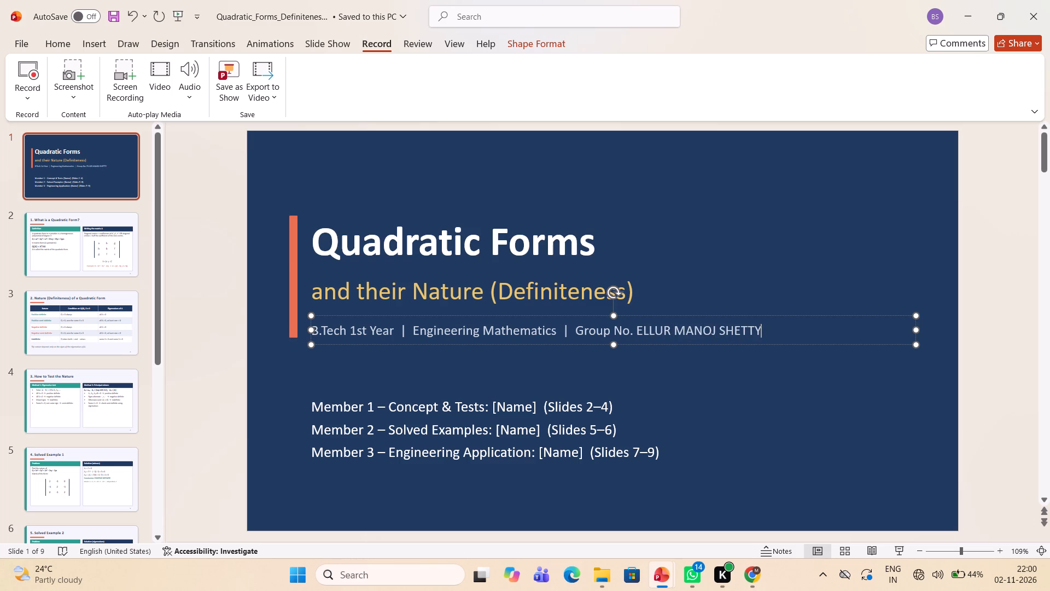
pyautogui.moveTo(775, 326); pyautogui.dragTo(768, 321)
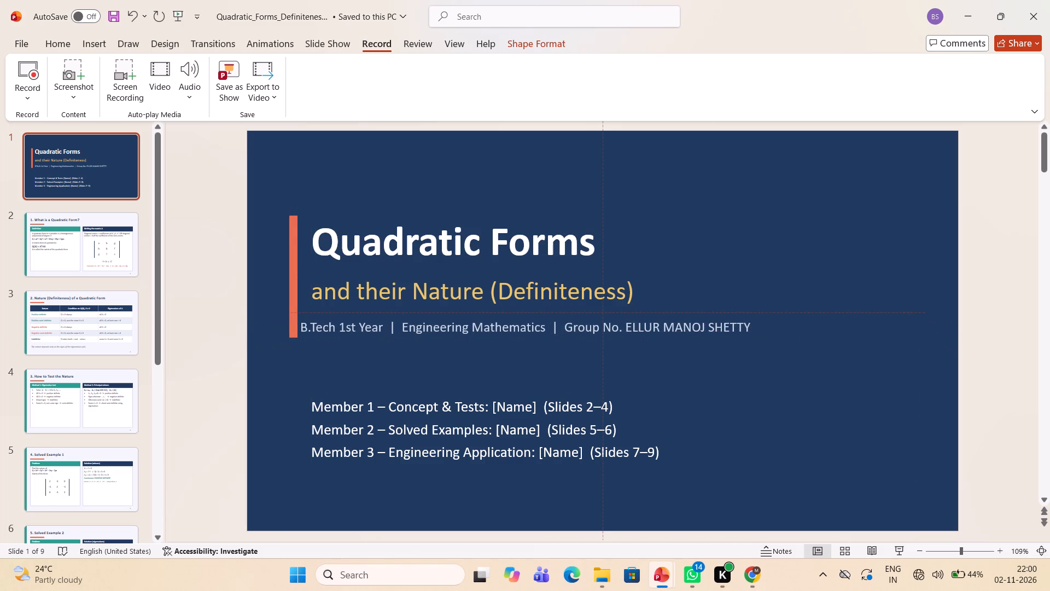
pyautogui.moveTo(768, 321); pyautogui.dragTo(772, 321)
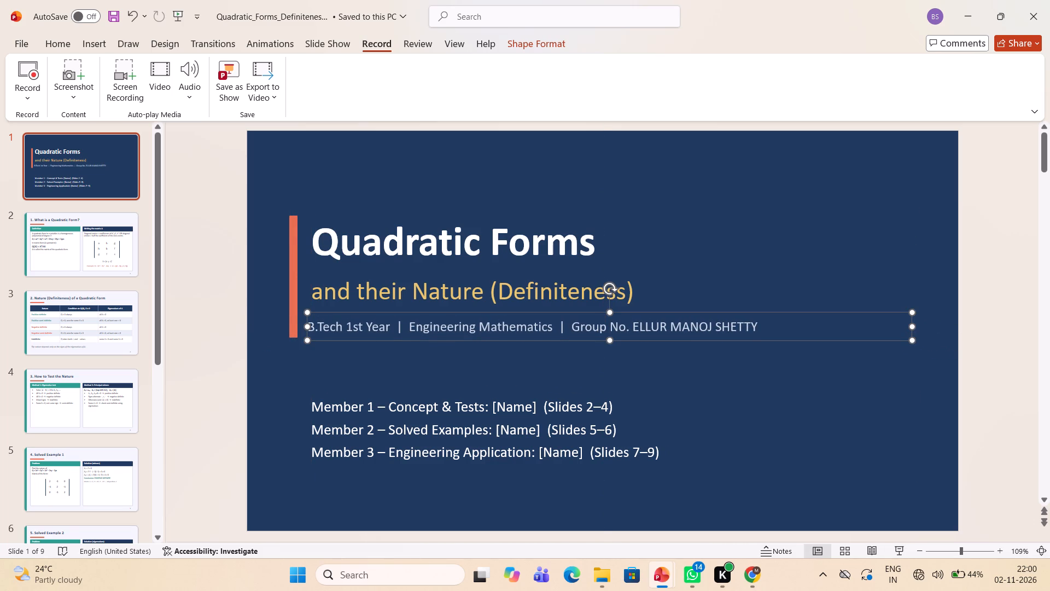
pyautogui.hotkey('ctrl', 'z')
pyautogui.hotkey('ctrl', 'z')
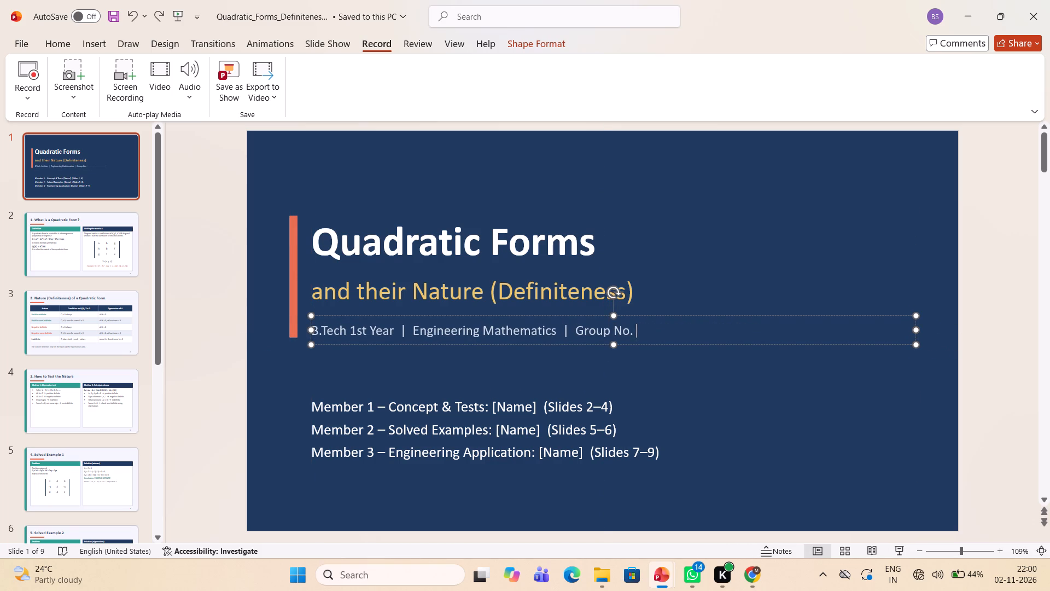
# Enter the presenter's full name in capitals after "Group No." on the title slide.
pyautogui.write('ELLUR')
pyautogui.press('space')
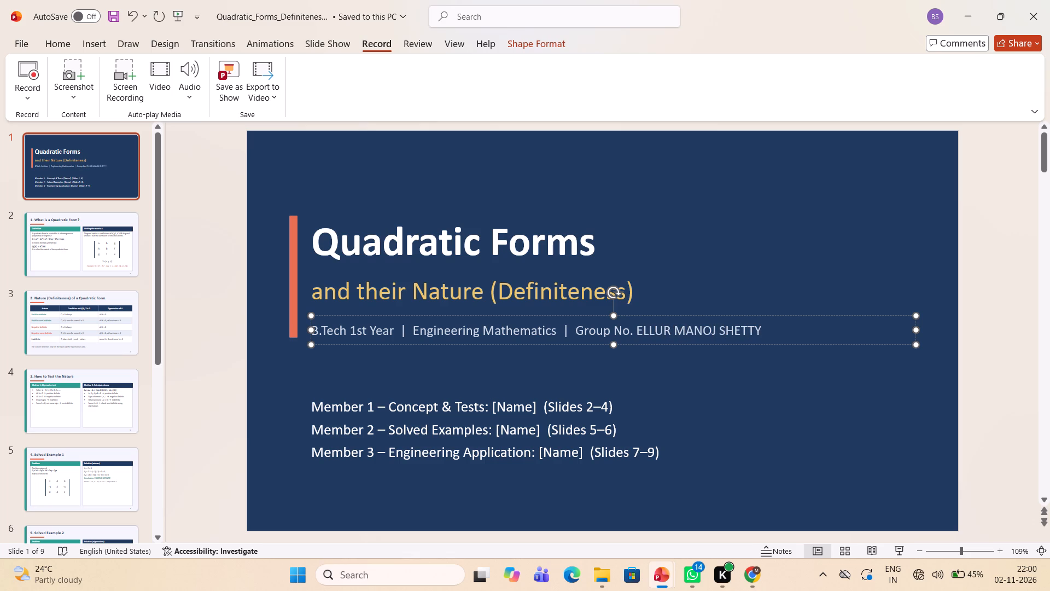
pyautogui.click(667, 364)
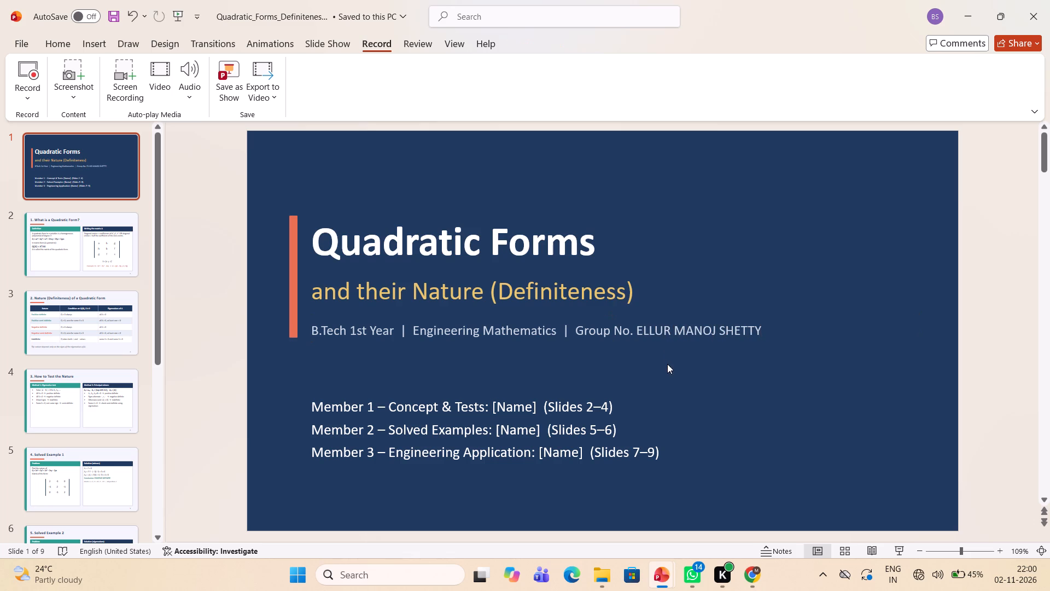
# Underline the presenter's name after "Group No." on the title slide.
pyautogui.moveTo(637, 329); pyautogui.dragTo(738, 322)
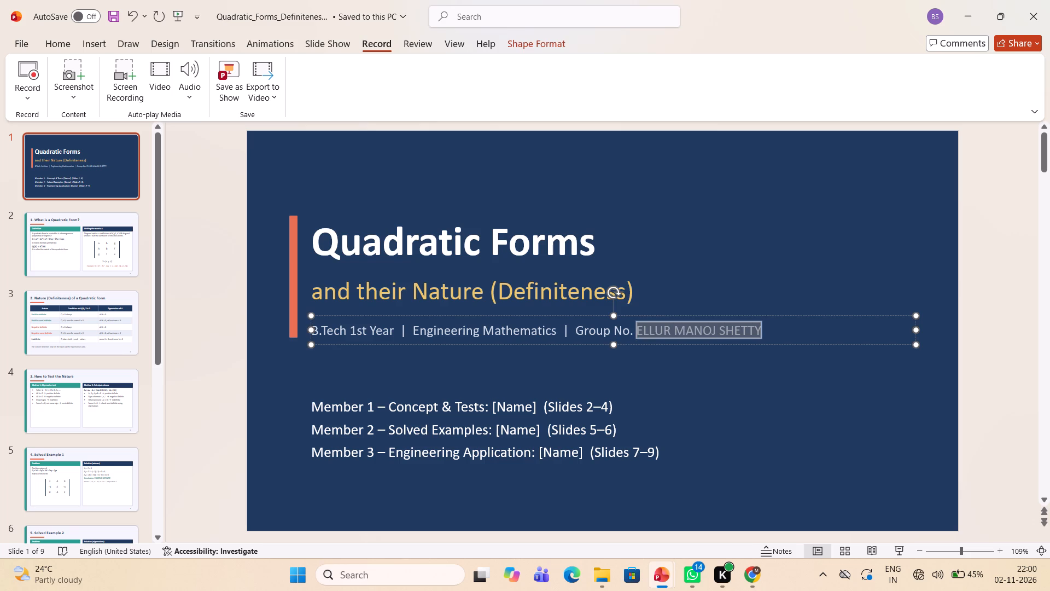
pyautogui.moveTo(738, 322); pyautogui.dragTo(762, 327)
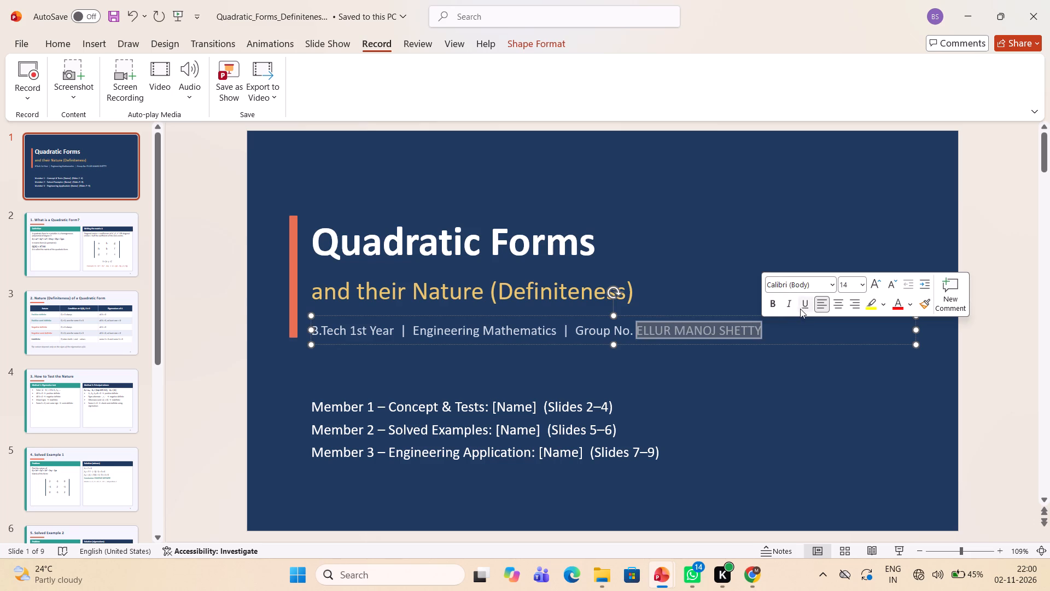
pyautogui.click(803, 309)
pyautogui.click(666, 285)
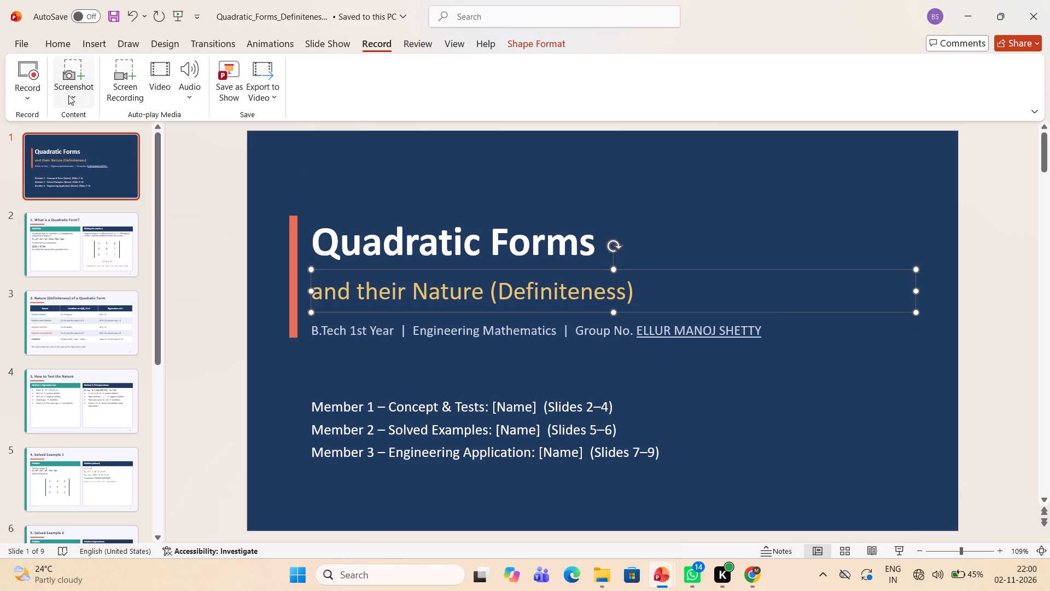
# Record about 9 seconds of webcam narration on the title slide, starting from the beginning, and close the recording view.
pyautogui.click(31, 96)
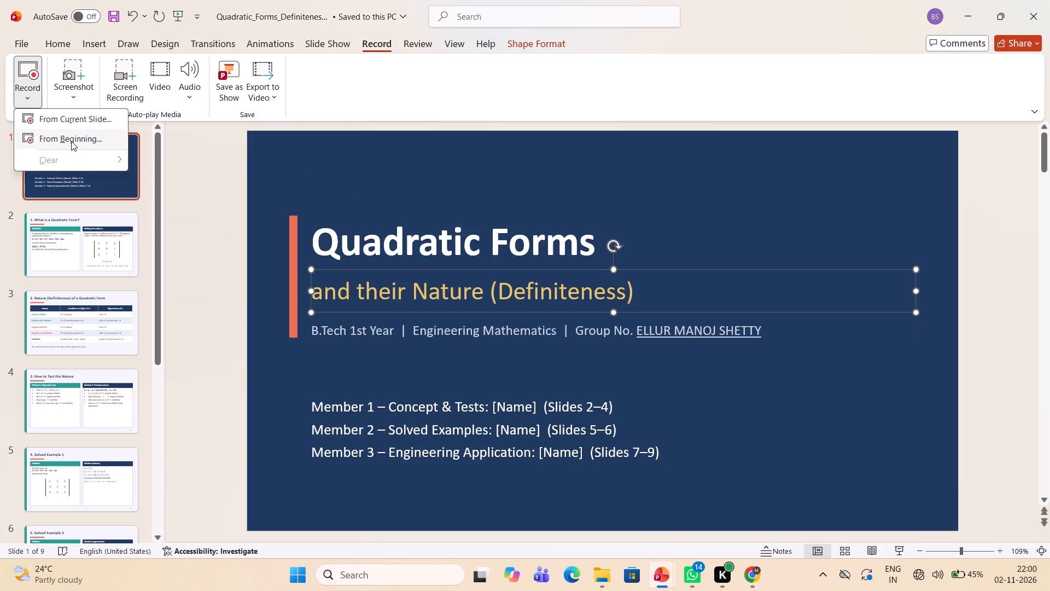
pyautogui.click(71, 141)
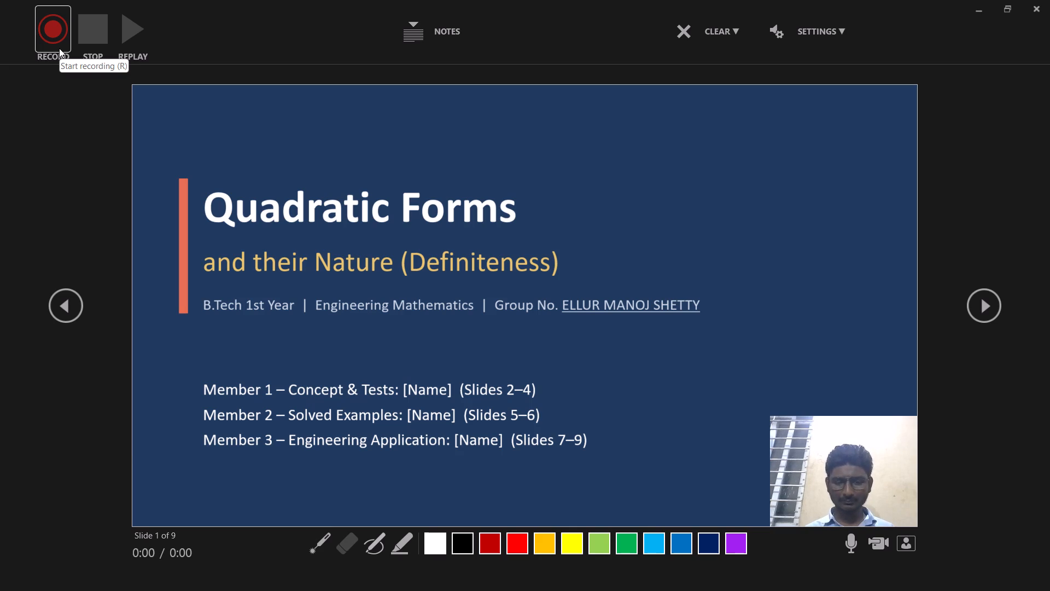
pyautogui.click(192, 221)
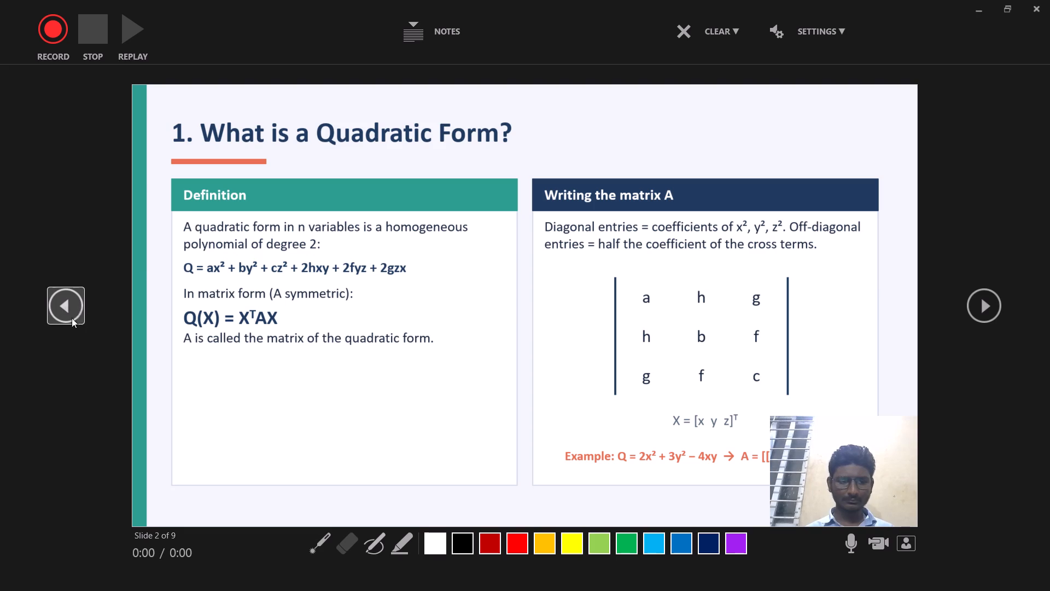
pyautogui.click(75, 308)
pyautogui.click(172, 318)
pyautogui.click(69, 306)
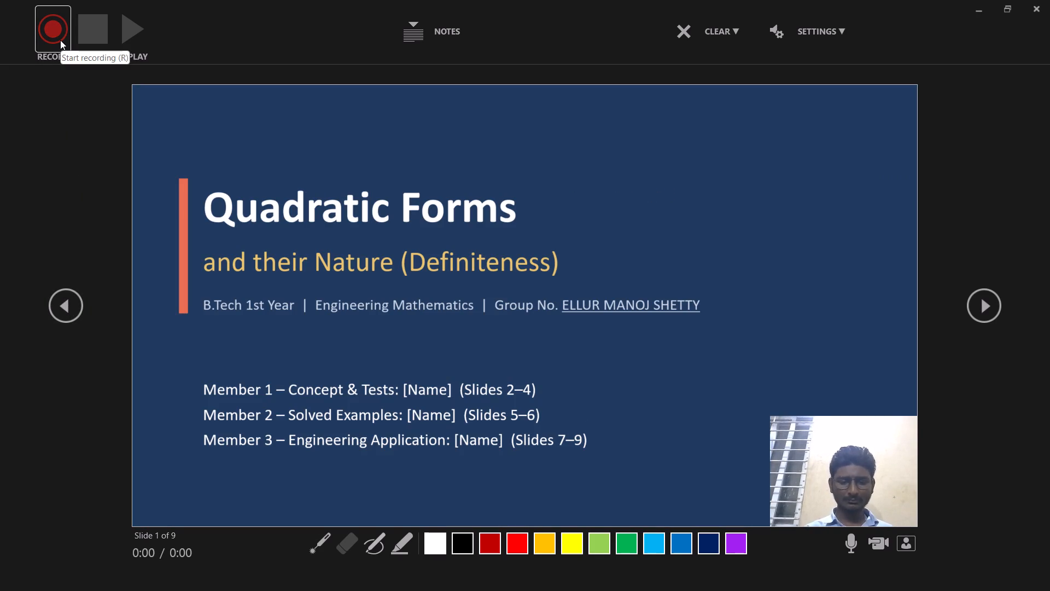
pyautogui.click(60, 40)
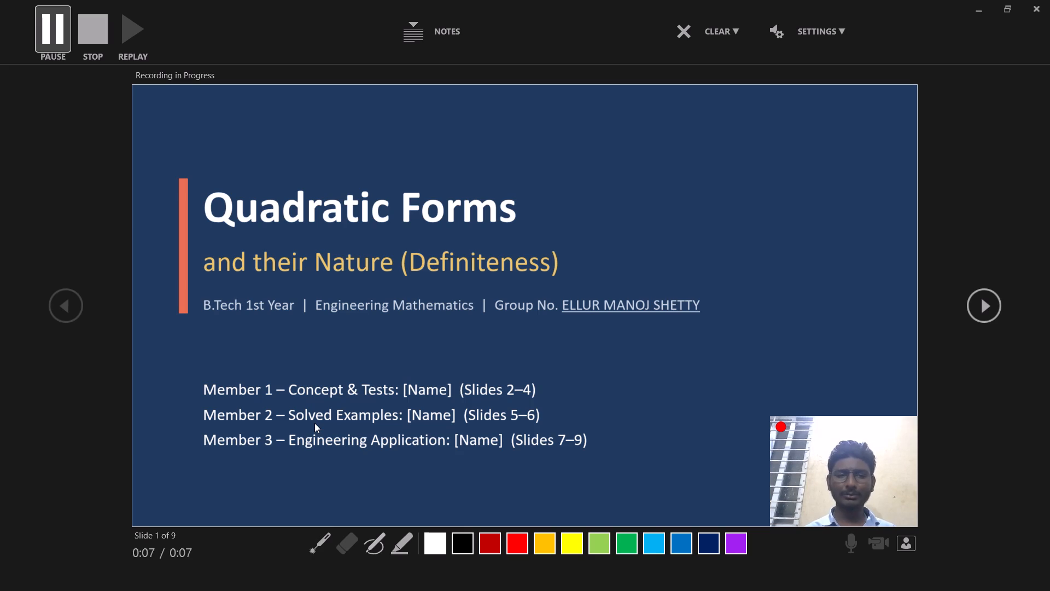
pyautogui.click(51, 25)
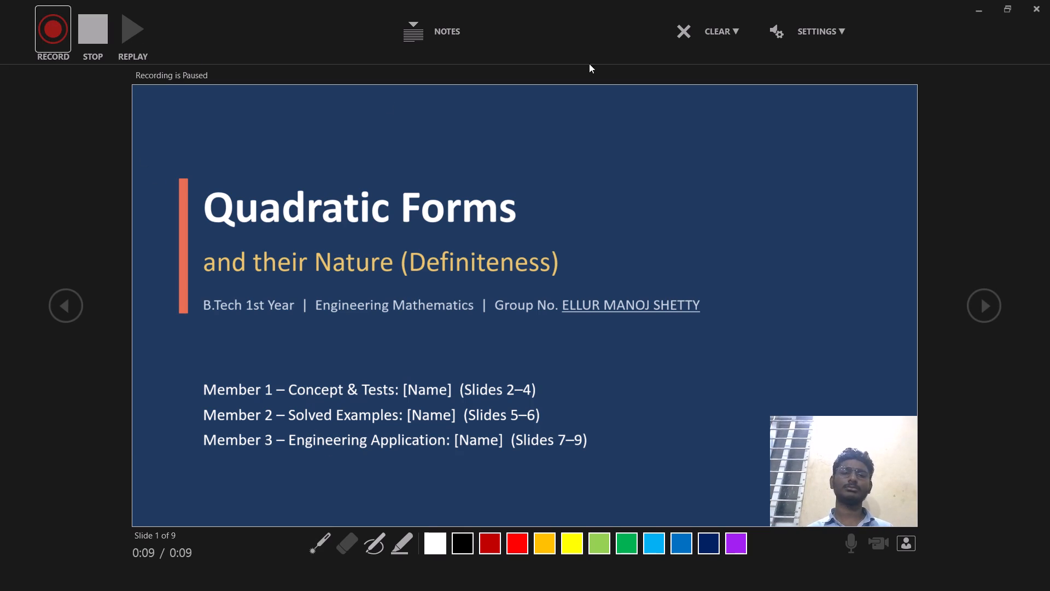
pyautogui.click(724, 36)
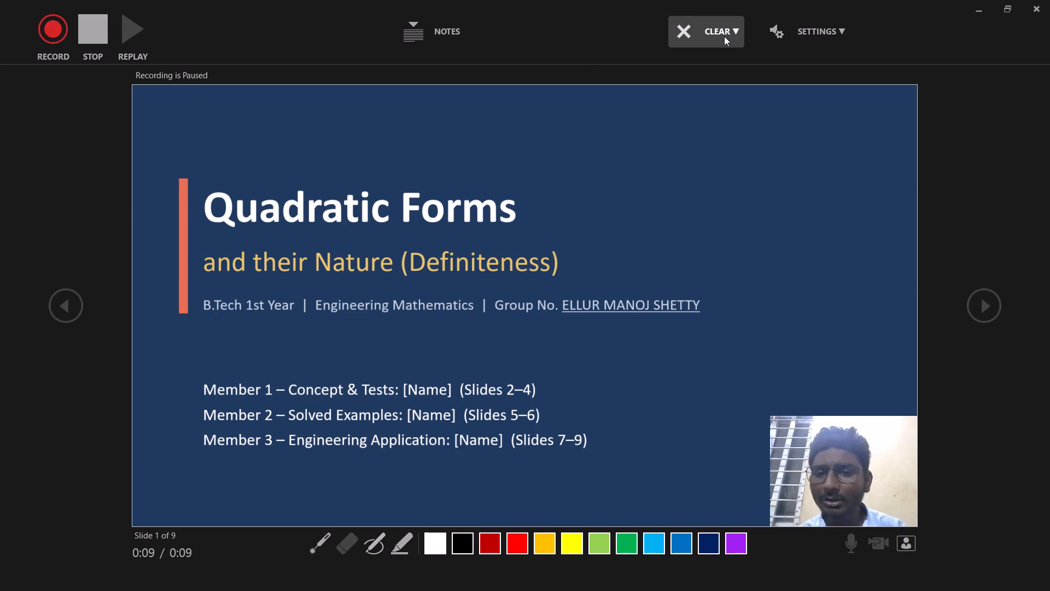
pyautogui.click(724, 36)
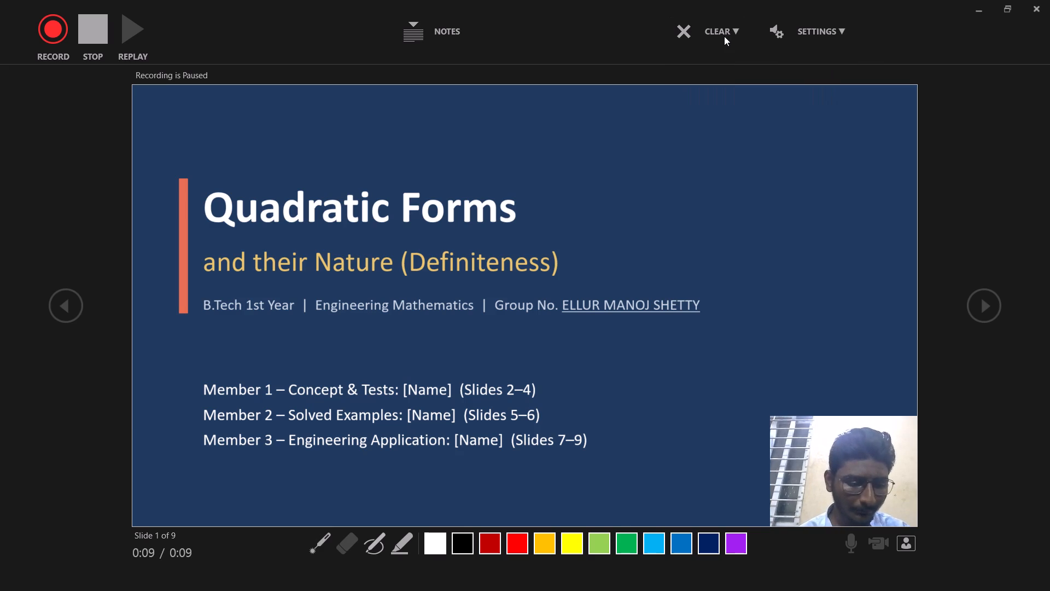
pyautogui.moveTo(182, 552); pyautogui.dragTo(149, 549)
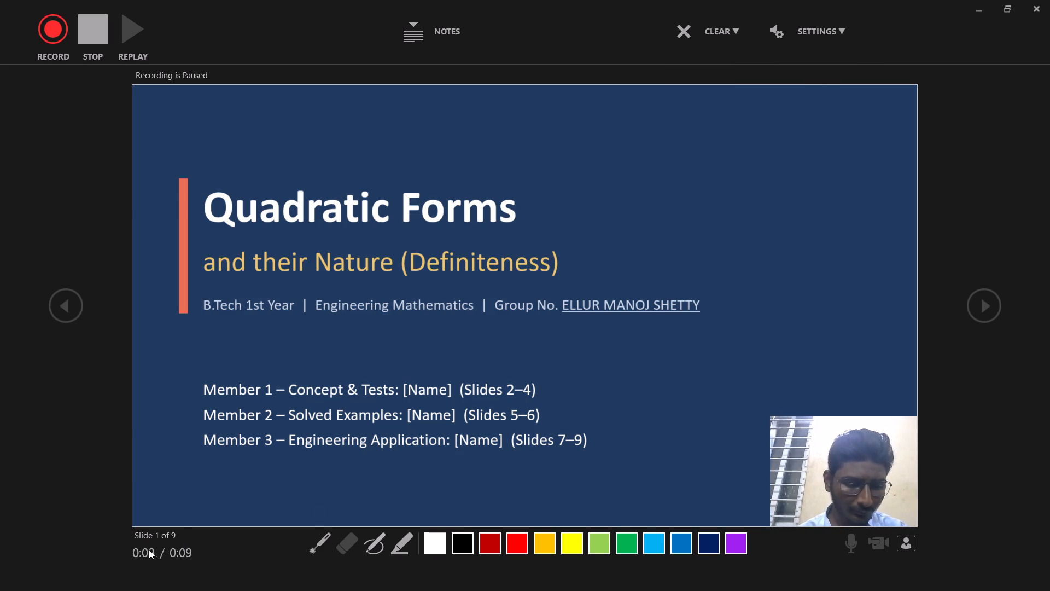
pyautogui.moveTo(149, 549); pyautogui.dragTo(155, 548)
pyautogui.click(155, 548)
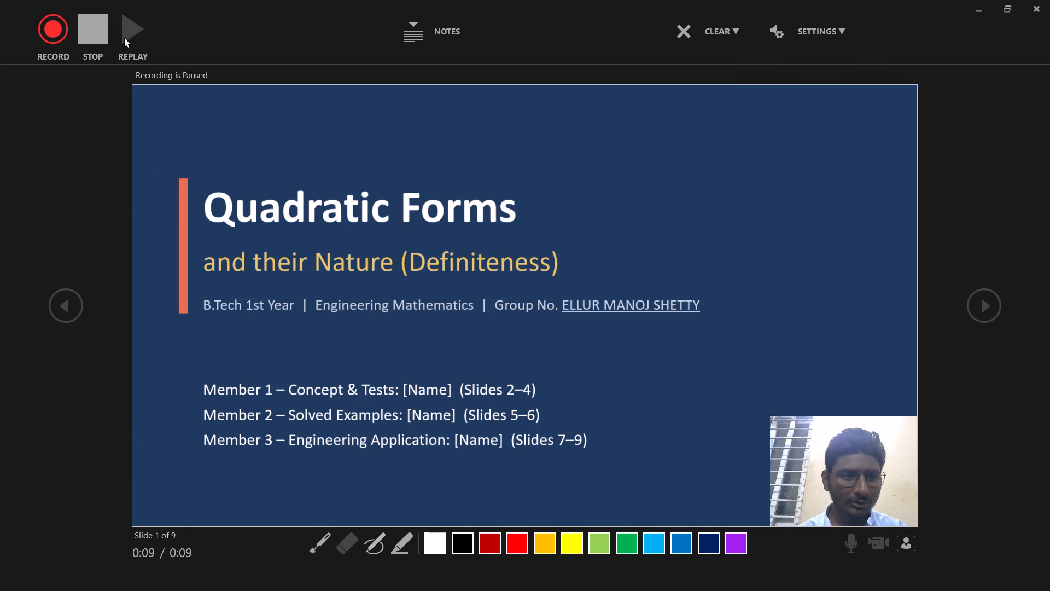
pyautogui.click(81, 38)
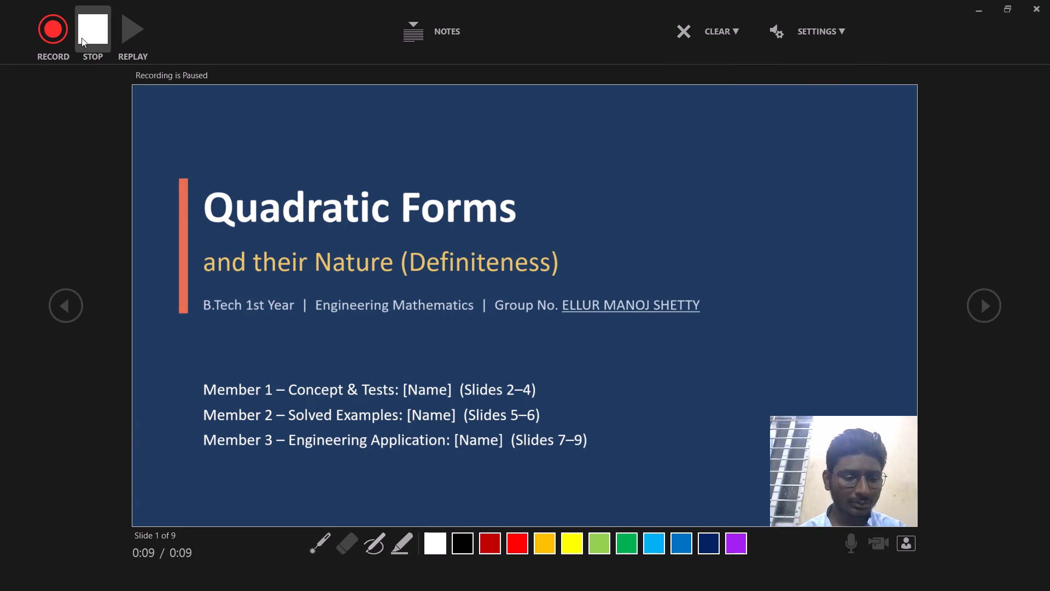
pyautogui.click(711, 42)
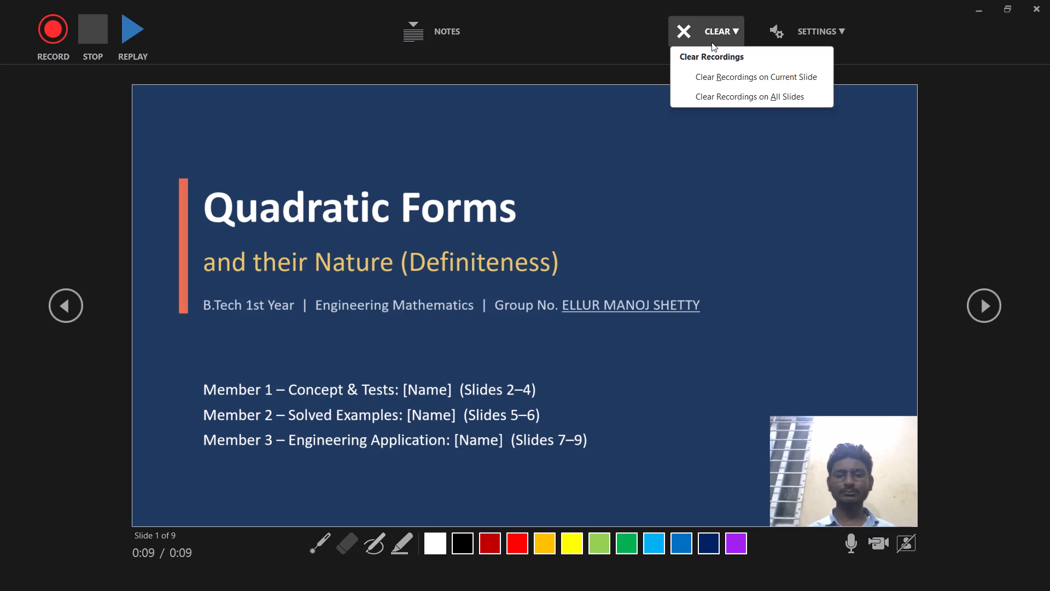
pyautogui.click(711, 42)
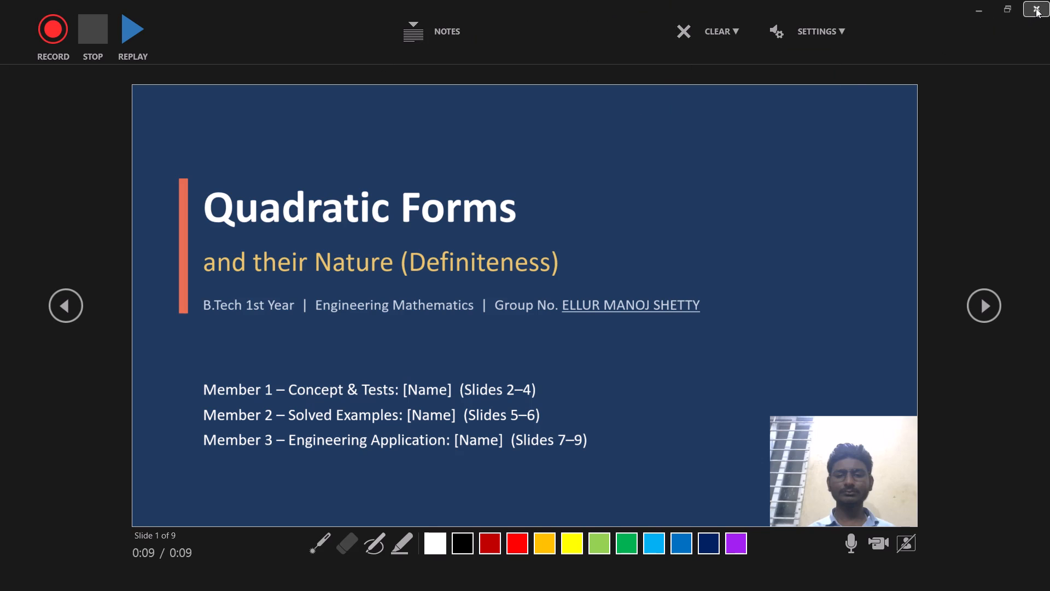
pyautogui.click(1036, 8)
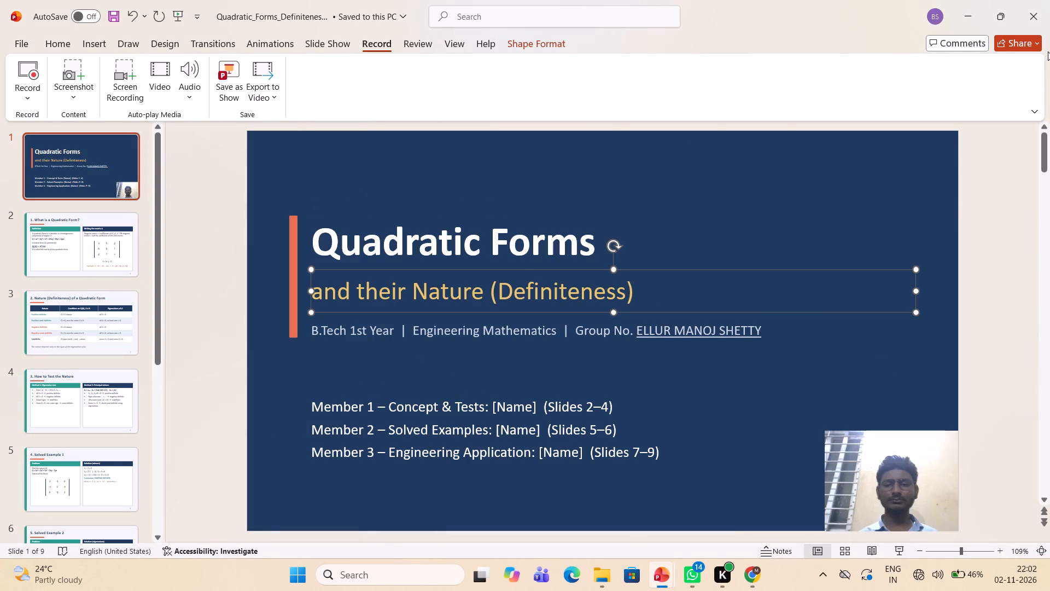
# Close the Quadratic Forms presentation.
pyautogui.click(1023, 13)
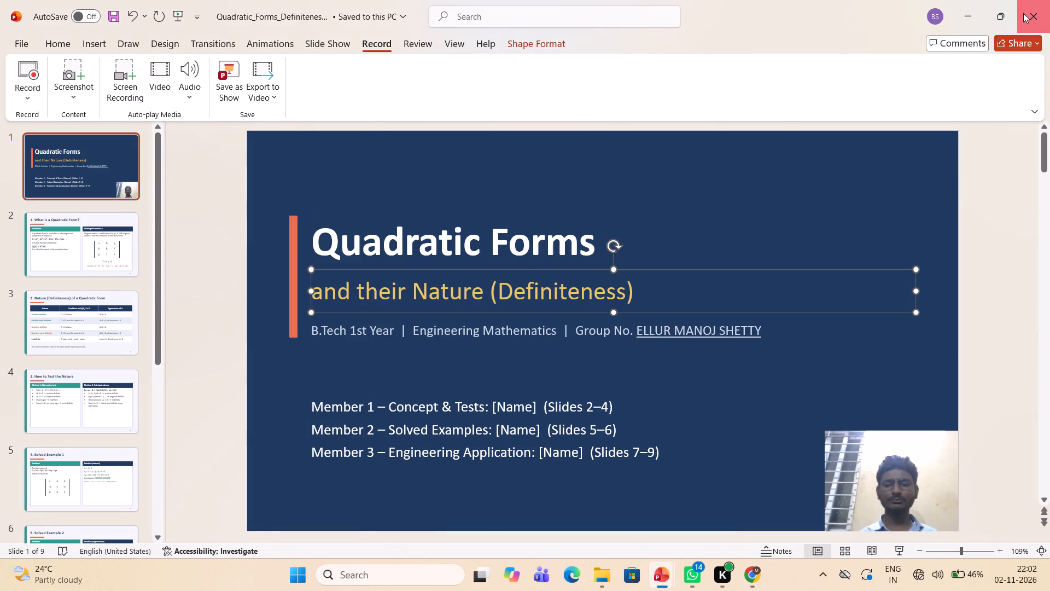
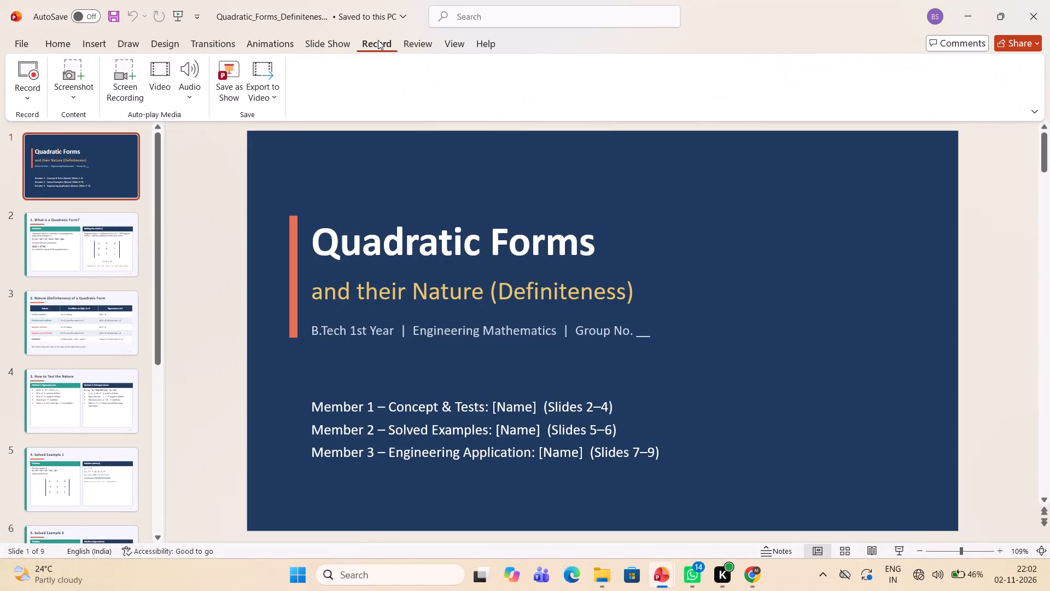
# Replace the blank after "Group No." on the title slide with the presenter's full name in capitals.
pyautogui.click(647, 332)
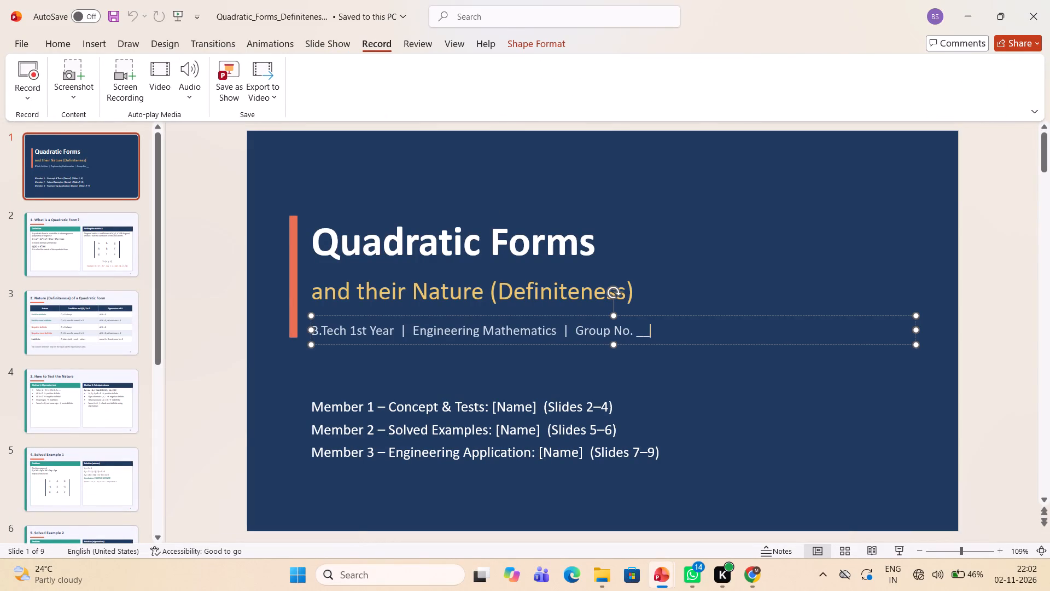
pyautogui.press('BackSpace')
pyautogui.press('BackSpace')
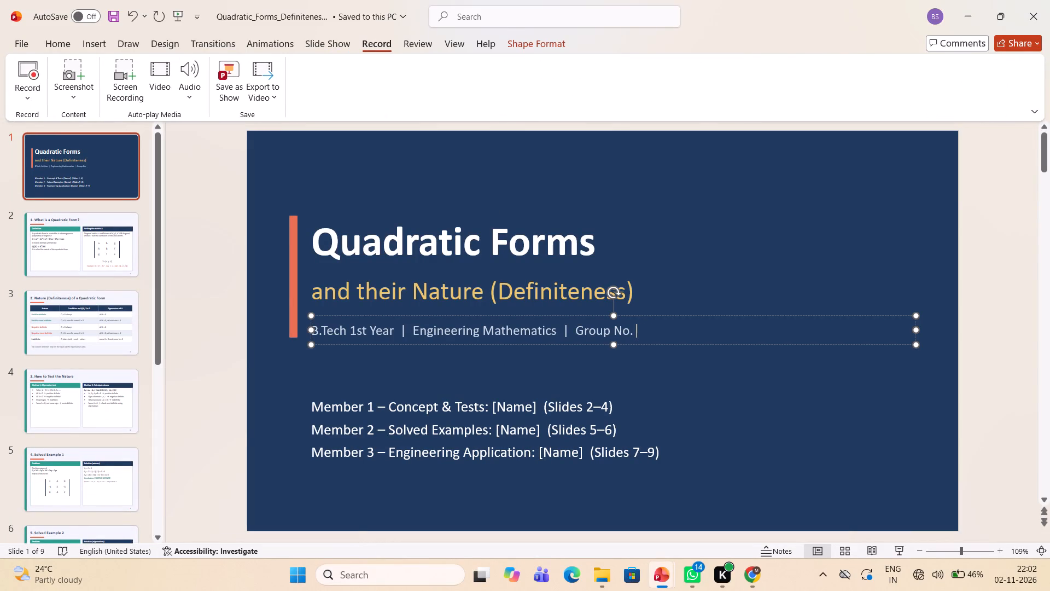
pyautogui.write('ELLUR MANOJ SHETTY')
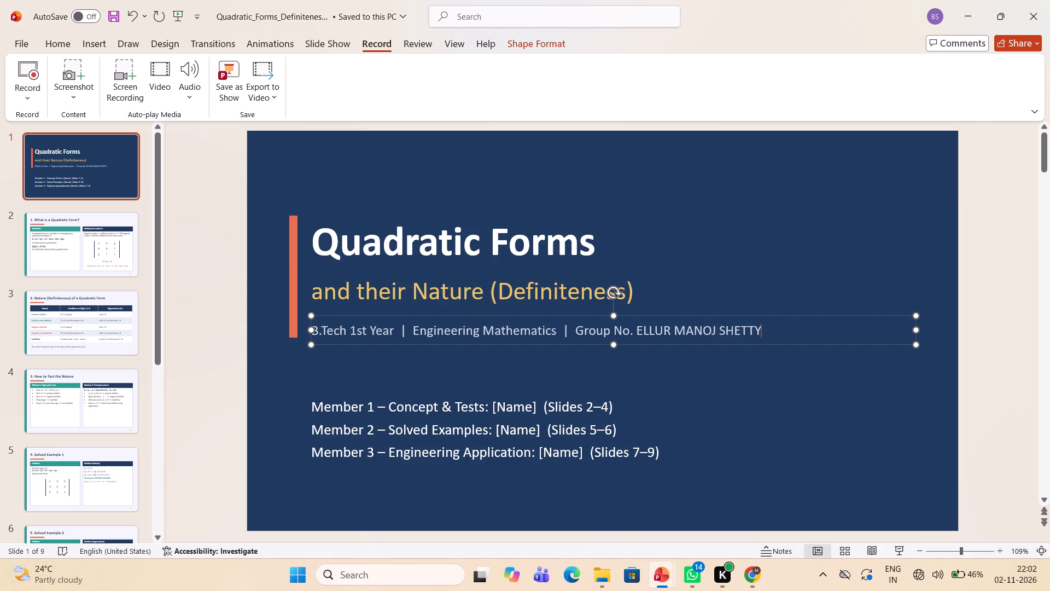
# Underline the presenter's name after "Group No." on the title slide.
pyautogui.moveTo(633, 329); pyautogui.dragTo(761, 329)
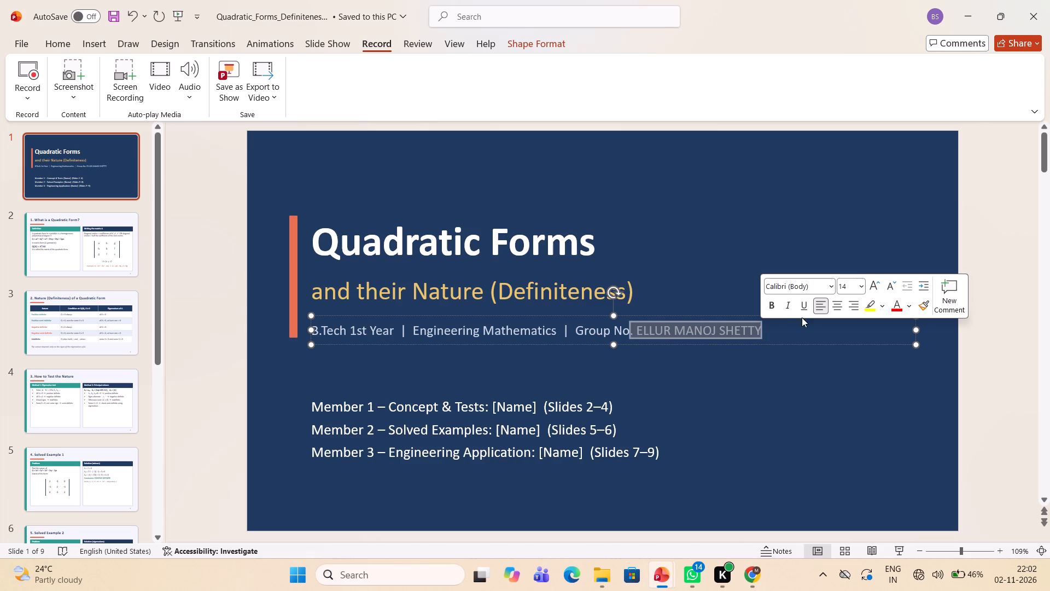
pyautogui.click(802, 310)
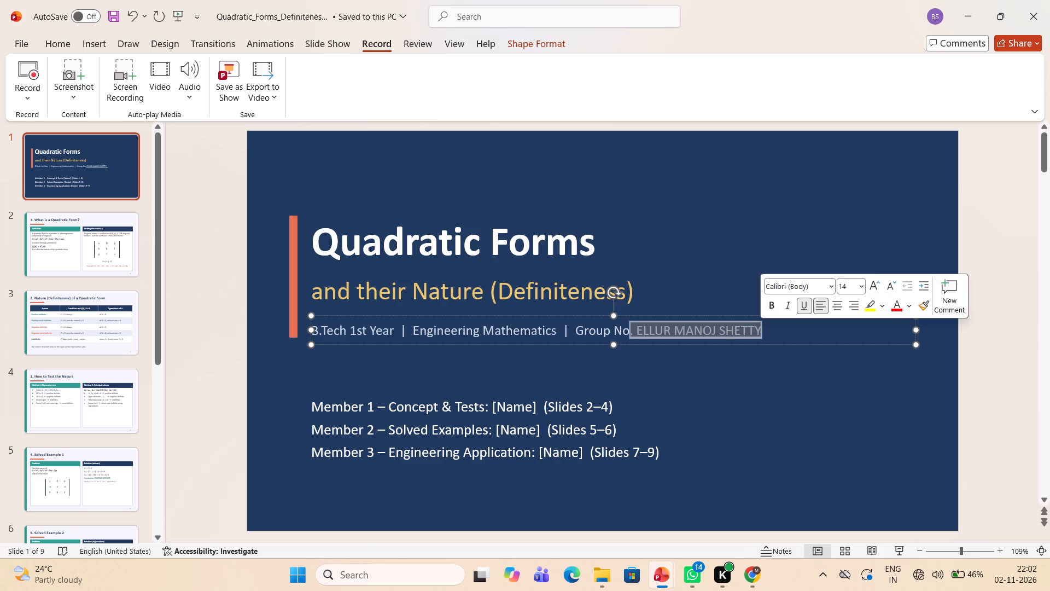
pyautogui.click(660, 293)
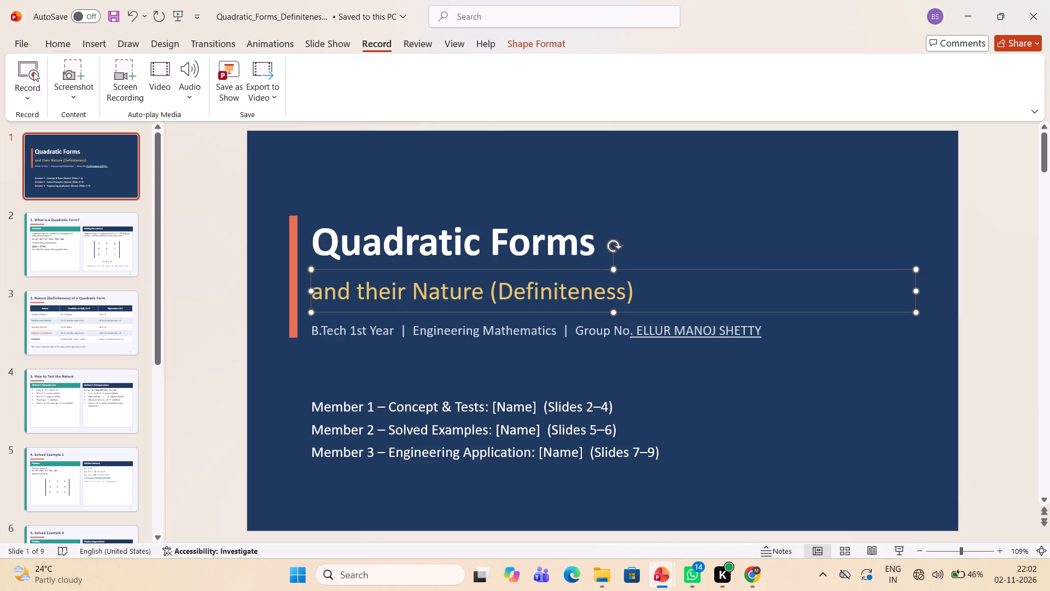
# Record webcam narration with the camera on, about 19 seconds on the title slide and about 14 seconds on slide 2.
pyautogui.click(25, 80)
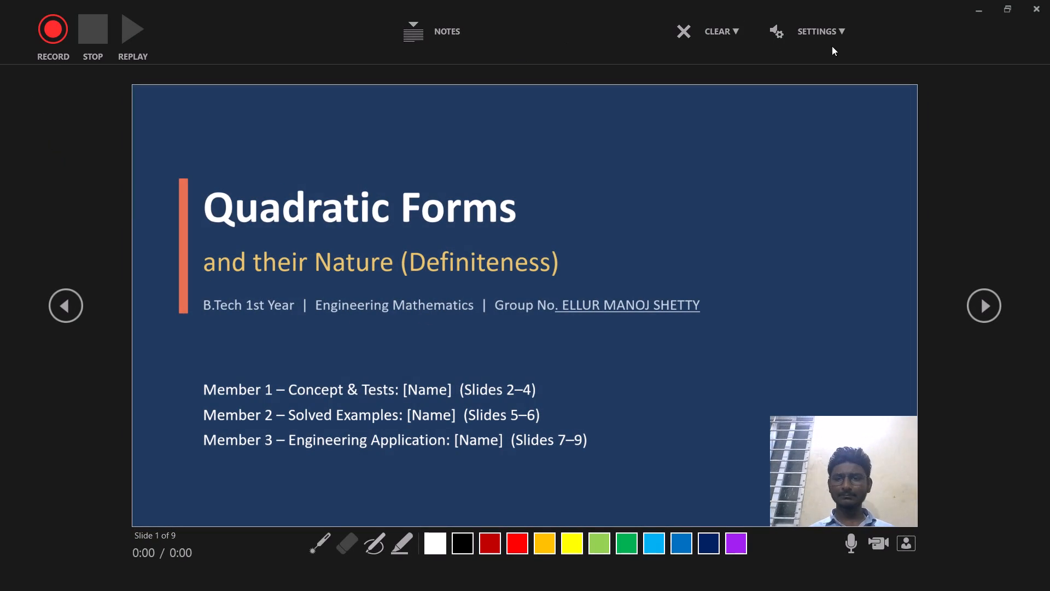
pyautogui.click(1029, 8)
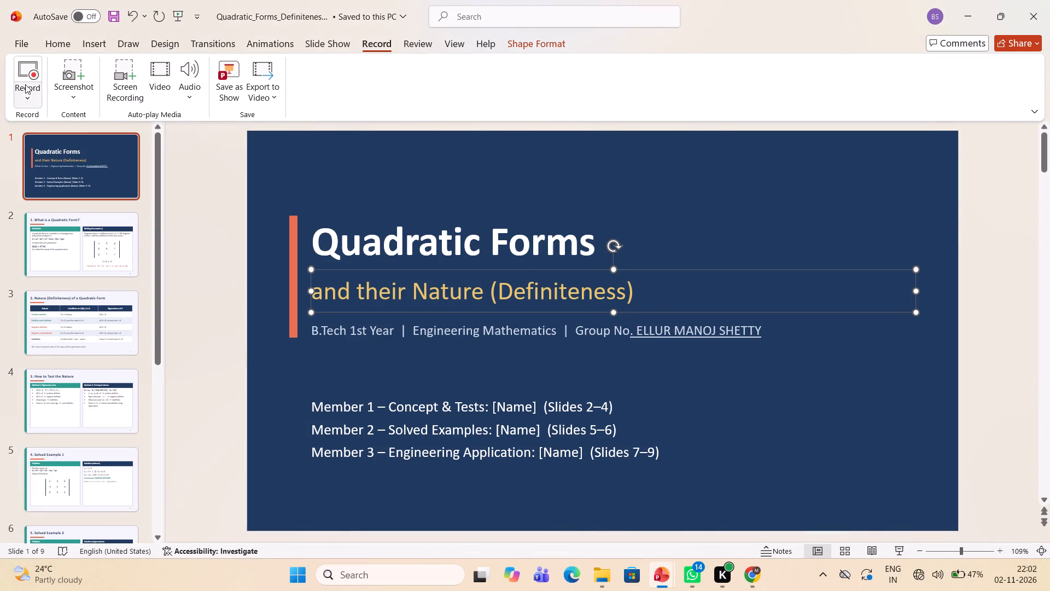
pyautogui.click(27, 91)
pyautogui.click(48, 136)
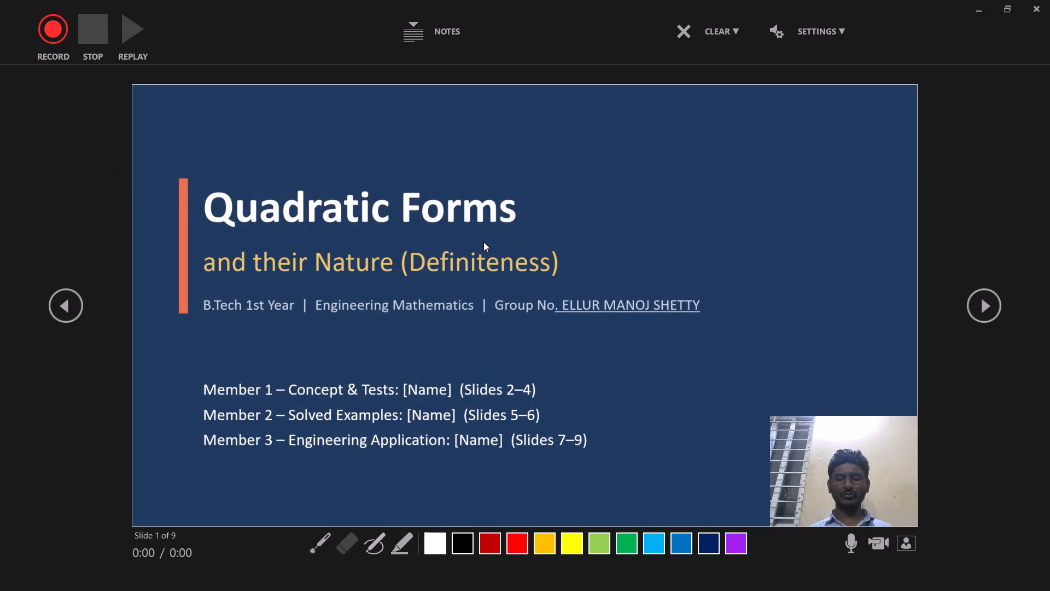
pyautogui.click(877, 549)
pyautogui.click(877, 549)
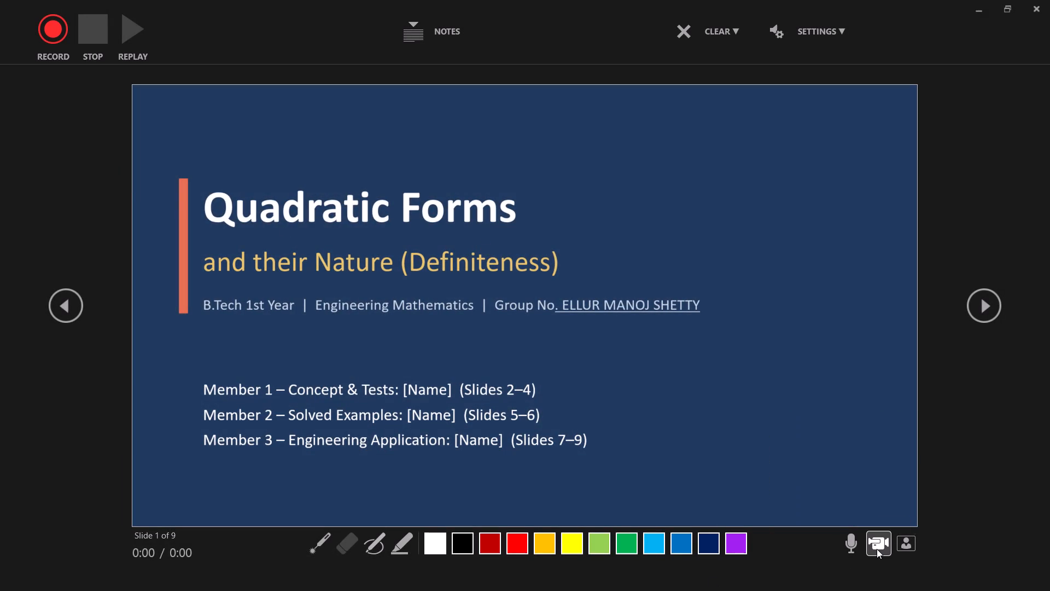
pyautogui.click(877, 549)
pyautogui.click(877, 549)
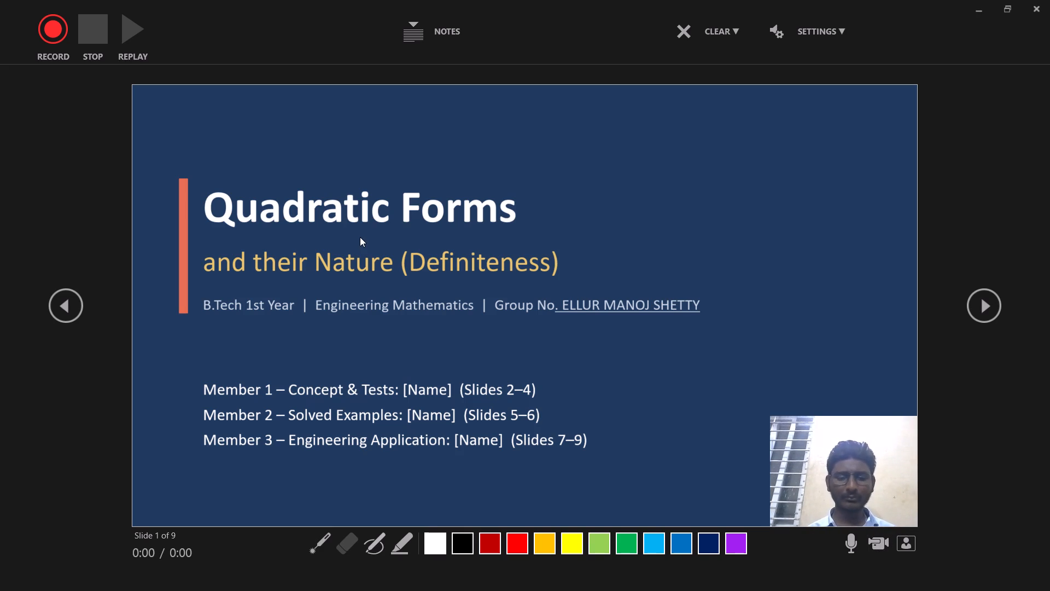
pyautogui.click(68, 47)
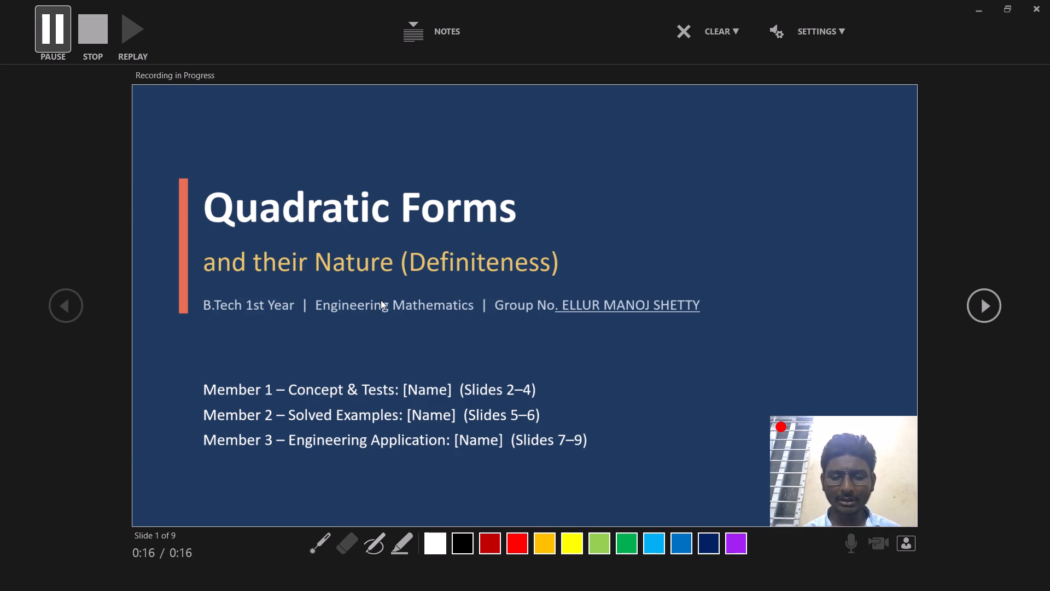
pyautogui.click(381, 300)
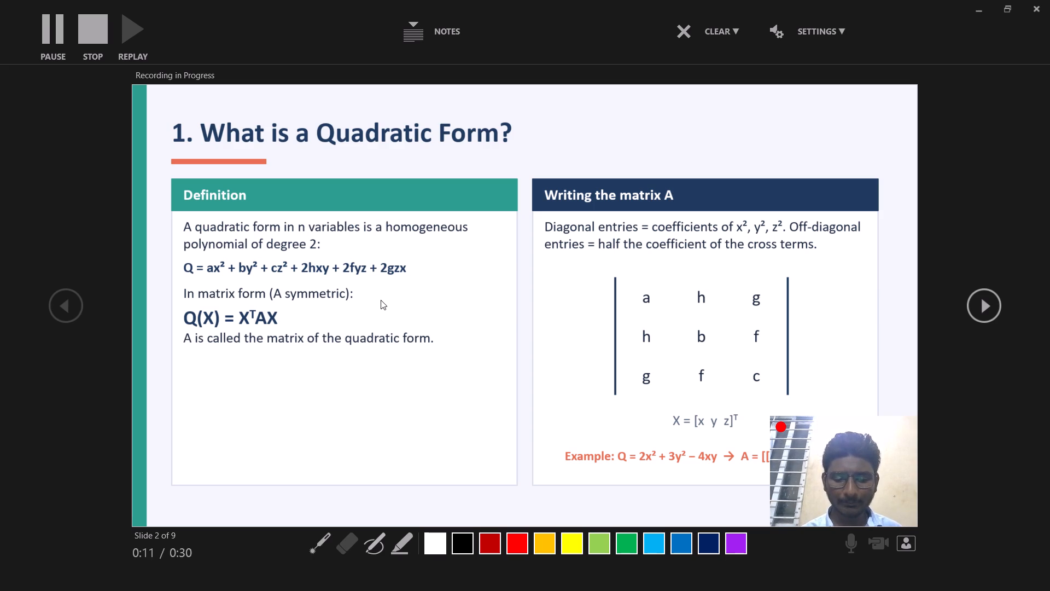
pyautogui.click(67, 50)
pyautogui.click(92, 49)
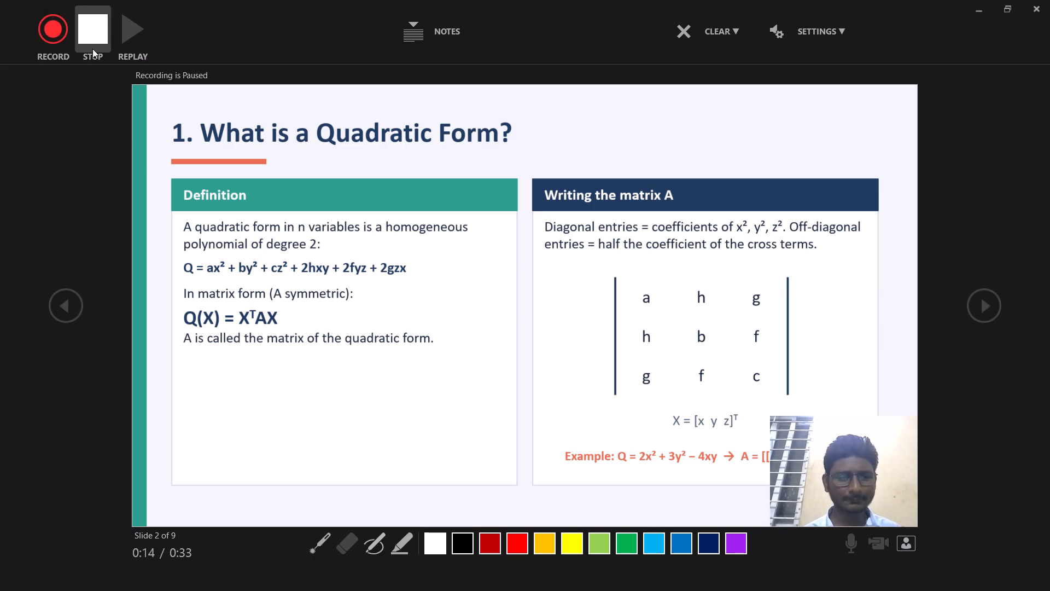
# Replay the recorded narration from the title slide and close the recording view.
pyautogui.click(71, 307)
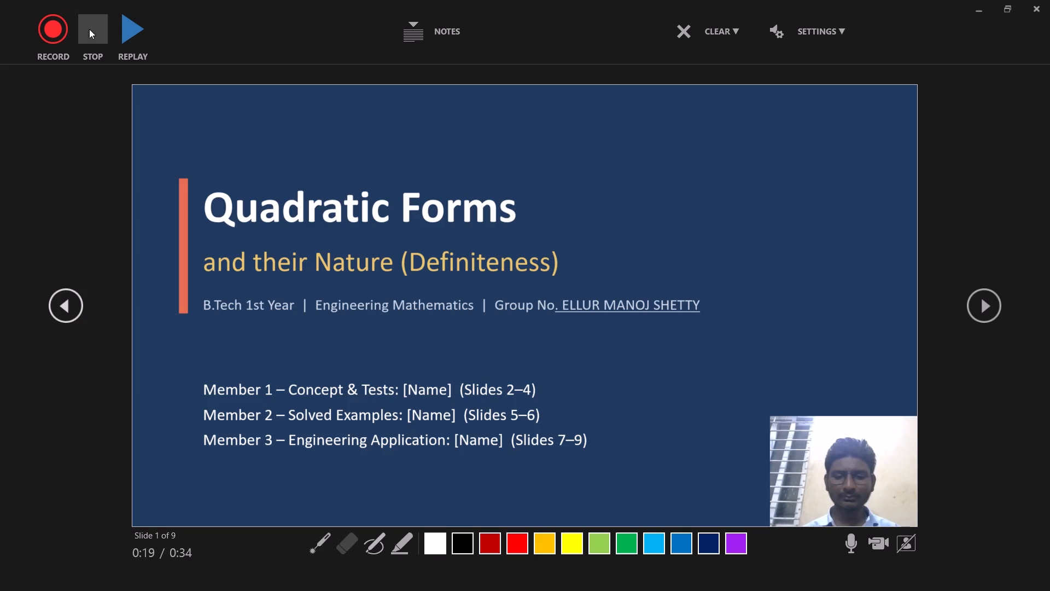
pyautogui.click(136, 33)
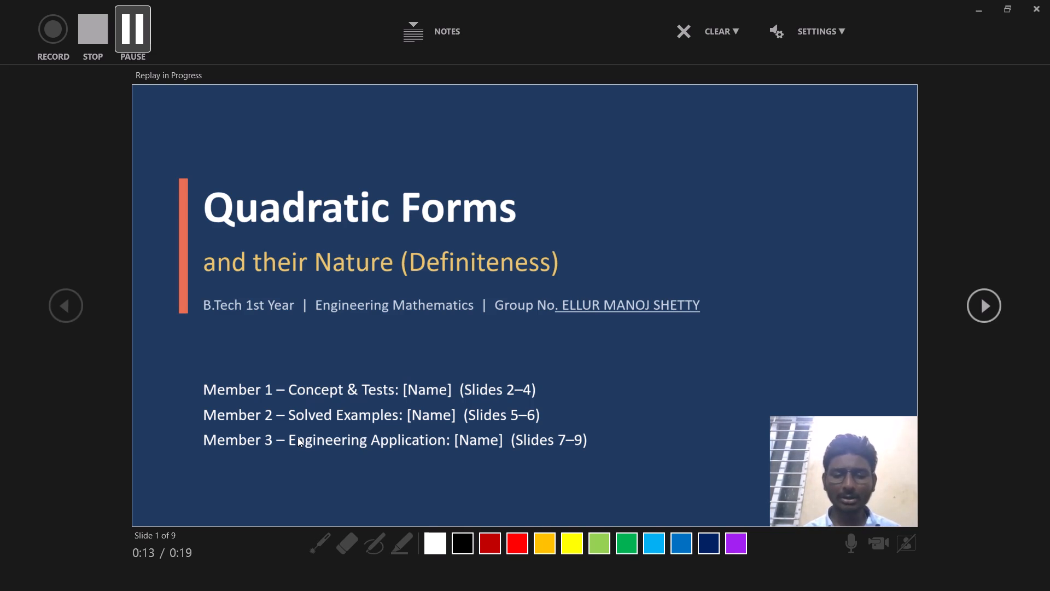
pyautogui.click(1033, 10)
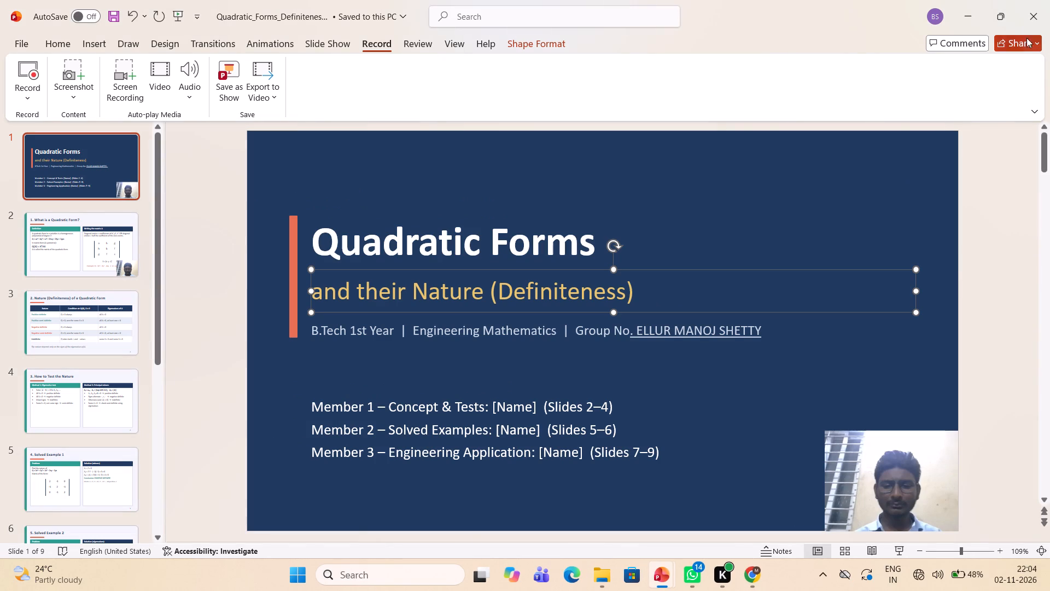
# Close the Quadratic Forms presentation.
pyautogui.click(1032, 18)
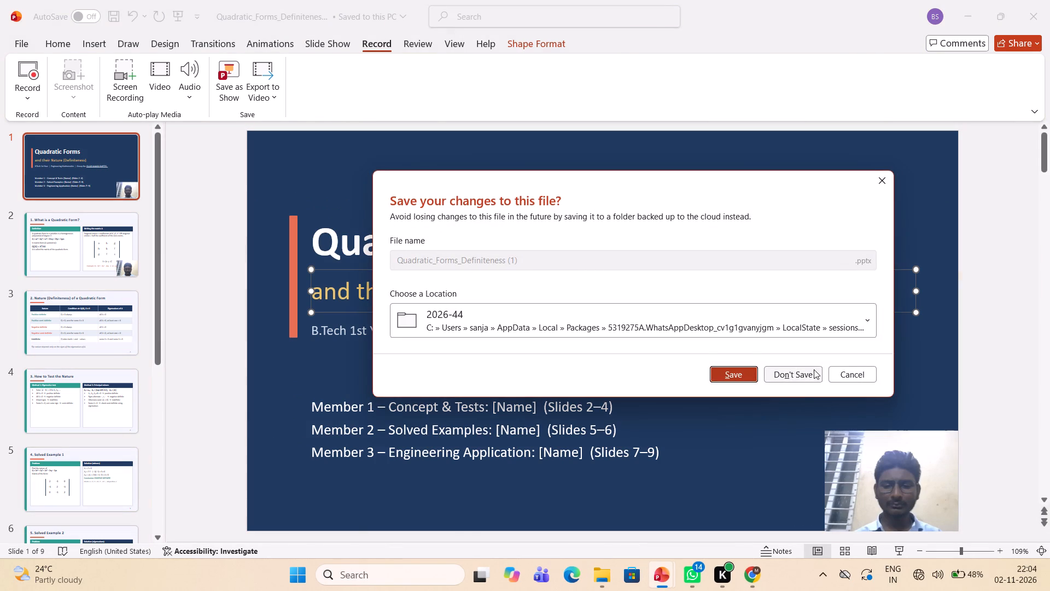
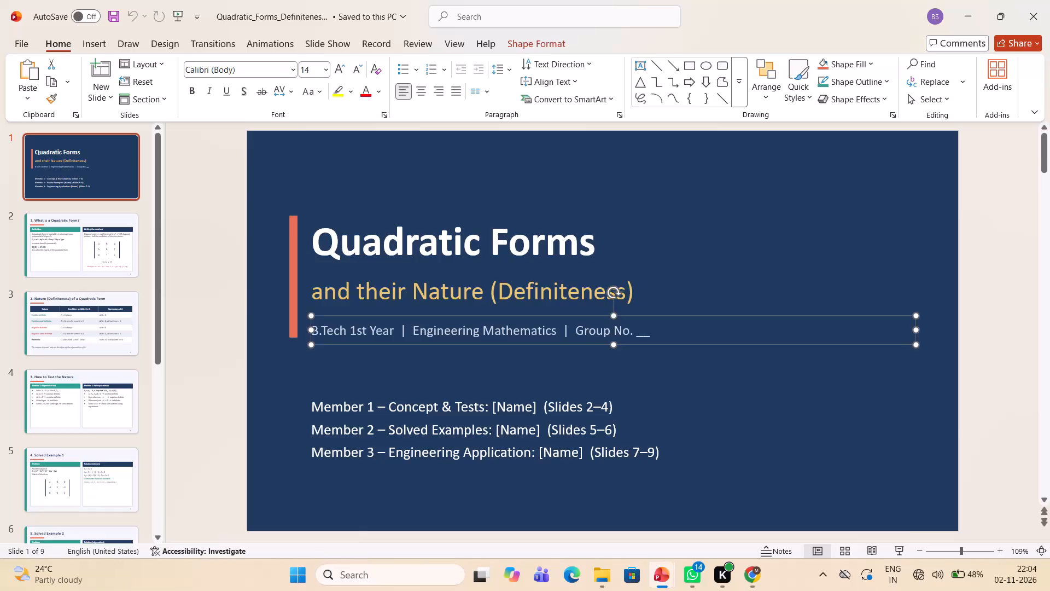
# Replace the blank after "Group No." on the title slide with the presenter's full name.
pyautogui.click(641, 330)
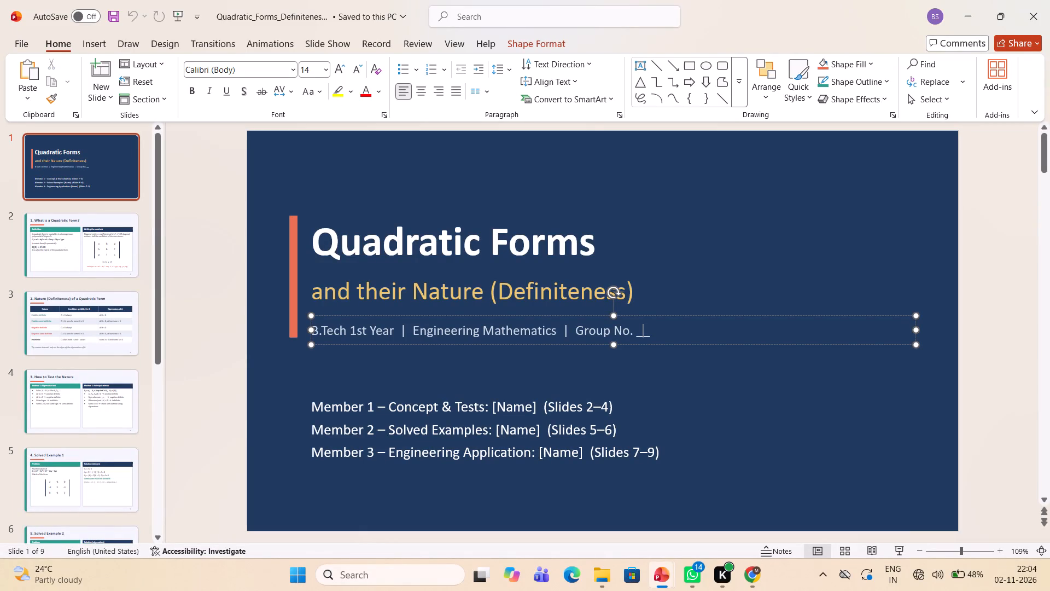
pyautogui.press('BackSpace')
pyautogui.press('Right')
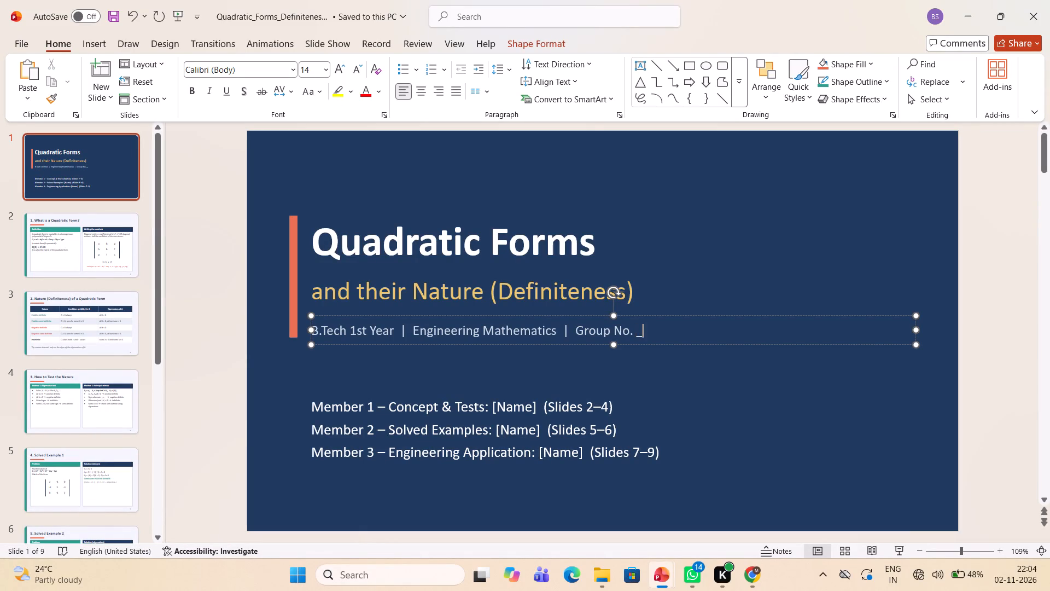
pyautogui.press('BackSpace')
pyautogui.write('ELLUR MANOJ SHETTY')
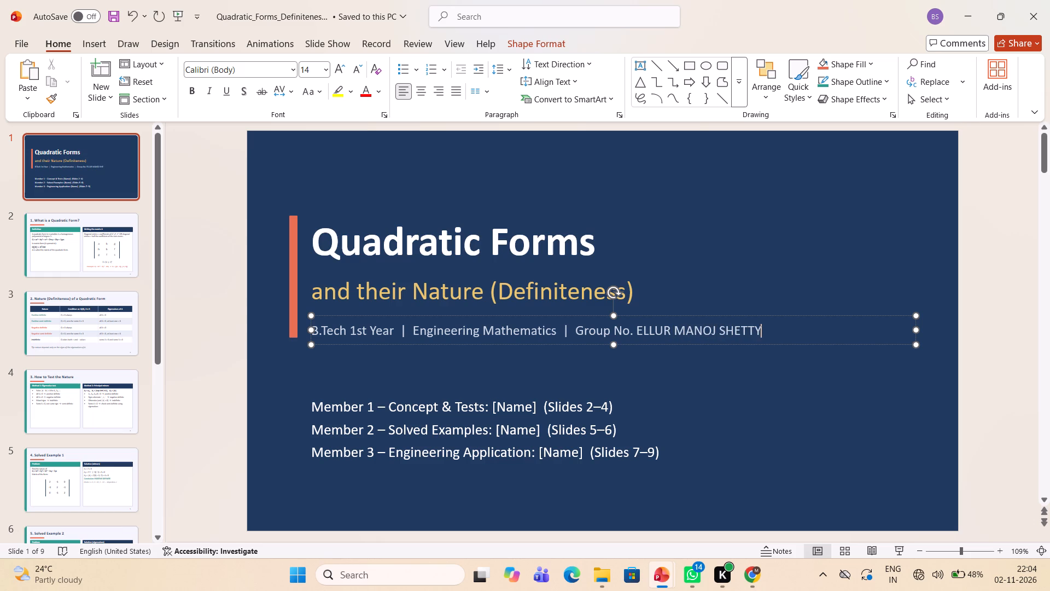
# Underline the presenter's name after "Group No." on the title slide.
pyautogui.moveTo(634, 328); pyautogui.dragTo(767, 326)
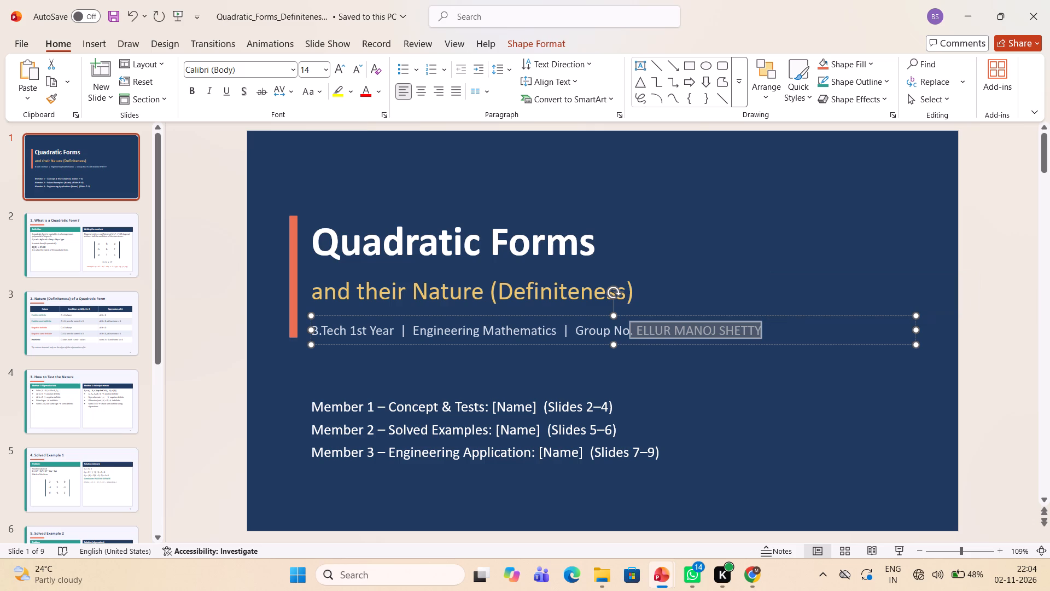
pyautogui.hotkey('ctrl', 'u')
pyautogui.click(774, 333)
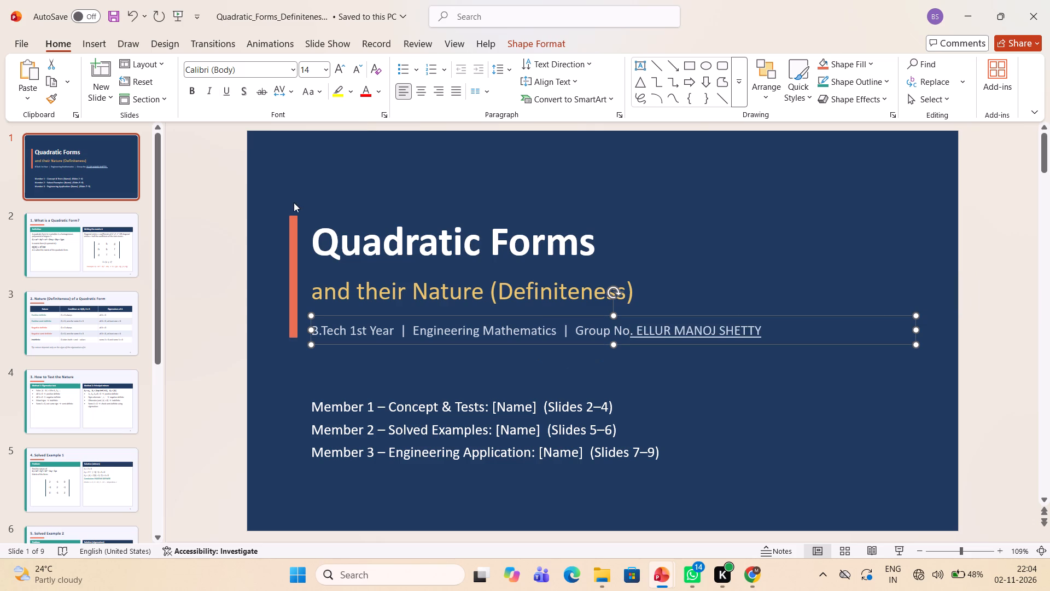
# Open the slide show recording view from the beginning of the presentation.
pyautogui.click(380, 42)
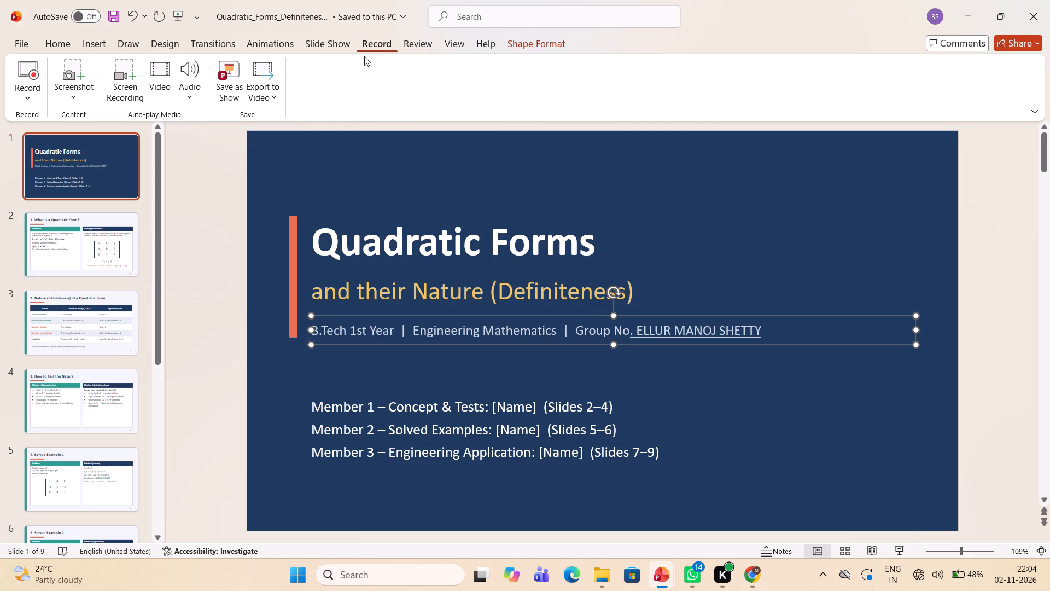
pyautogui.click(26, 97)
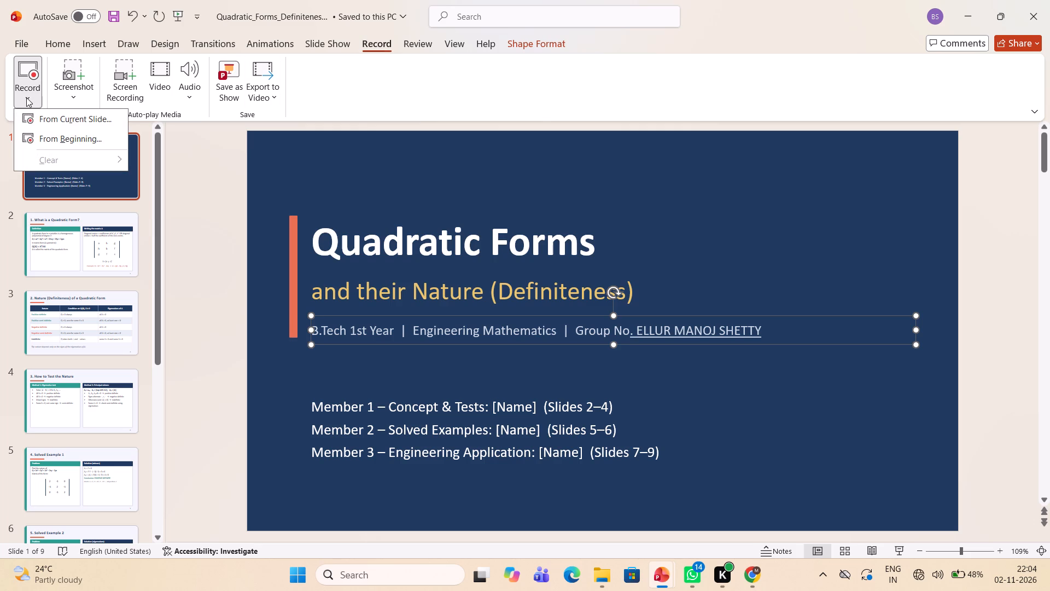
pyautogui.click(81, 138)
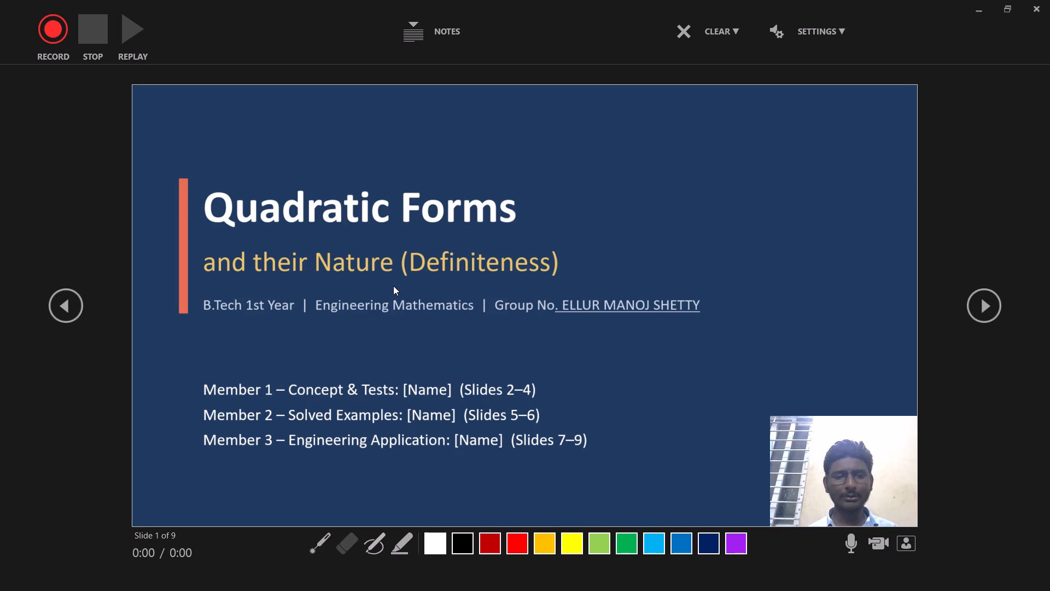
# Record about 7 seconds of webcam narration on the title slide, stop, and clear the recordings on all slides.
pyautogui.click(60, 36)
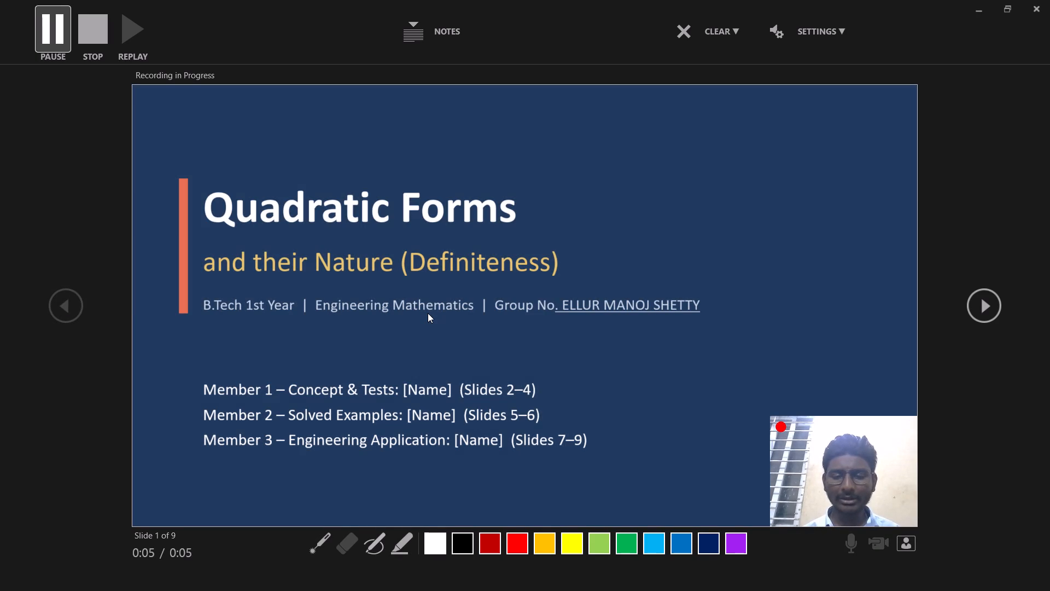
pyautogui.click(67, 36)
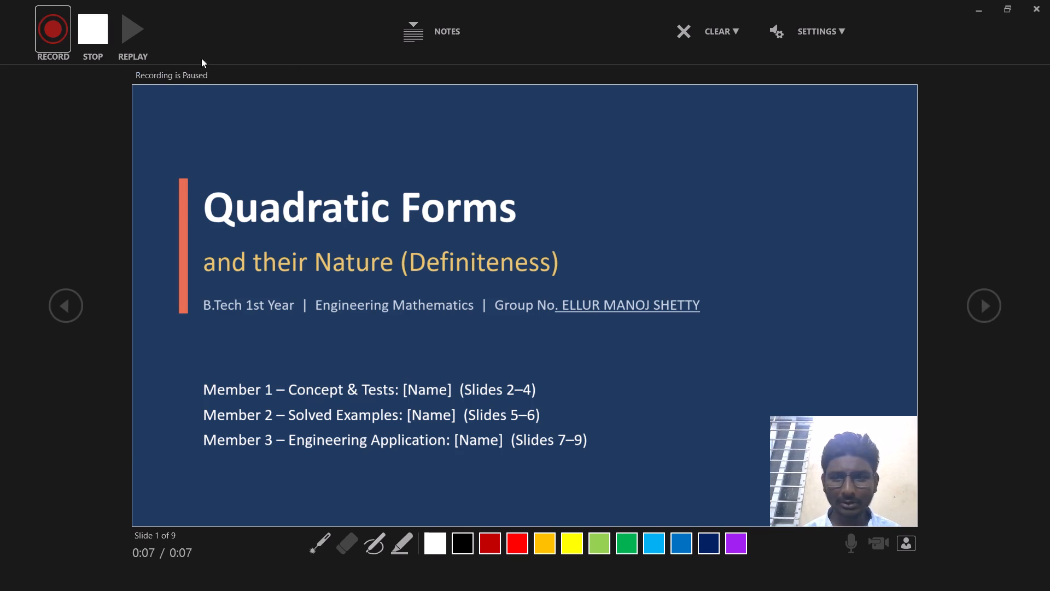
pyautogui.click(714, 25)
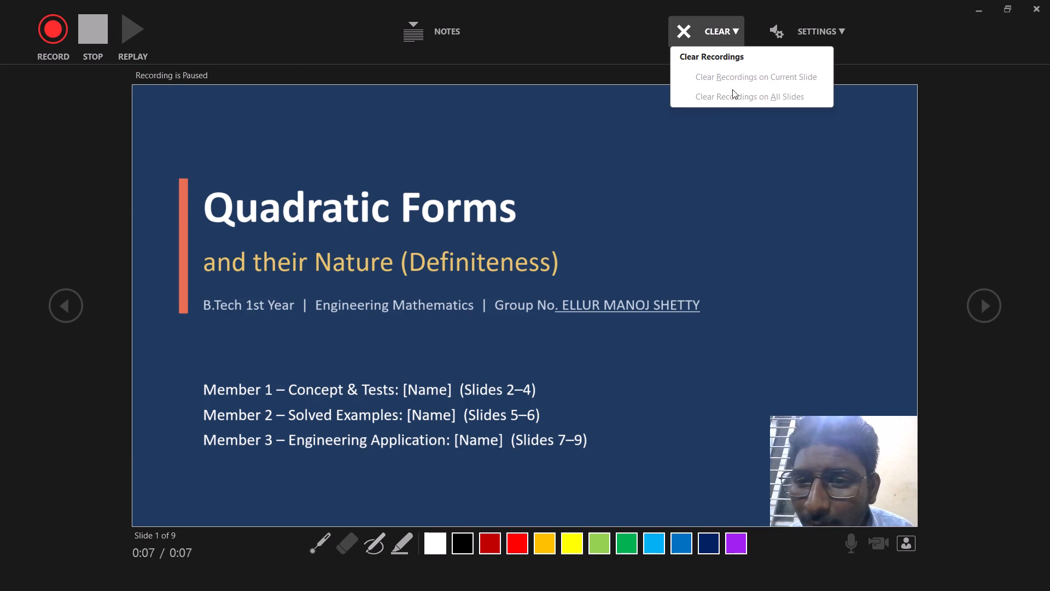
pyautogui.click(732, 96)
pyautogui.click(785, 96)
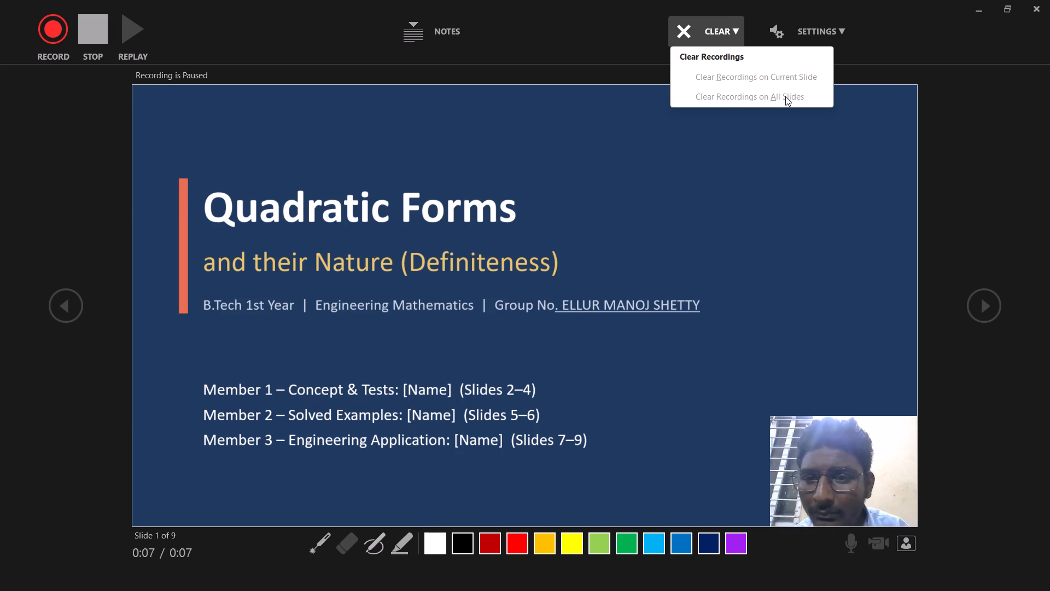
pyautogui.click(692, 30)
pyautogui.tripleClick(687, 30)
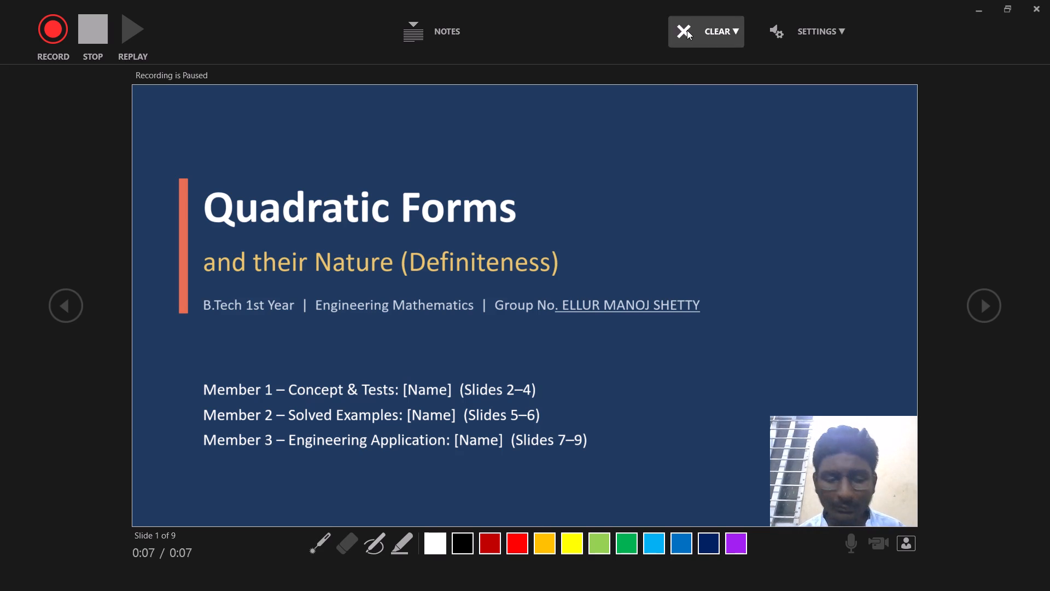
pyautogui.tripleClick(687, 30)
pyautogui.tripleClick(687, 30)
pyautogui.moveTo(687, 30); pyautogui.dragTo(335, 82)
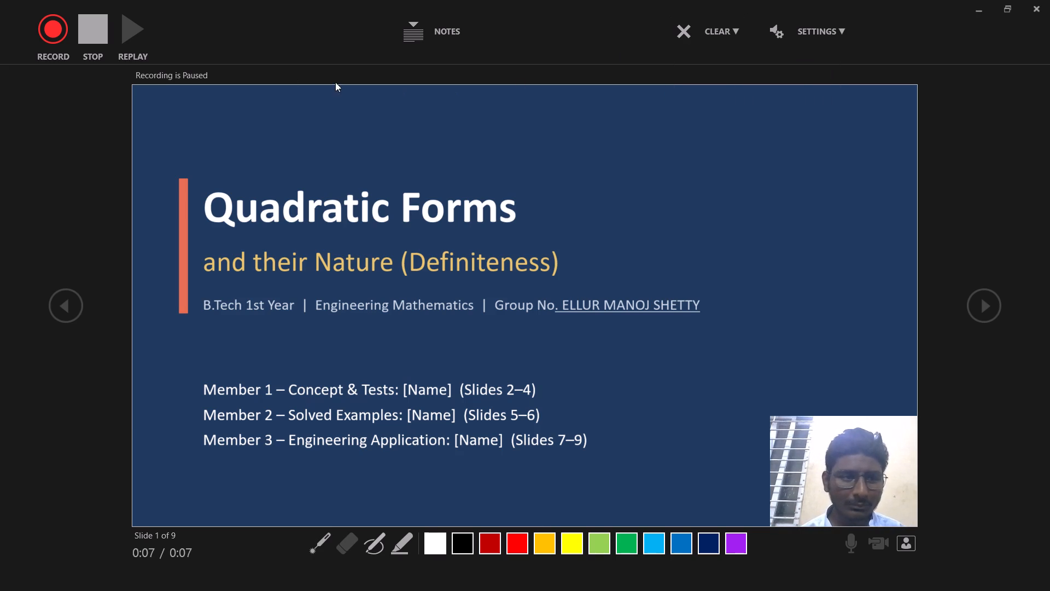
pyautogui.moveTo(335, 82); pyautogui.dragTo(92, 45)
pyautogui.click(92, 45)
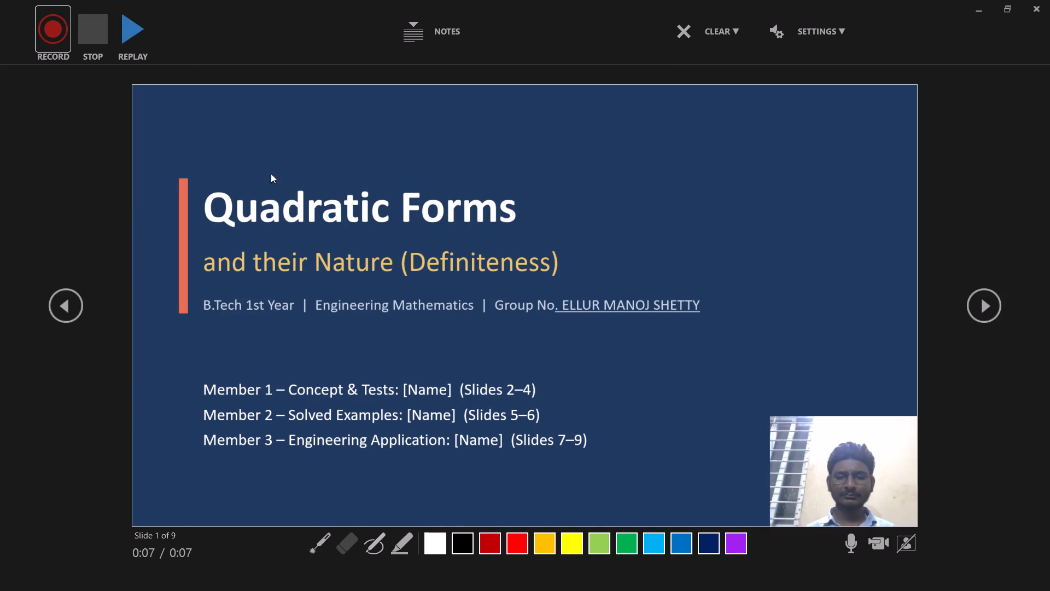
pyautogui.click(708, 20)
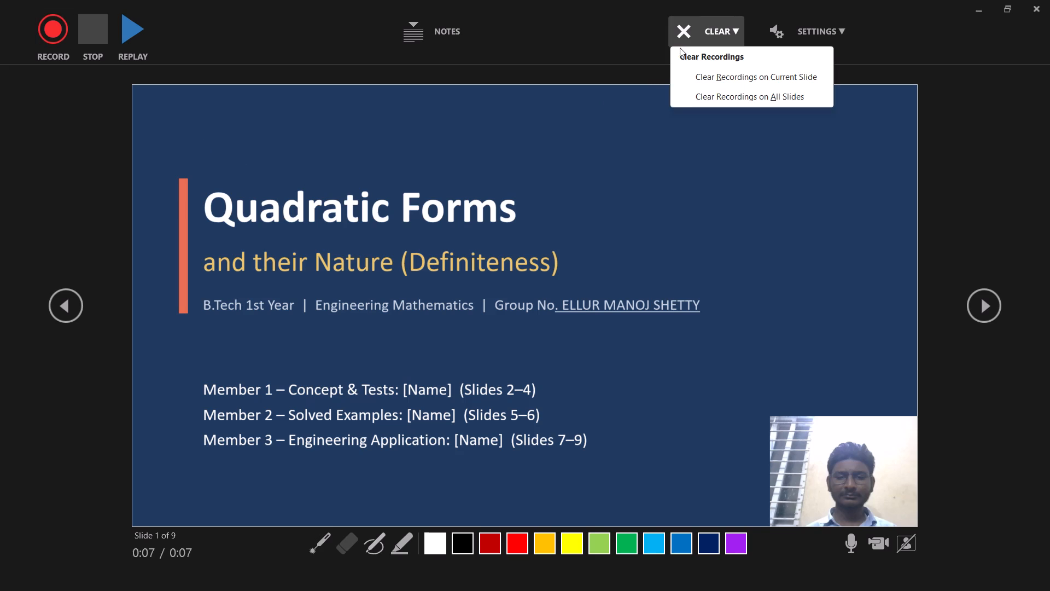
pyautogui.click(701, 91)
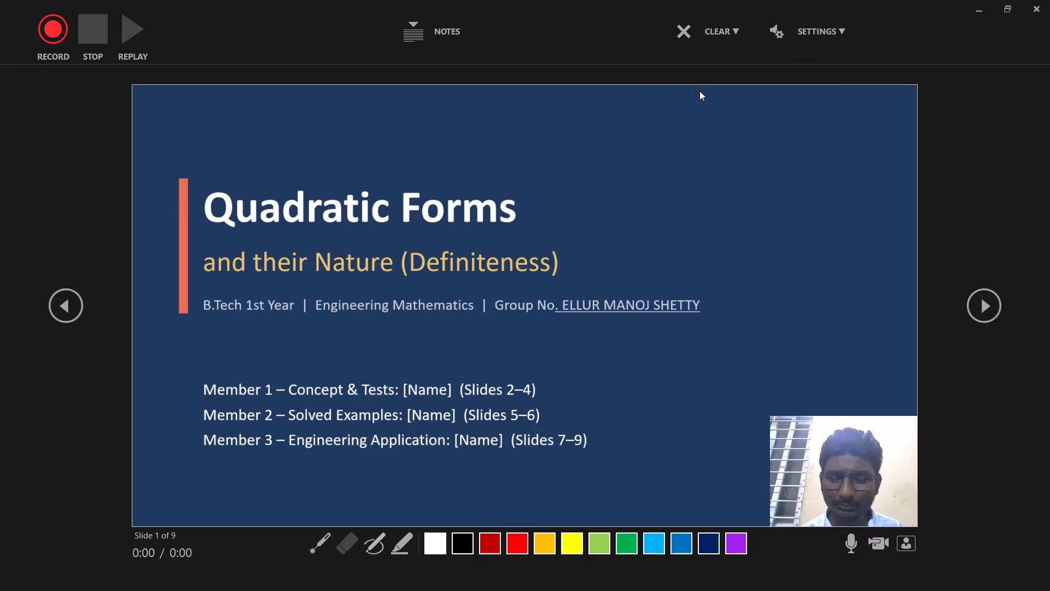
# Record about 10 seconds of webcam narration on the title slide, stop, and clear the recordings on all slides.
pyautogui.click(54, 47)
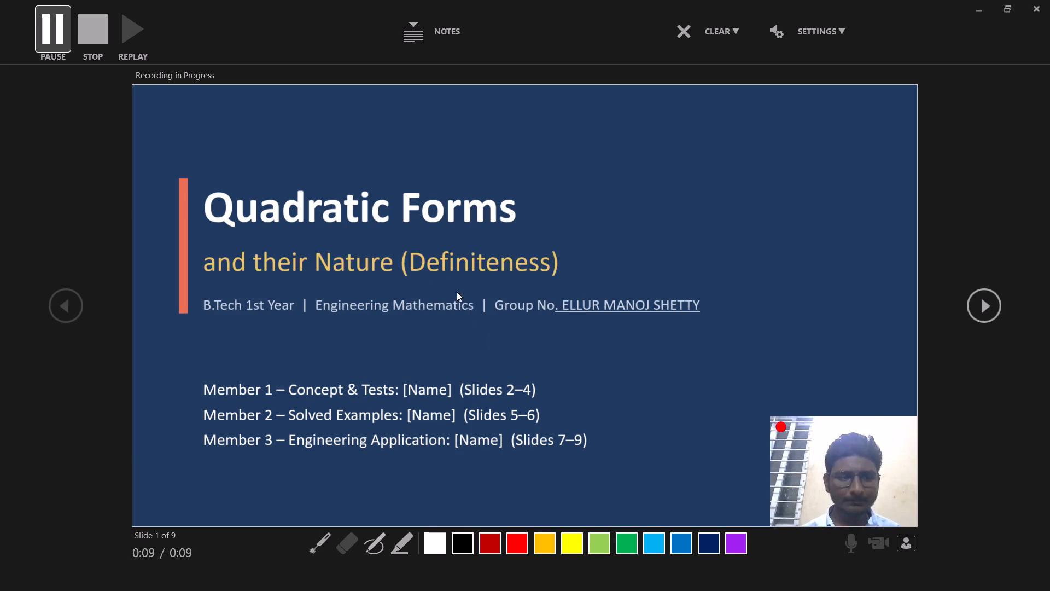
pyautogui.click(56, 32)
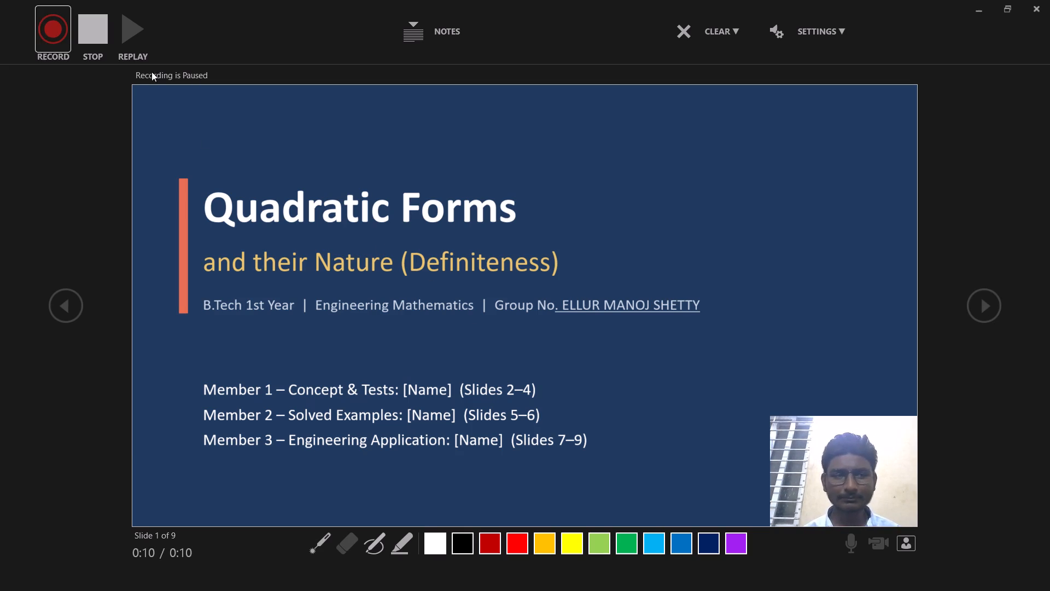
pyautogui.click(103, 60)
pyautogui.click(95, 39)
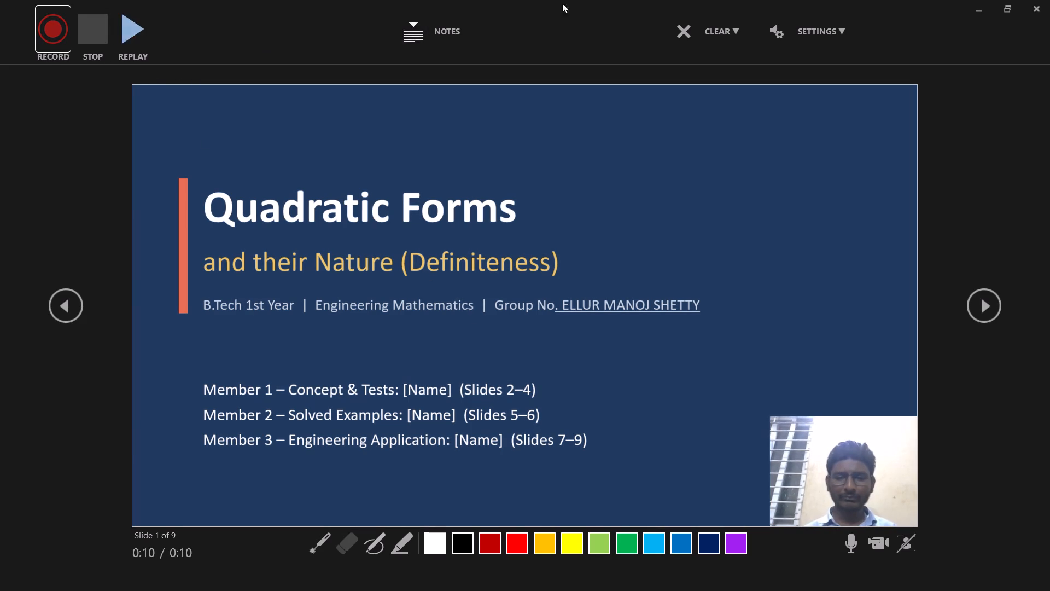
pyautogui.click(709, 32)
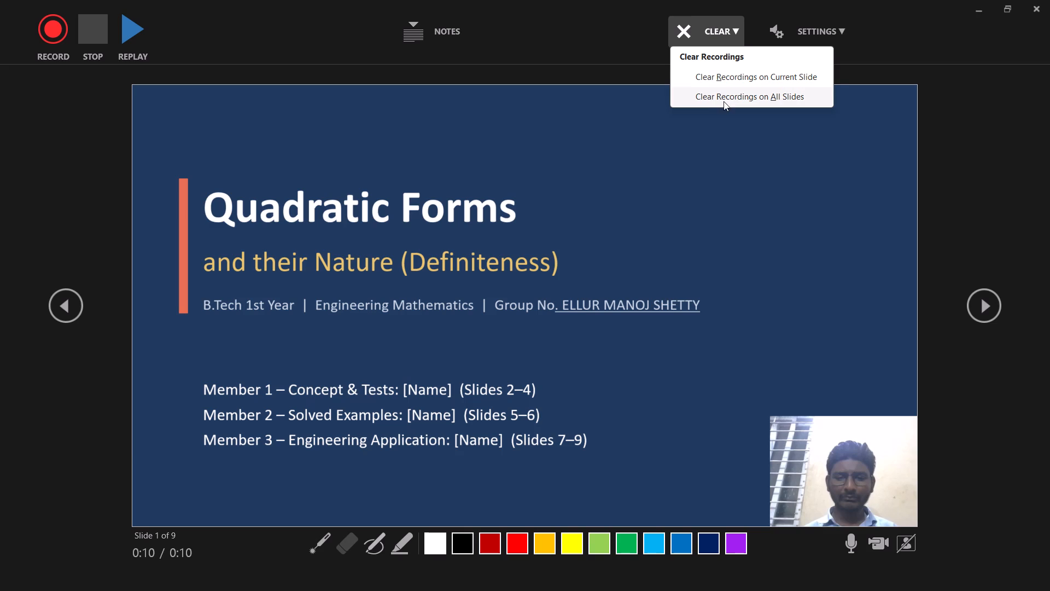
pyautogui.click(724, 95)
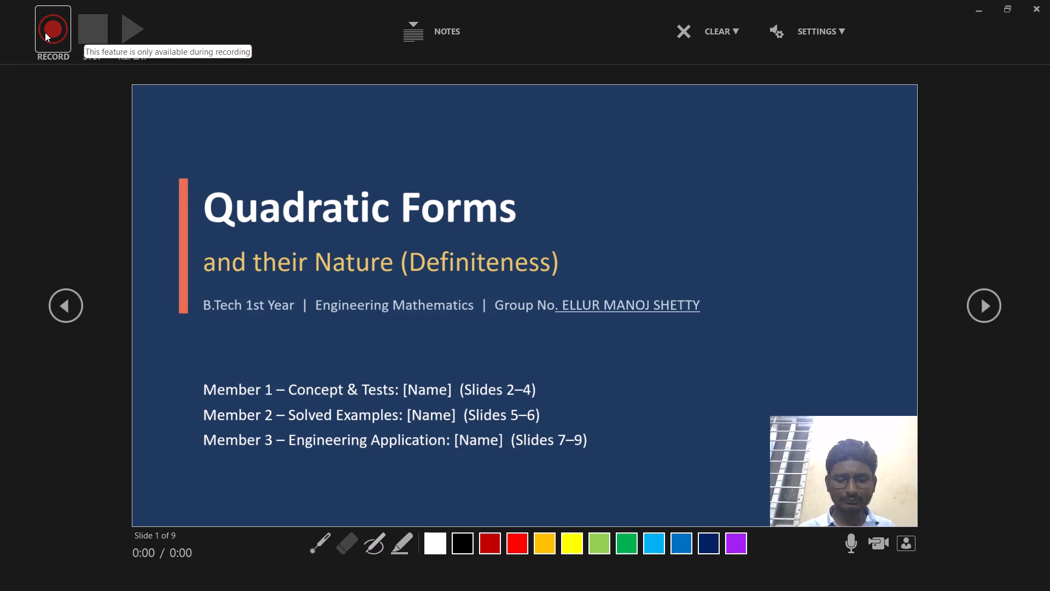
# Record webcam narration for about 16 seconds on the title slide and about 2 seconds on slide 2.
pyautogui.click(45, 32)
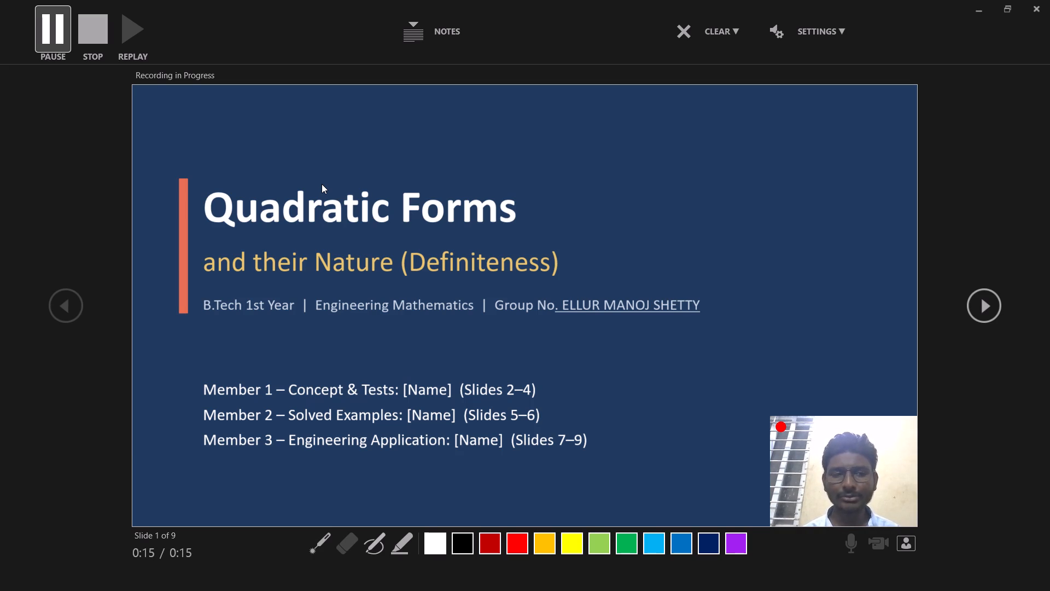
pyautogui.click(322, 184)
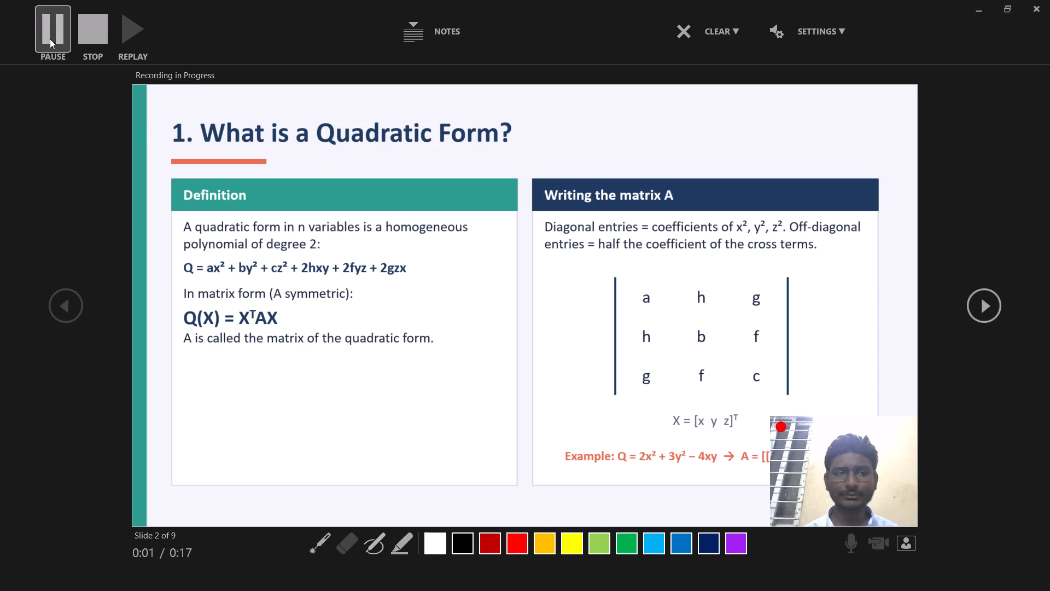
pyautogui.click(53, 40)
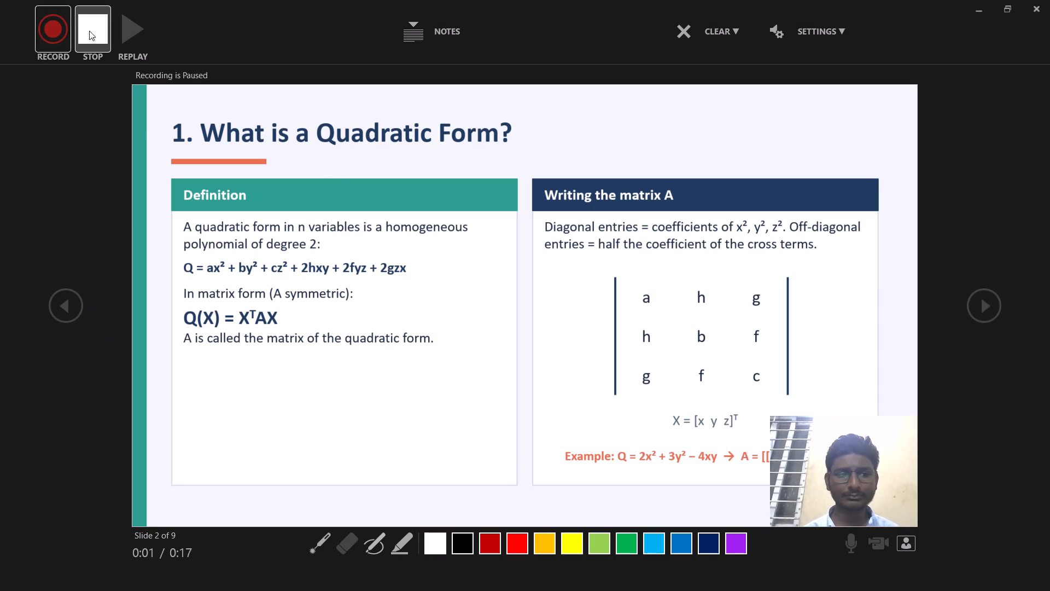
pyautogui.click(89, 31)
# Return to the title slide and replay its recorded narration for about 12 seconds before stopping playback.
pyautogui.click(76, 294)
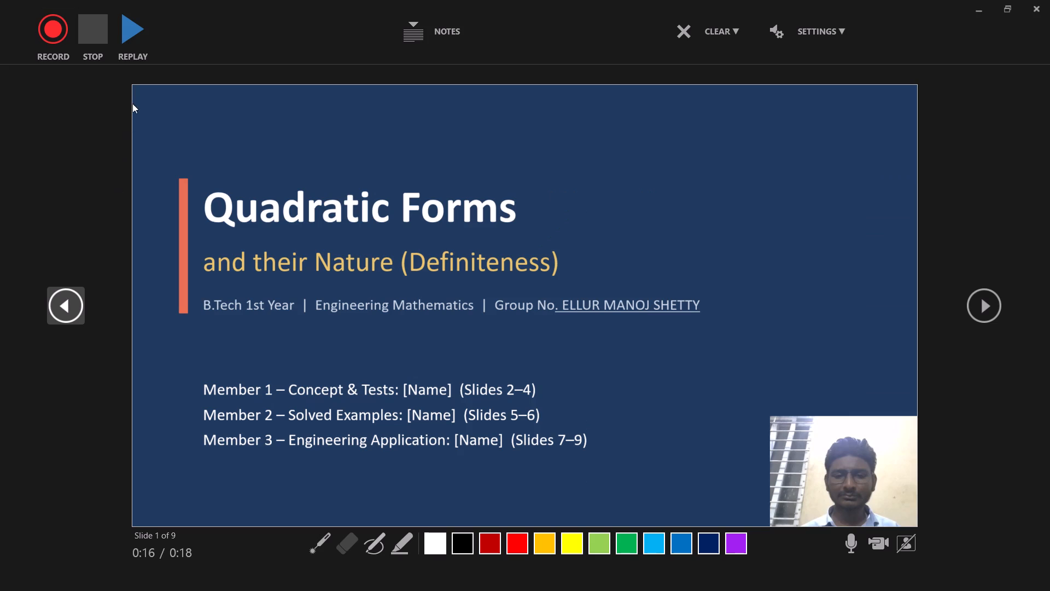
pyautogui.click(136, 42)
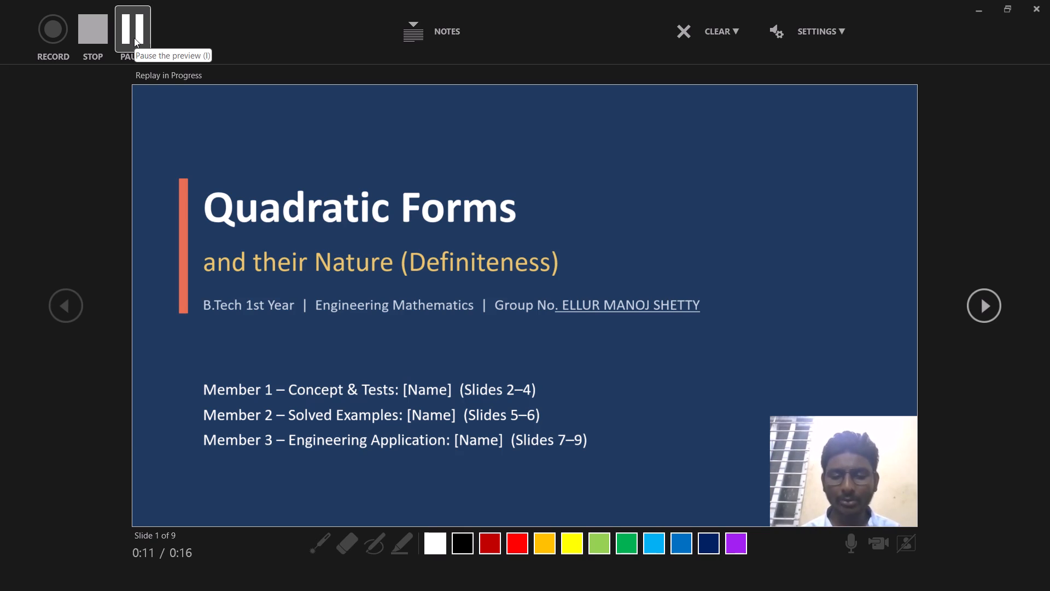
pyautogui.click(134, 38)
pyautogui.click(678, 34)
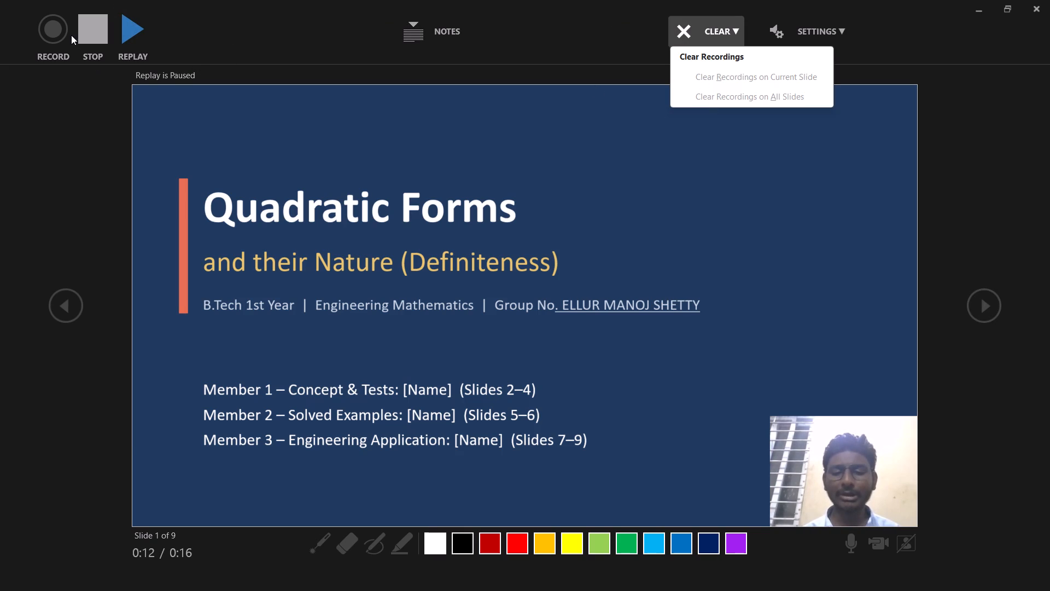
pyautogui.click(85, 36)
pyautogui.click(92, 38)
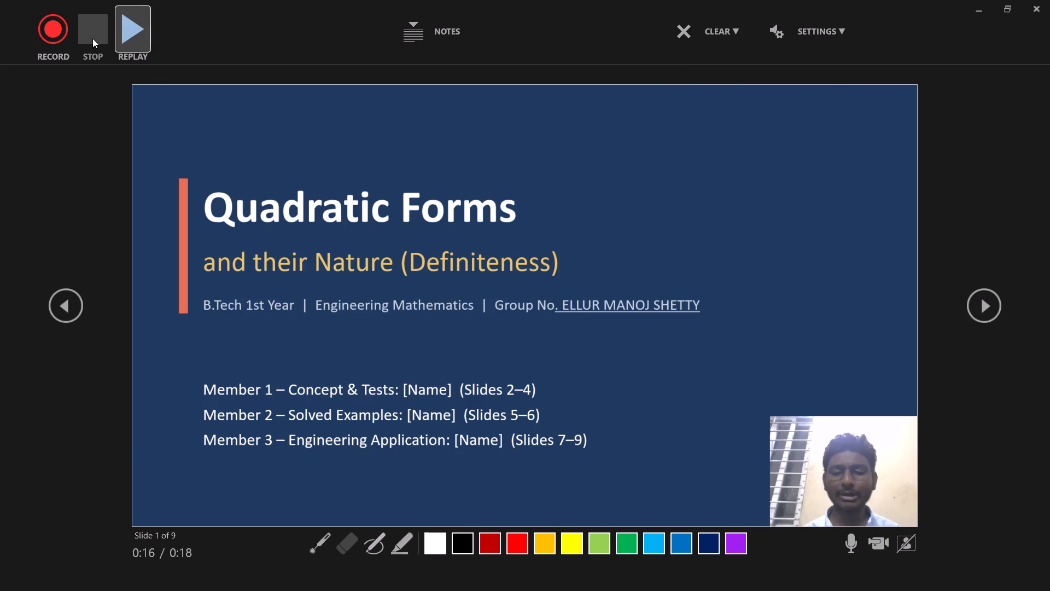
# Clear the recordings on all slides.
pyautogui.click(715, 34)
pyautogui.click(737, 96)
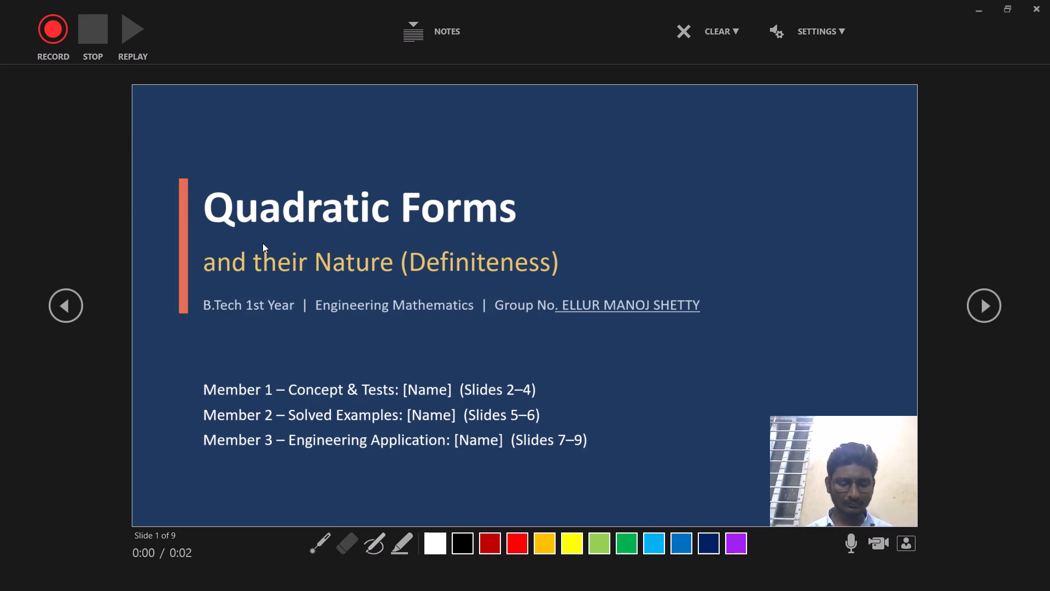
# Record about 7 seconds of webcam narration on the title slide and stop the recording.
pyautogui.click(63, 39)
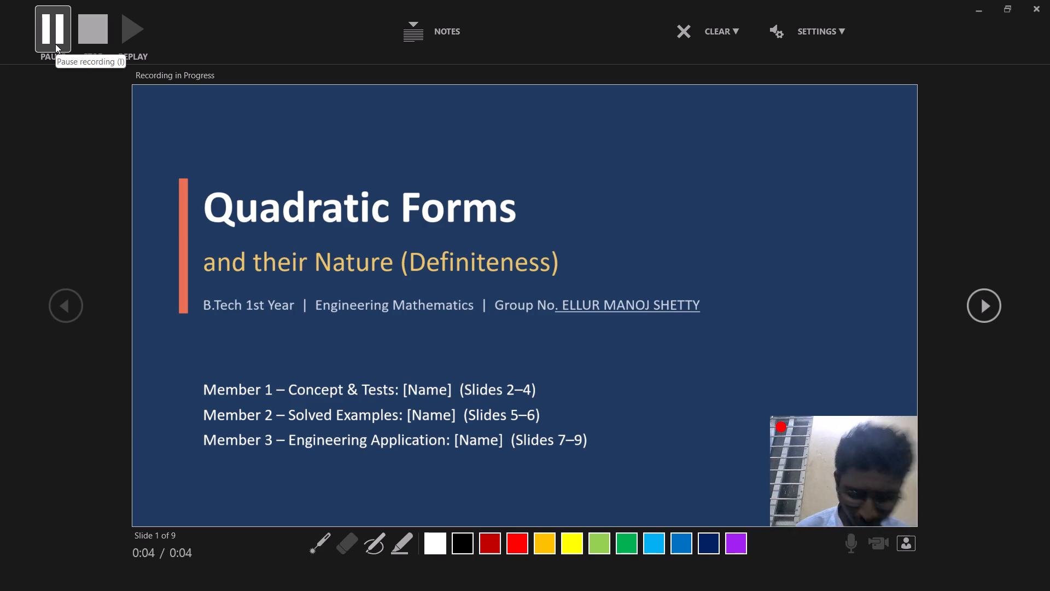
pyautogui.write('LL')
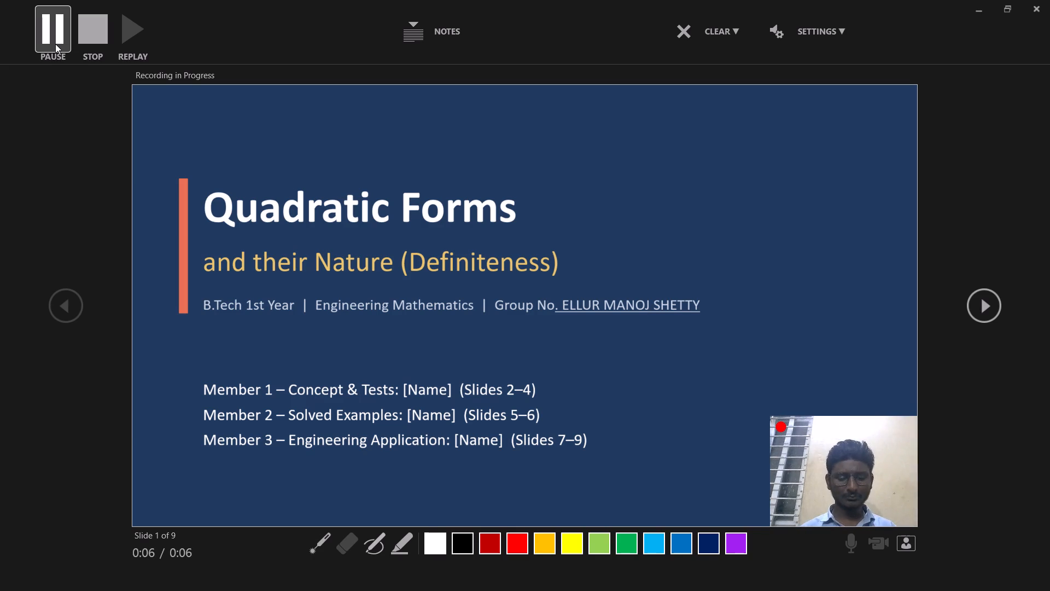
pyautogui.press('i')
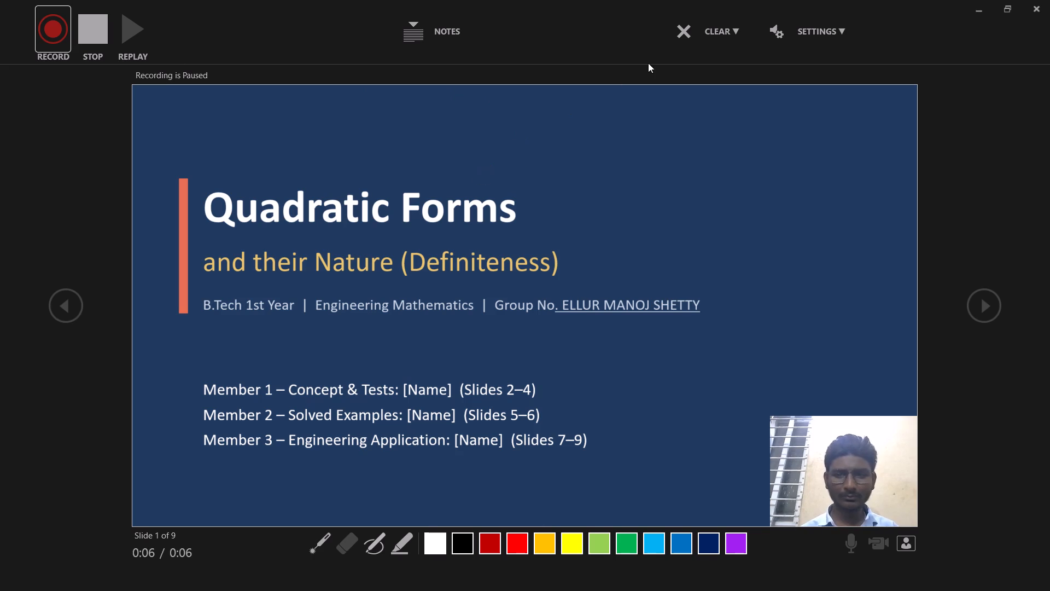
pyautogui.click(91, 30)
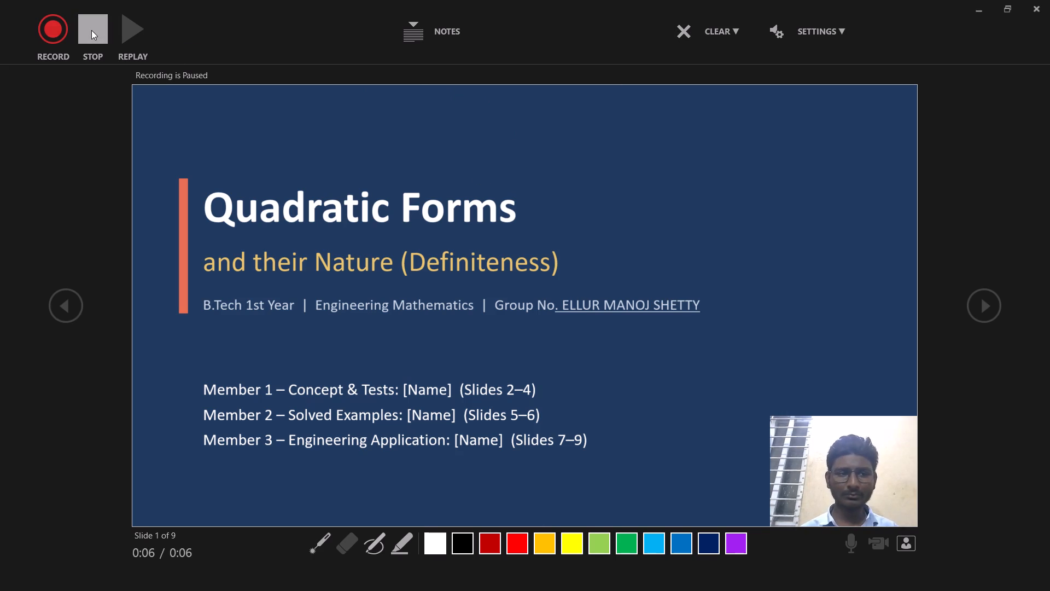
pyautogui.click(104, 37)
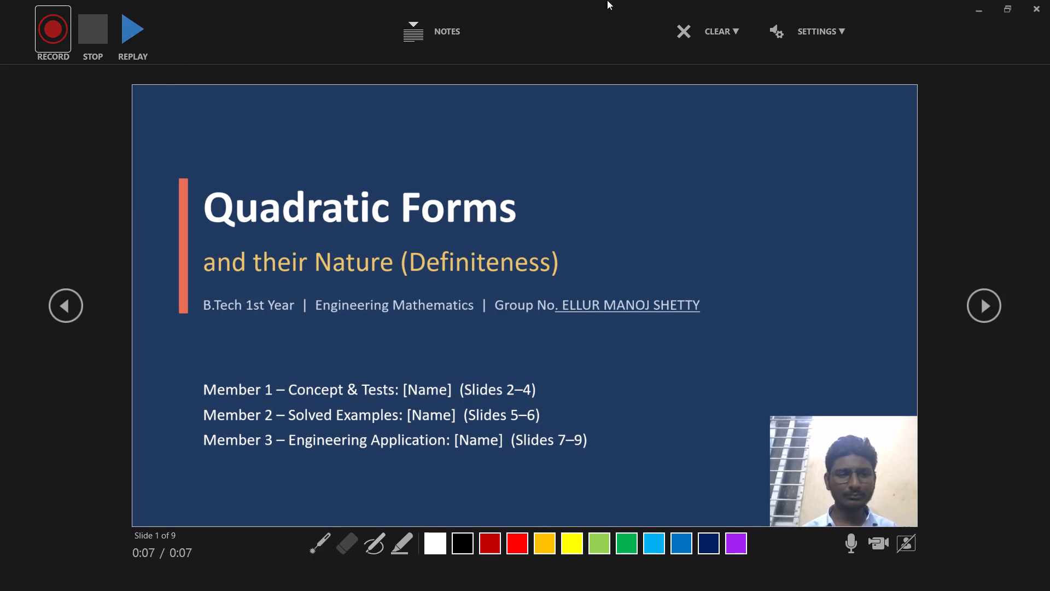
# Clear the recordings on all slides.
pyautogui.click(732, 40)
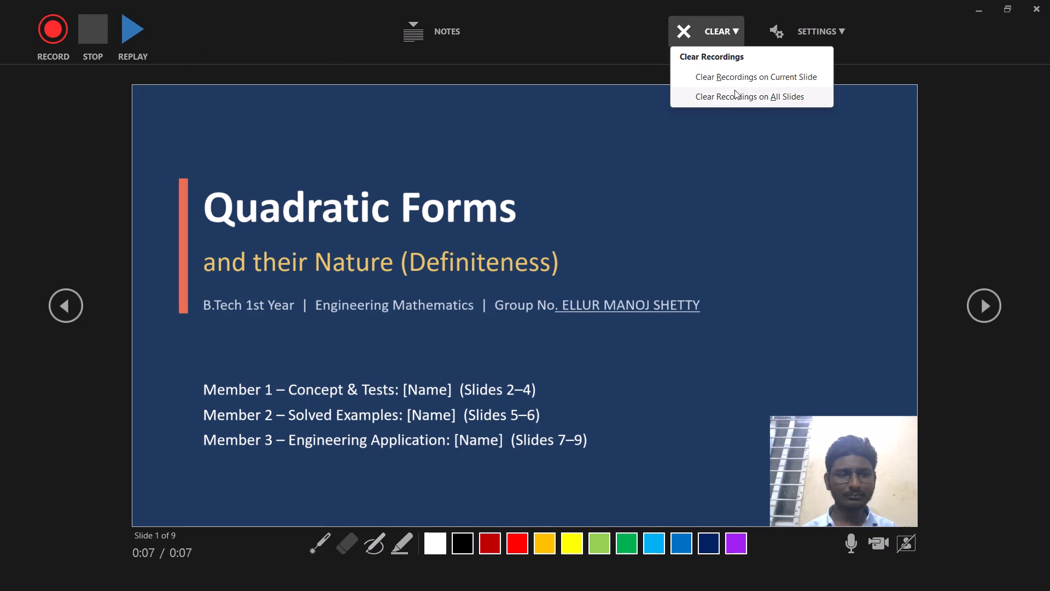
pyautogui.click(735, 91)
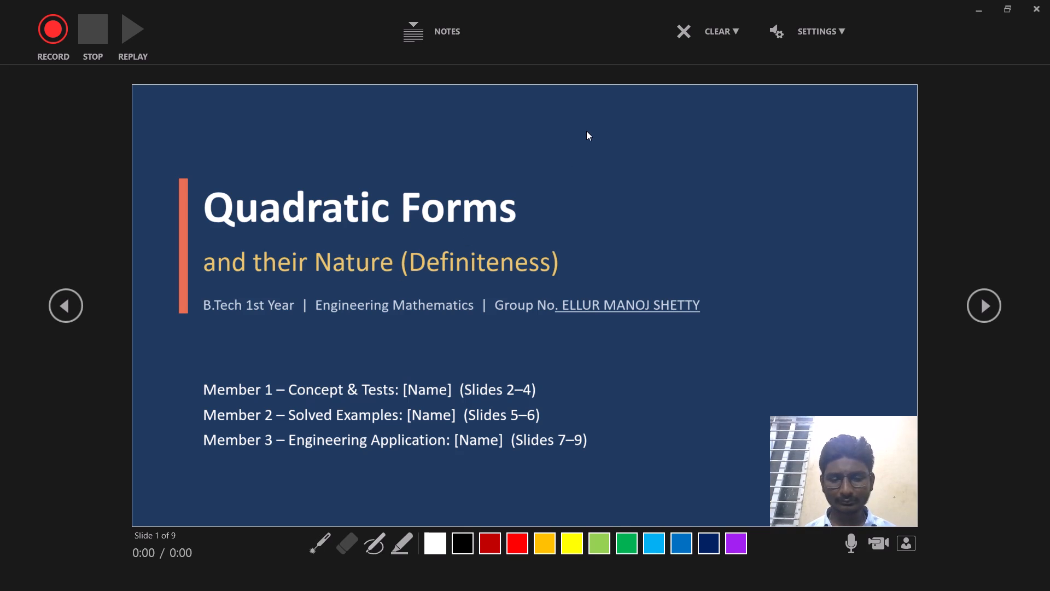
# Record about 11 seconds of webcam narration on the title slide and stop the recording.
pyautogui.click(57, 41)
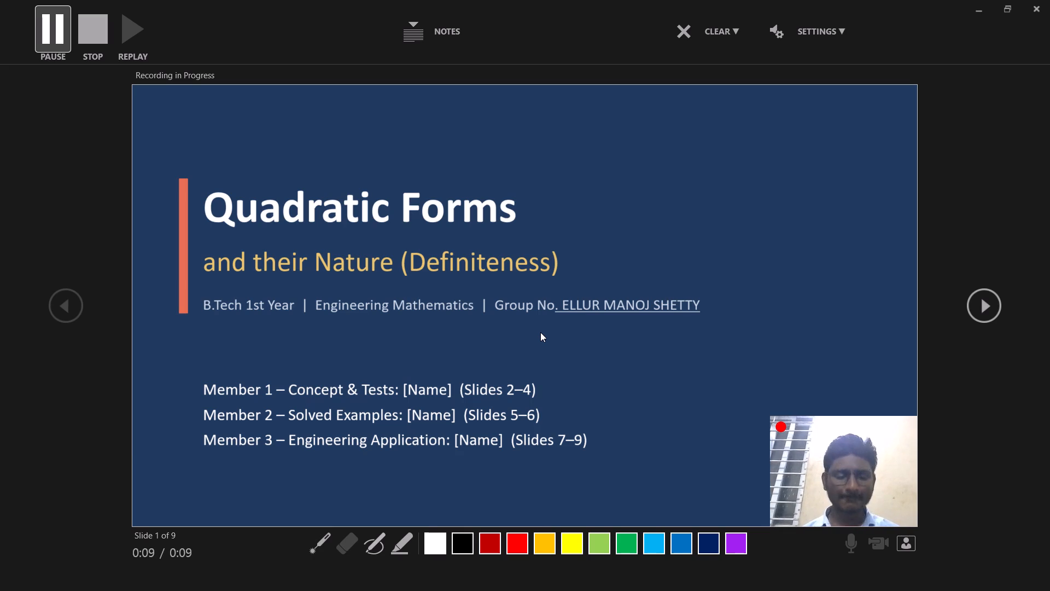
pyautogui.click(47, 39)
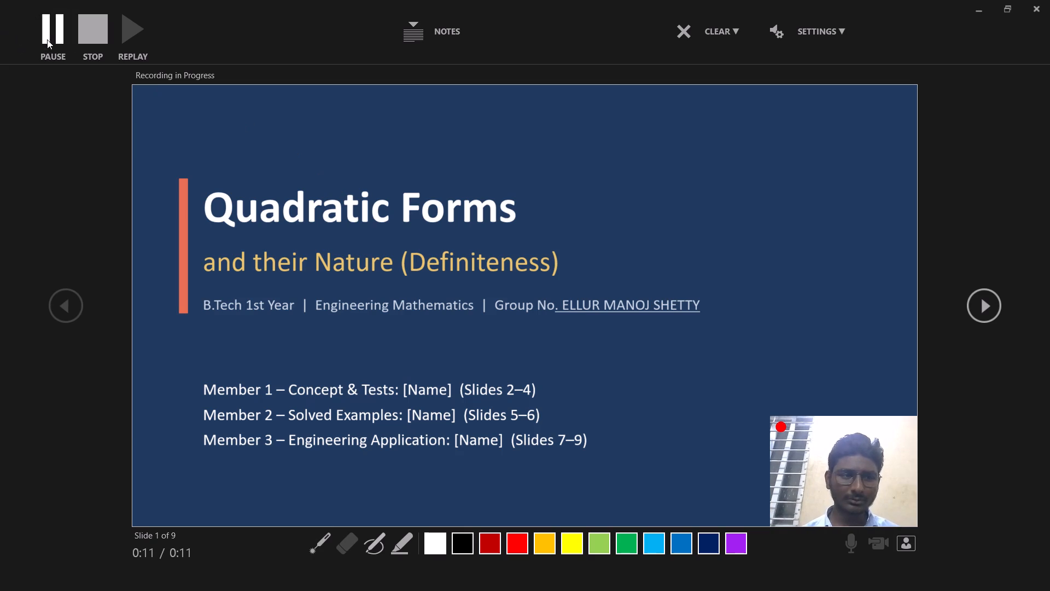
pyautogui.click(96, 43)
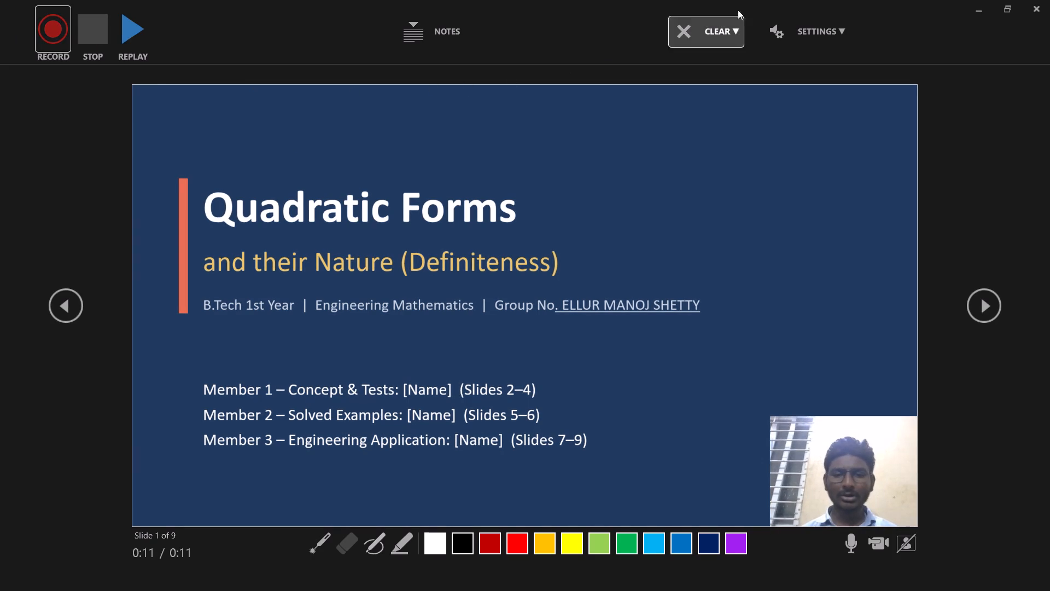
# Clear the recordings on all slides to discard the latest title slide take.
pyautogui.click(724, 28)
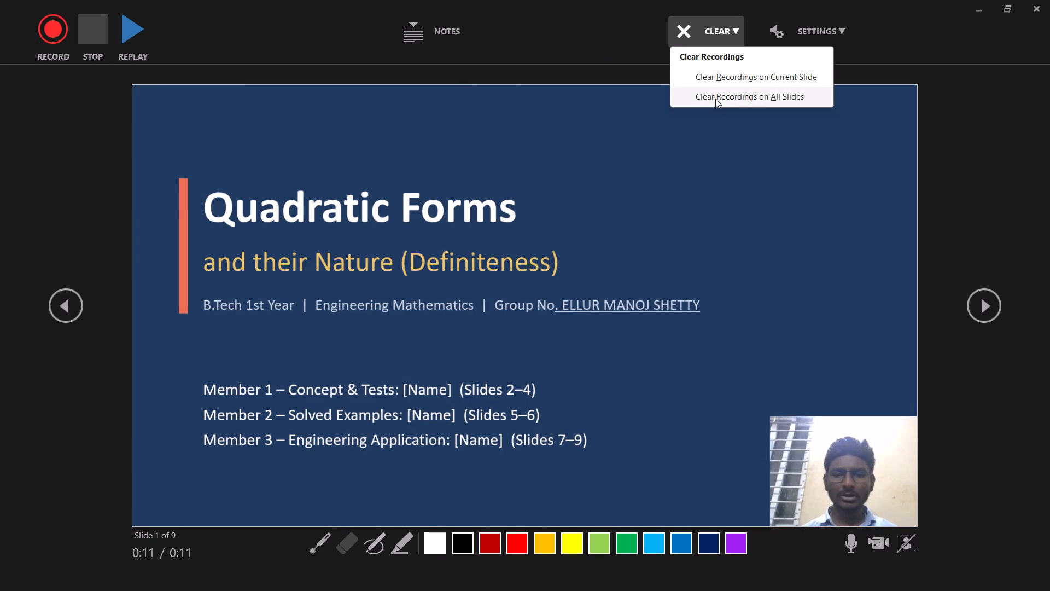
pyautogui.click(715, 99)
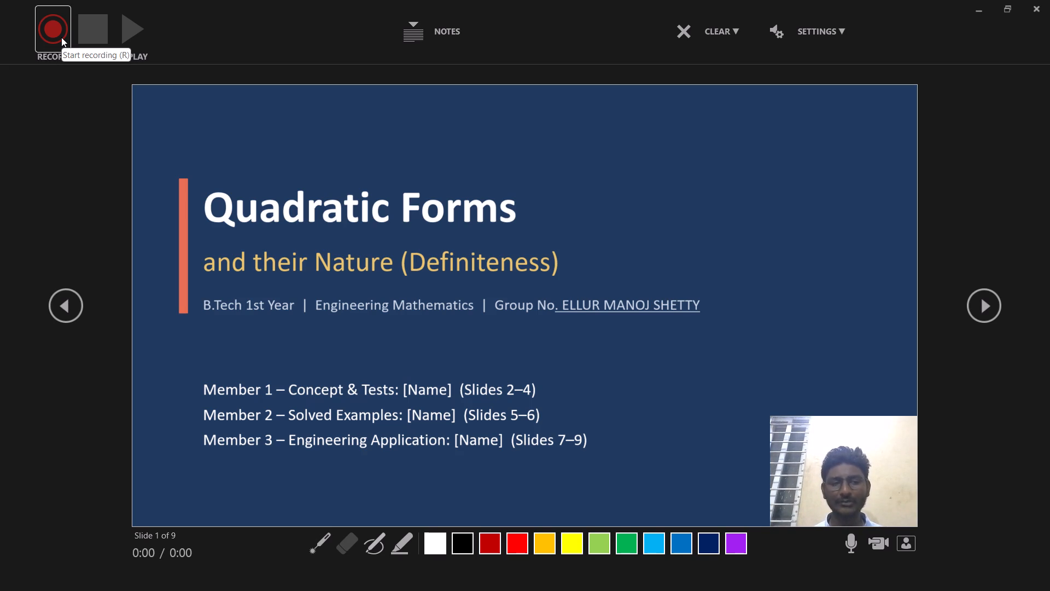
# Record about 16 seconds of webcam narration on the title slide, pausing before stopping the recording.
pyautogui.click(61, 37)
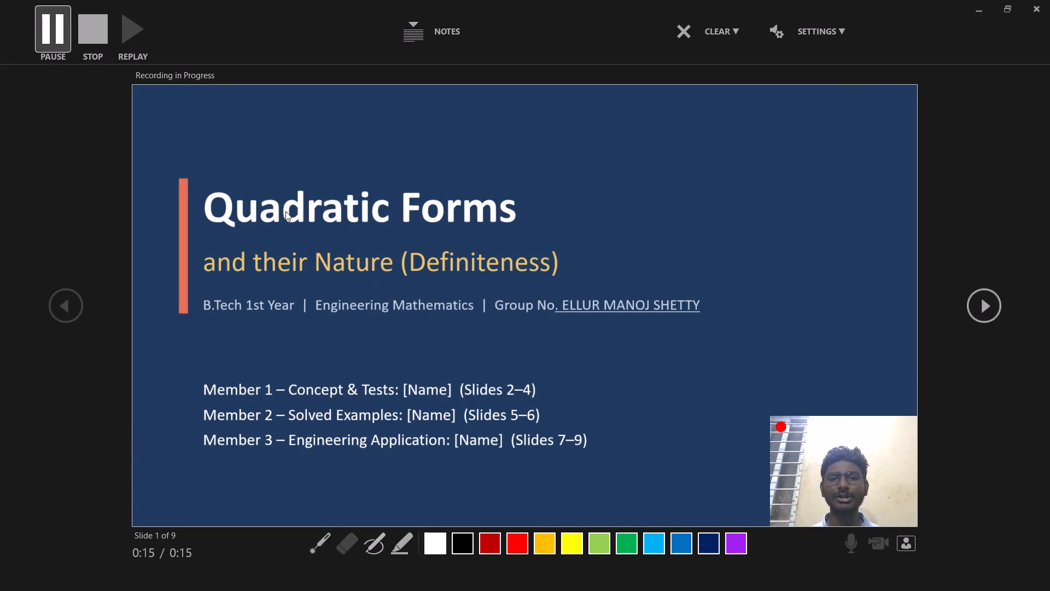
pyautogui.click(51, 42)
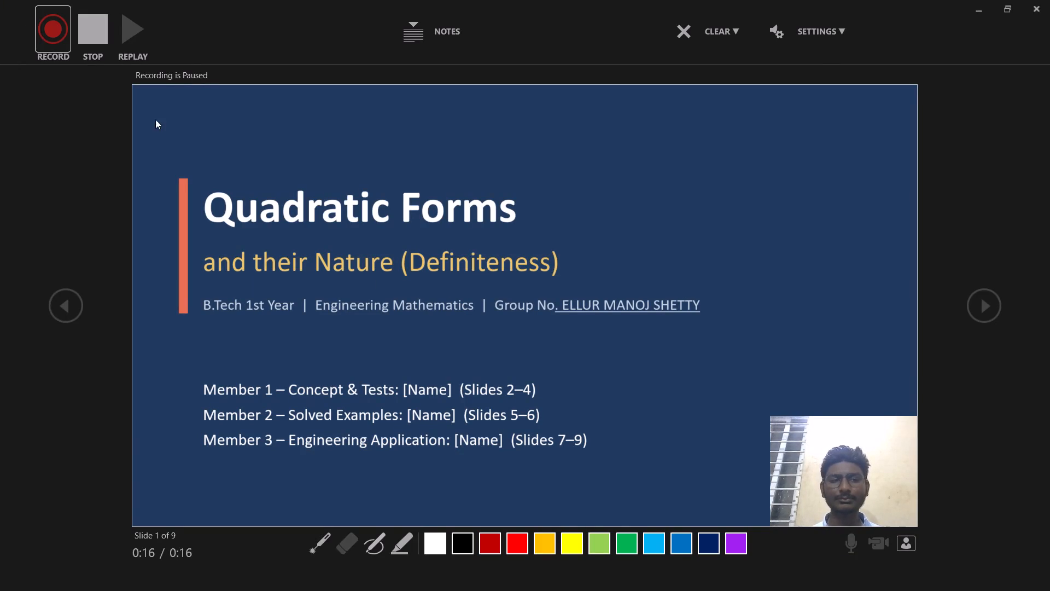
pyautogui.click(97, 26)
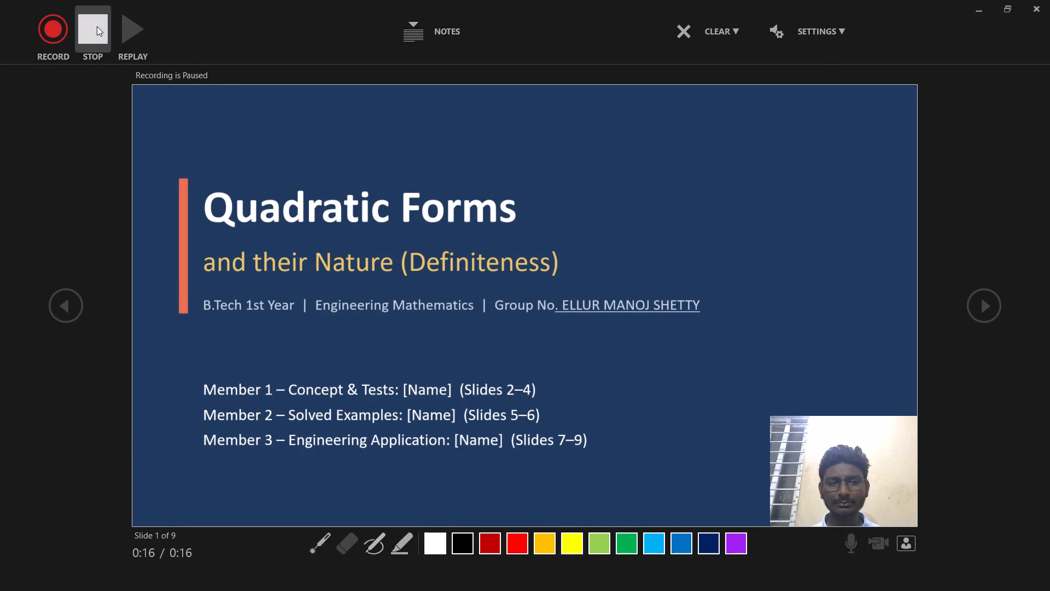
# Replay the title slide's recorded narration for about 6 seconds and stop playback.
pyautogui.click(129, 39)
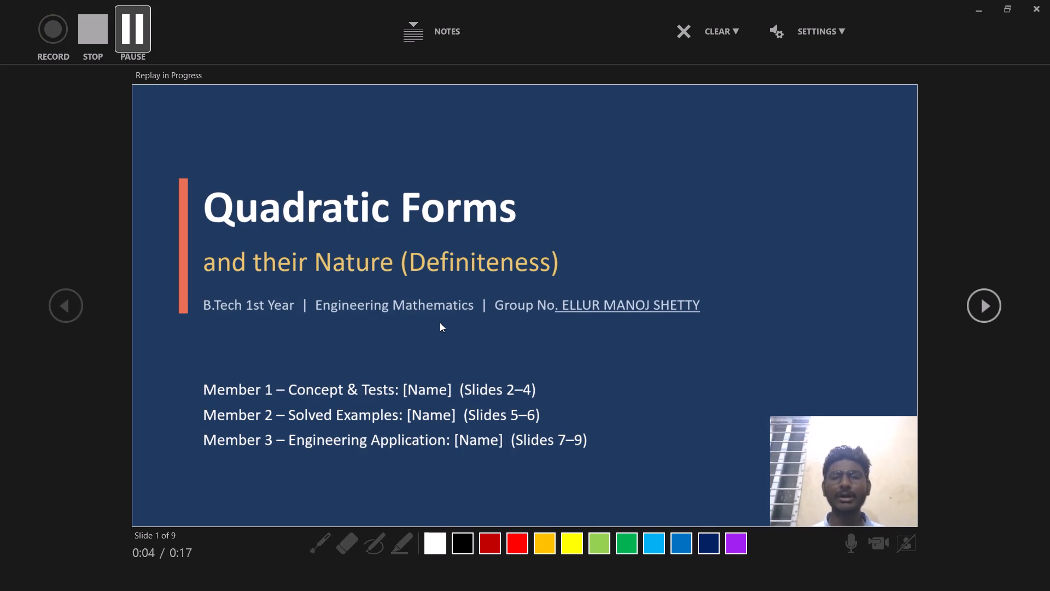
pyautogui.click(139, 36)
pyautogui.click(87, 39)
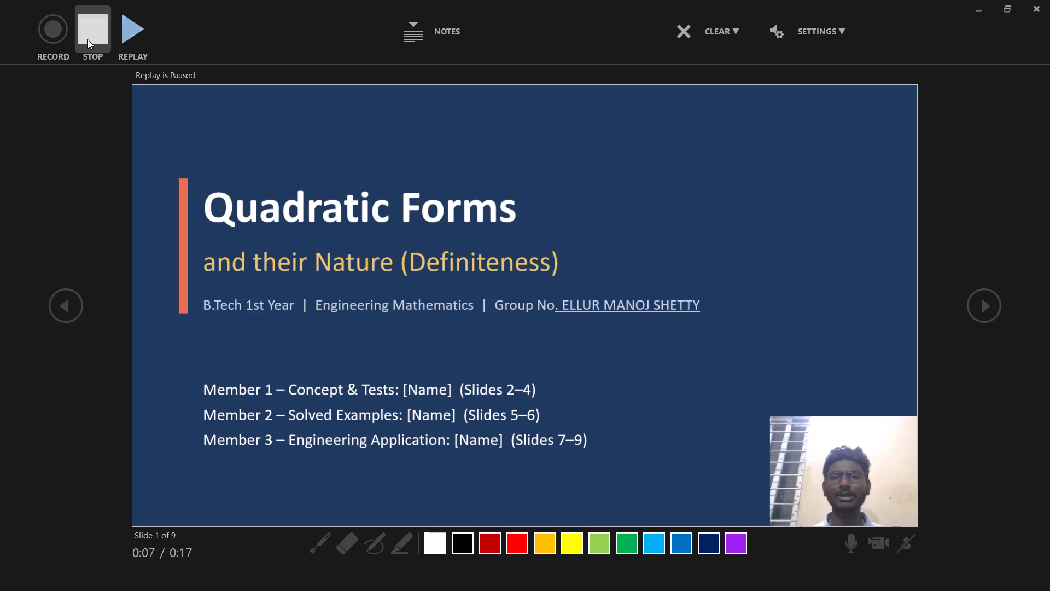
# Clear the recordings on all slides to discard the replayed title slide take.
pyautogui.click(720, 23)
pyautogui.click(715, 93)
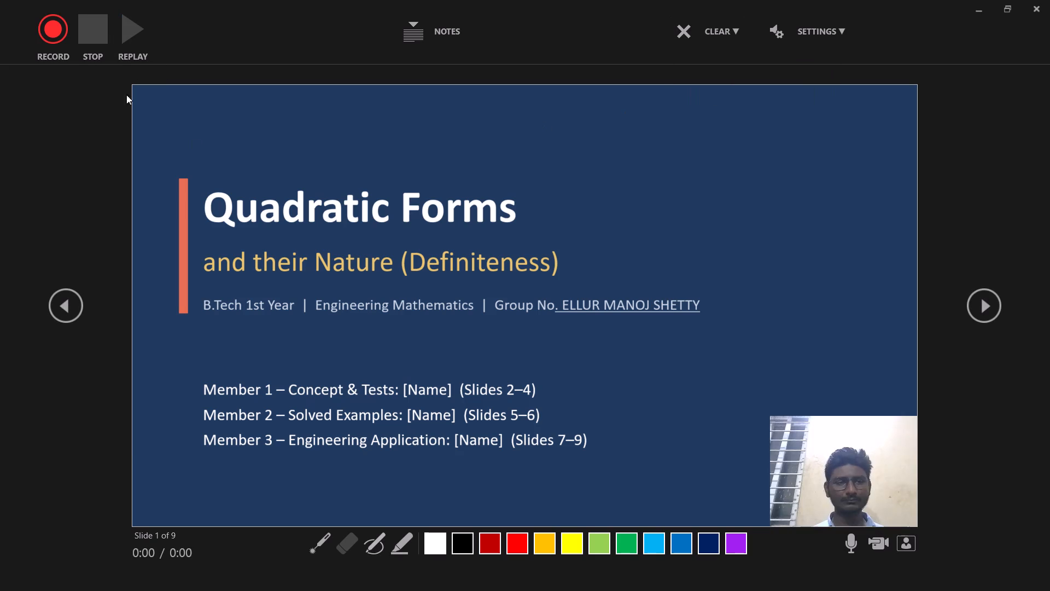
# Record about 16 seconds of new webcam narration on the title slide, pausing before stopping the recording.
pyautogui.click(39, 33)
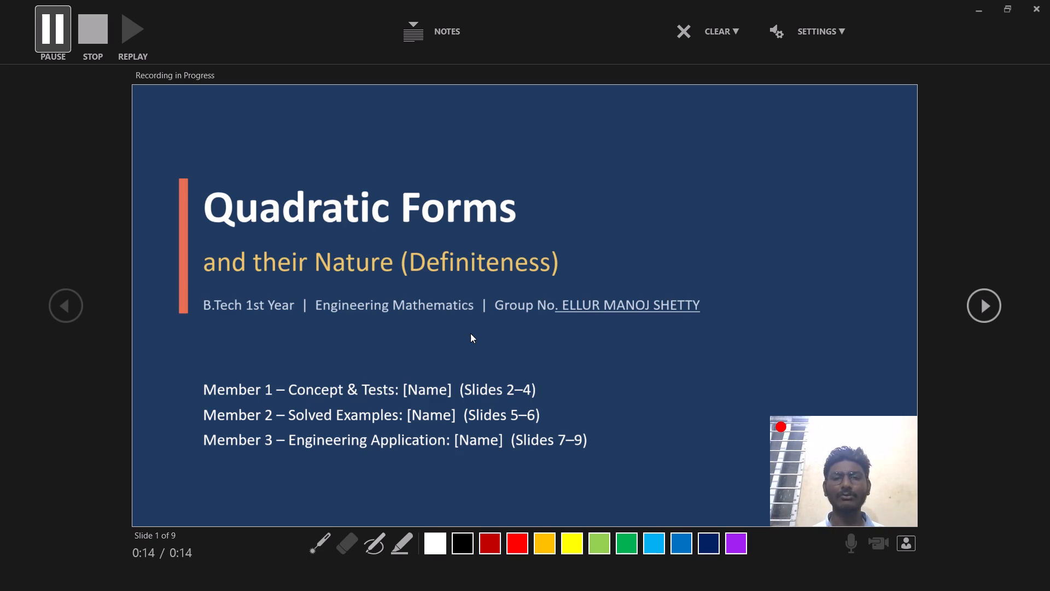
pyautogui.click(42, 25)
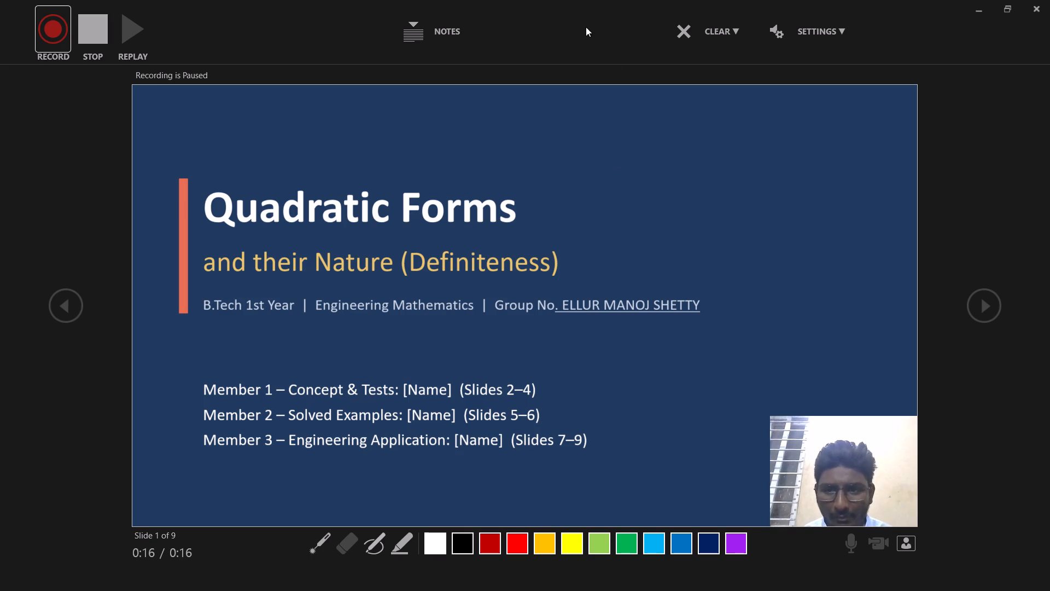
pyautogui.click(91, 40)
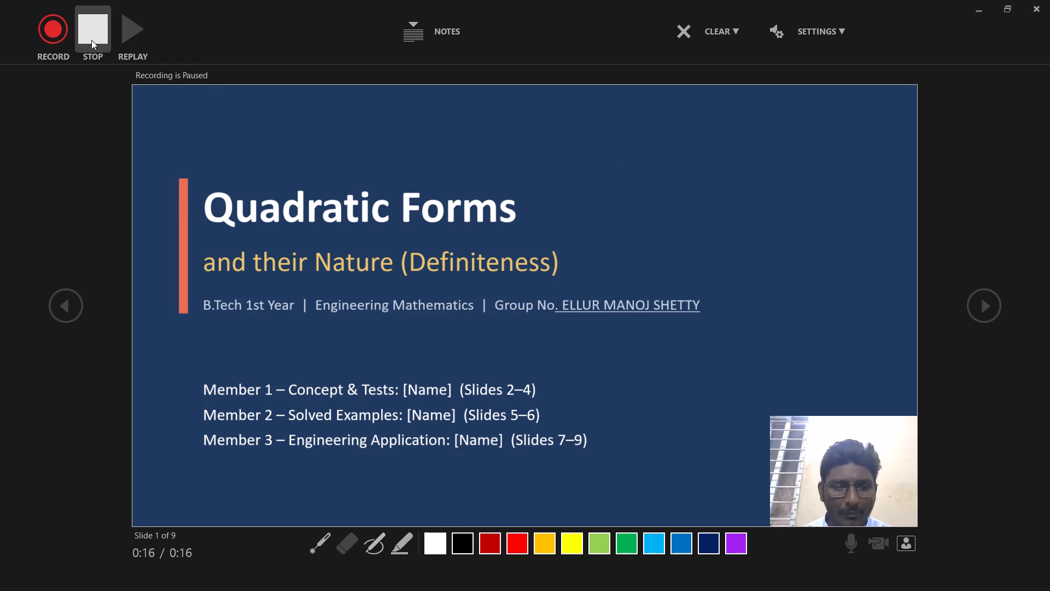
# Replay the title slide's recorded narration through to its end and return to the title slide.
pyautogui.click(122, 36)
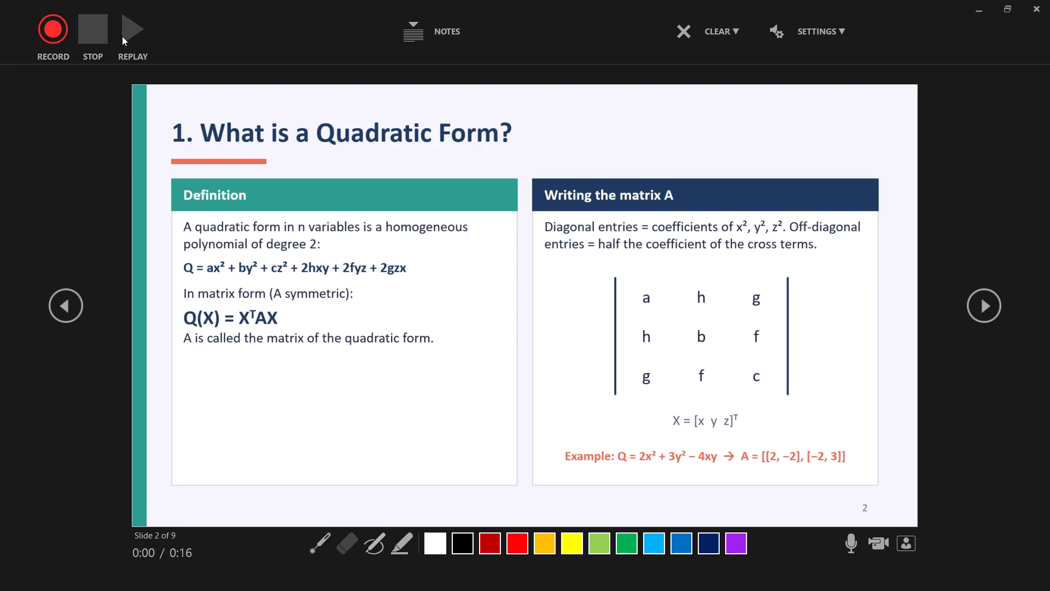
pyautogui.click(76, 311)
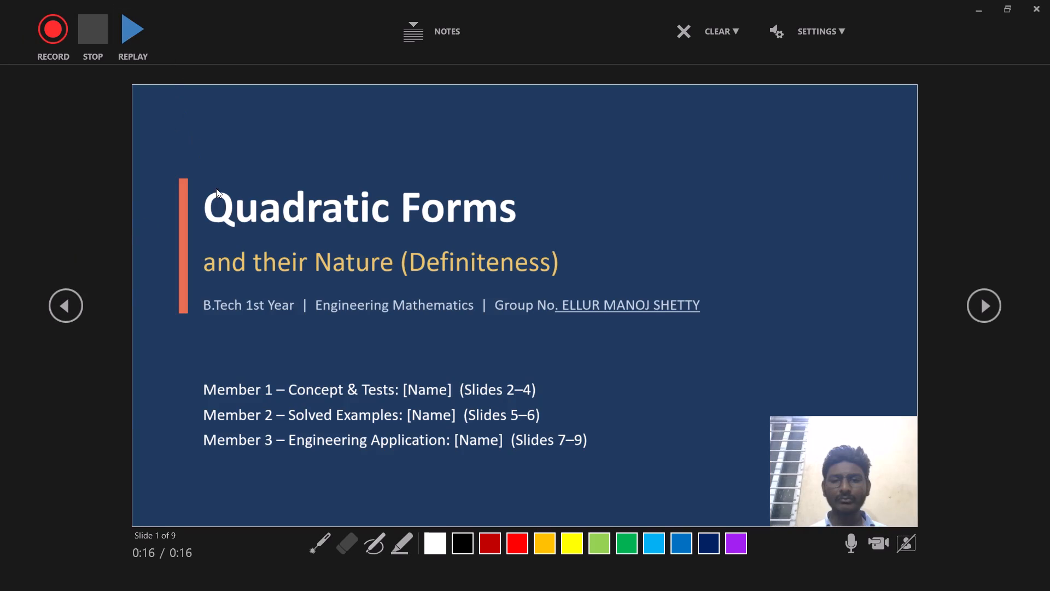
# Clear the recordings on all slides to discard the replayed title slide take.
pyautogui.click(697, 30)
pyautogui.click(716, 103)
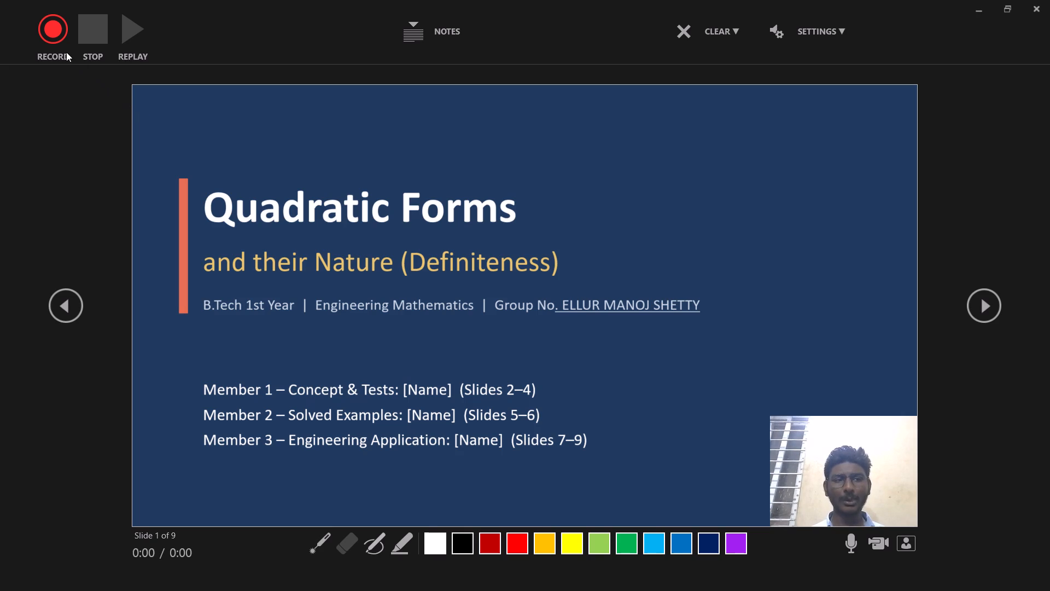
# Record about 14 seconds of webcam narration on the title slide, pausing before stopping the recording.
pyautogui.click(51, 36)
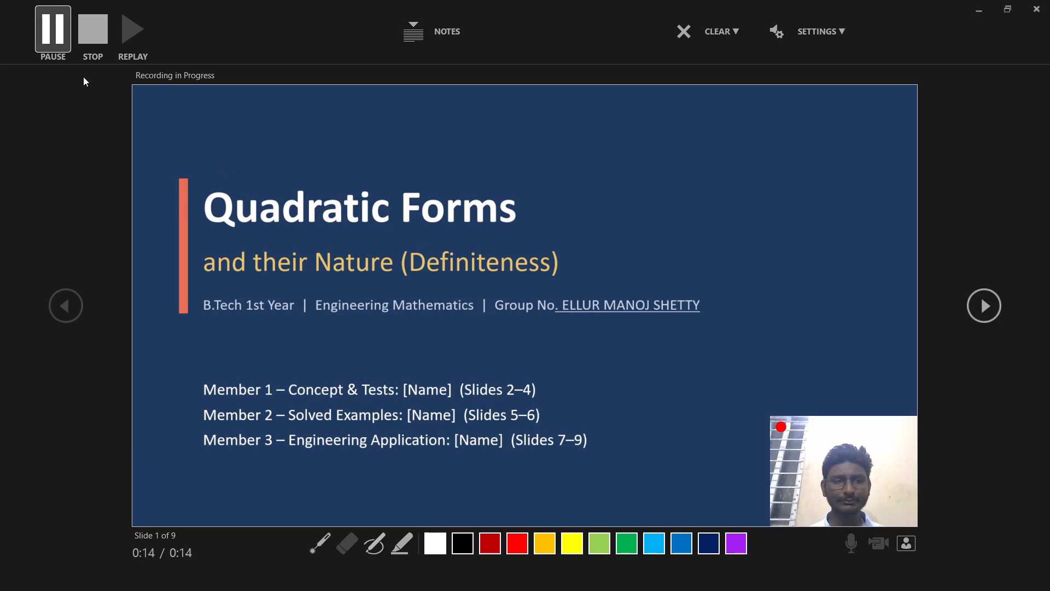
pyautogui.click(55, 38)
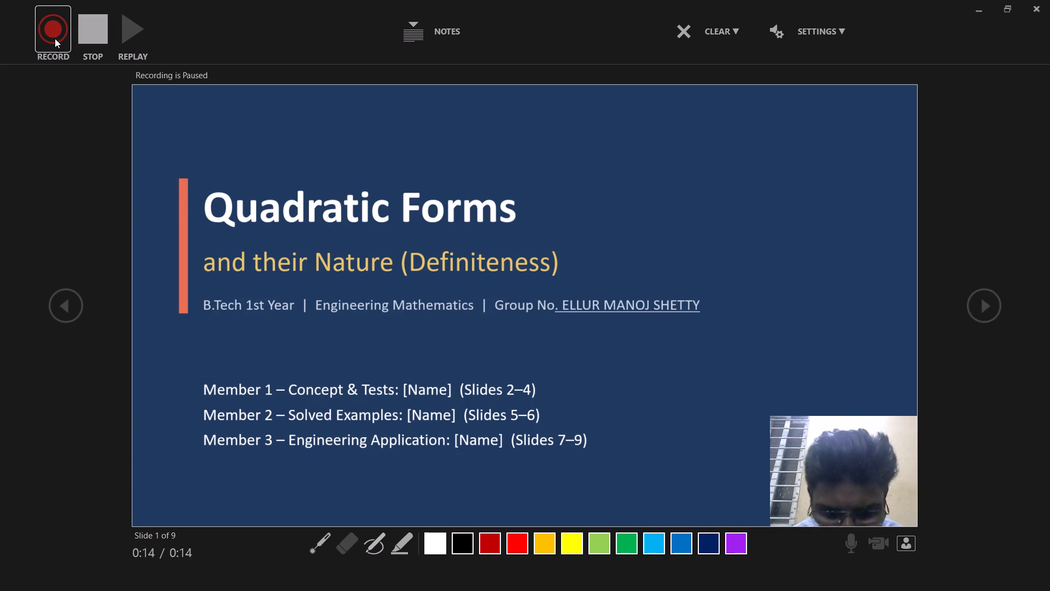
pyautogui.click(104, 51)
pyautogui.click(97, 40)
# Replay the title slide's recorded narration in full and return to the title slide.
pyautogui.click(130, 40)
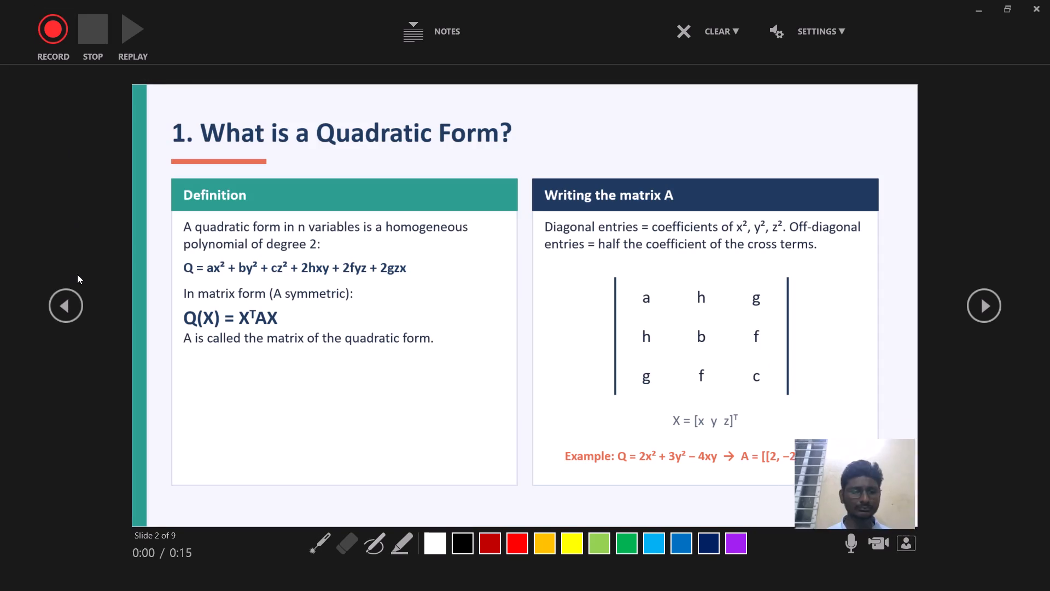
pyautogui.click(66, 312)
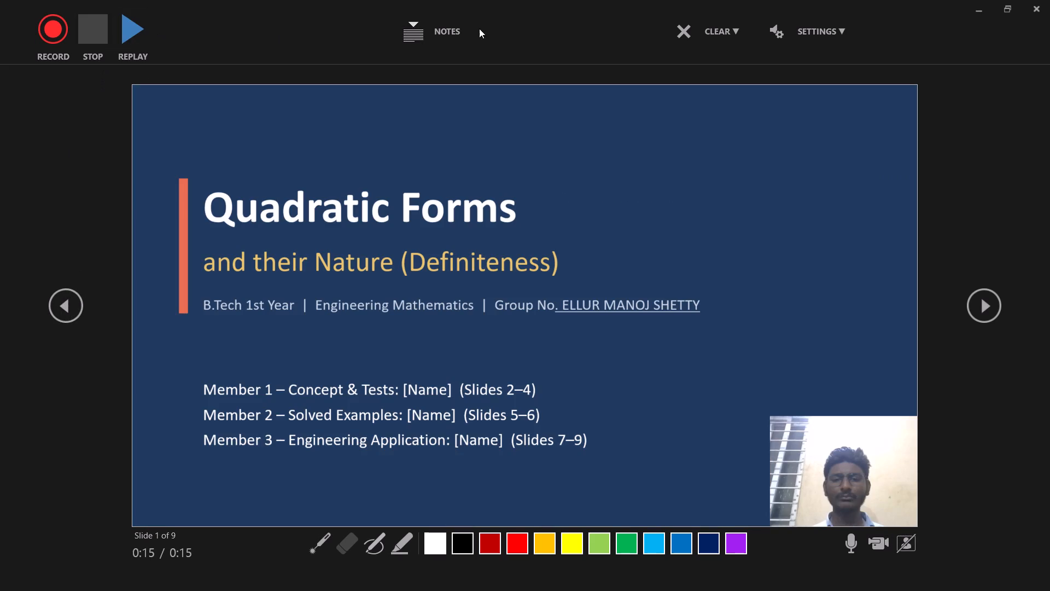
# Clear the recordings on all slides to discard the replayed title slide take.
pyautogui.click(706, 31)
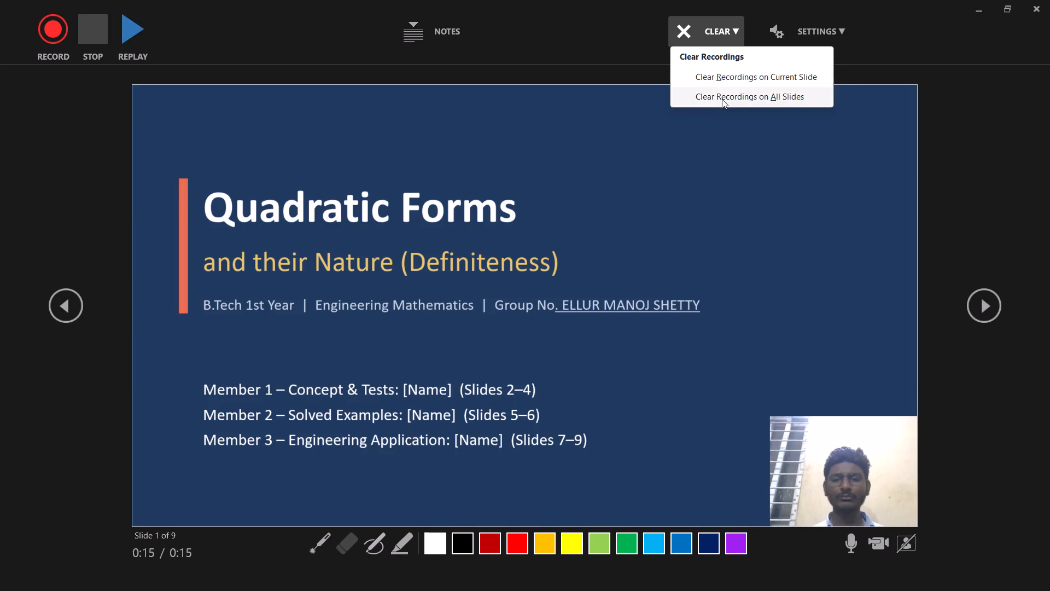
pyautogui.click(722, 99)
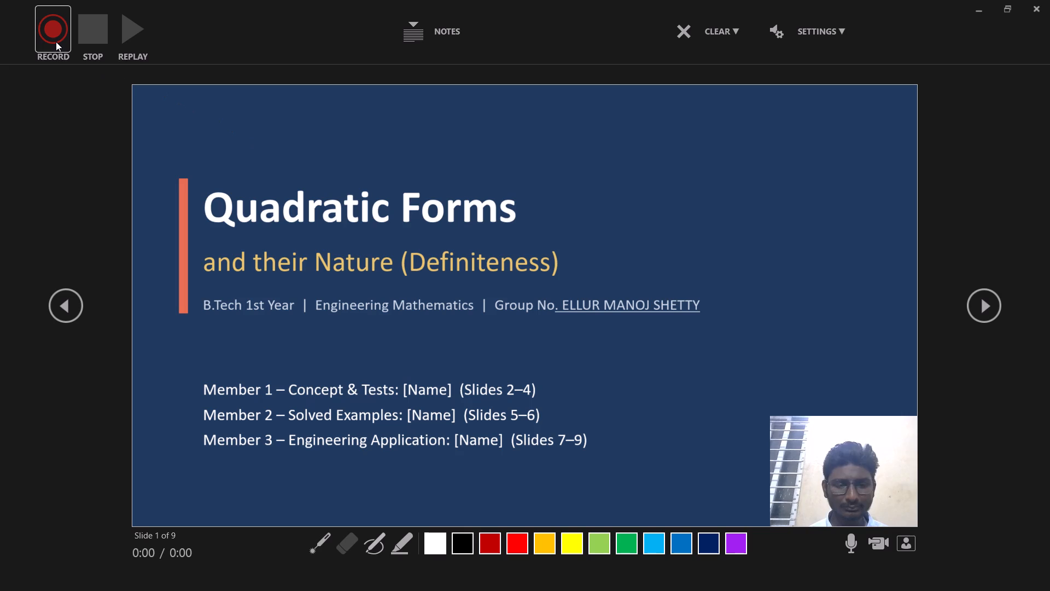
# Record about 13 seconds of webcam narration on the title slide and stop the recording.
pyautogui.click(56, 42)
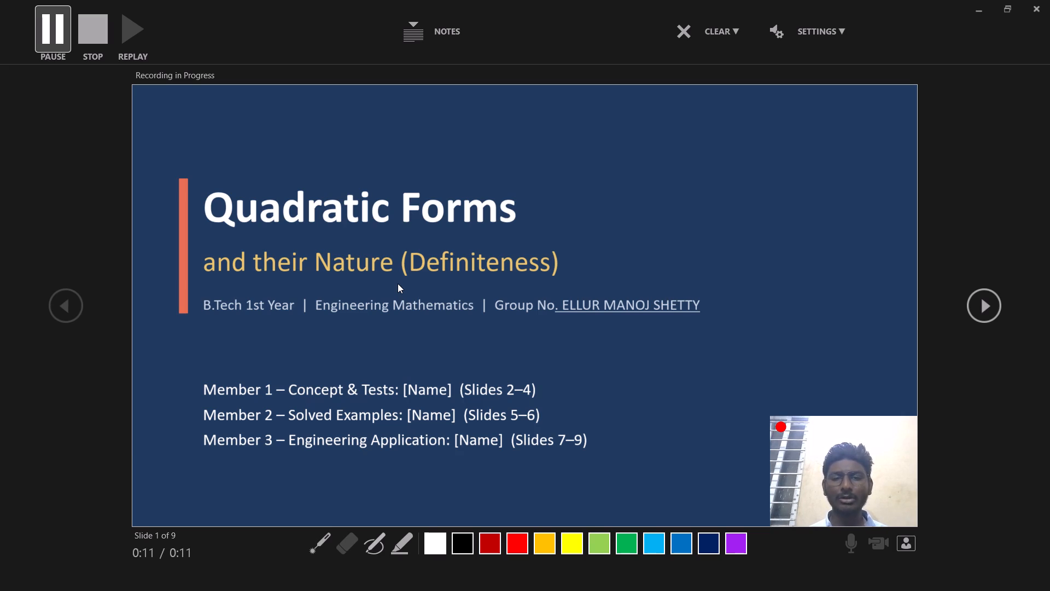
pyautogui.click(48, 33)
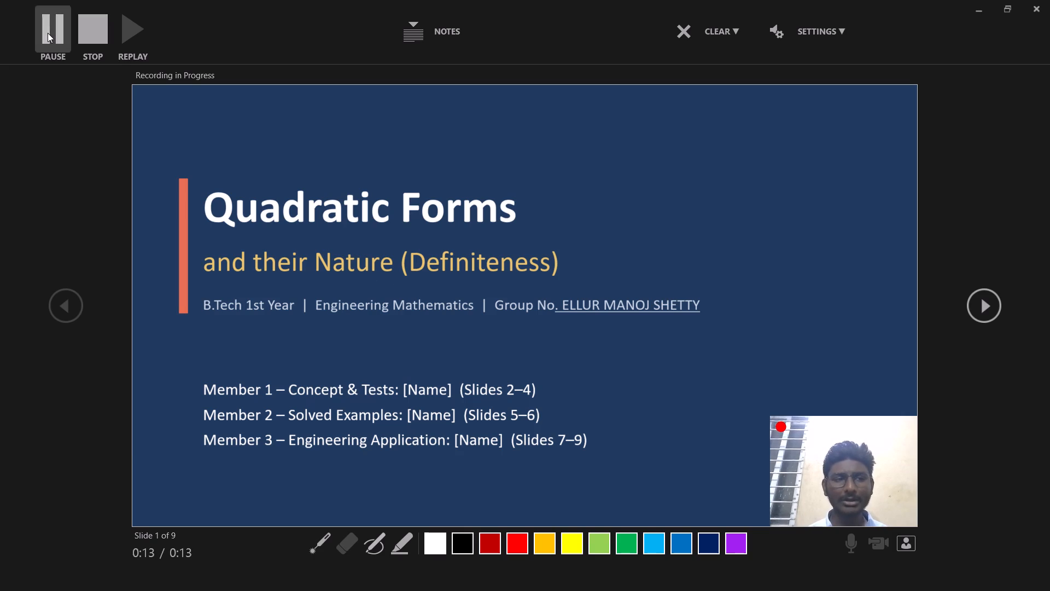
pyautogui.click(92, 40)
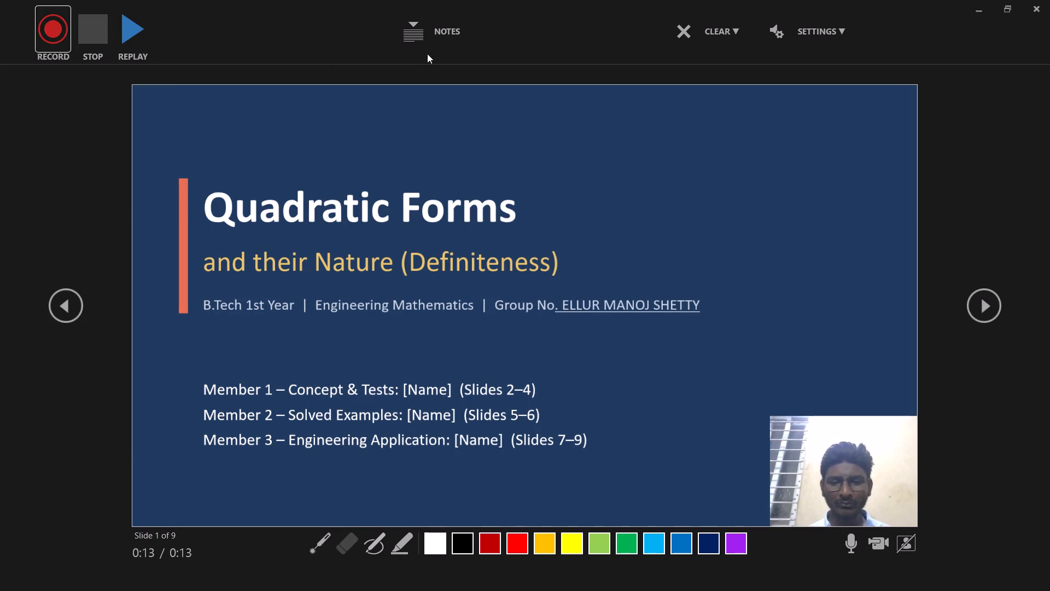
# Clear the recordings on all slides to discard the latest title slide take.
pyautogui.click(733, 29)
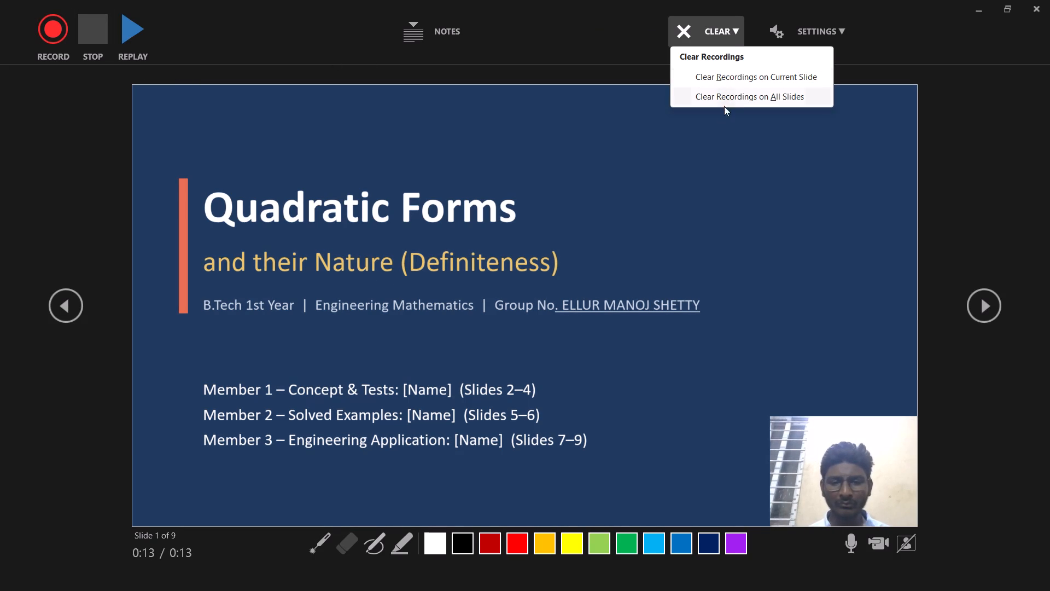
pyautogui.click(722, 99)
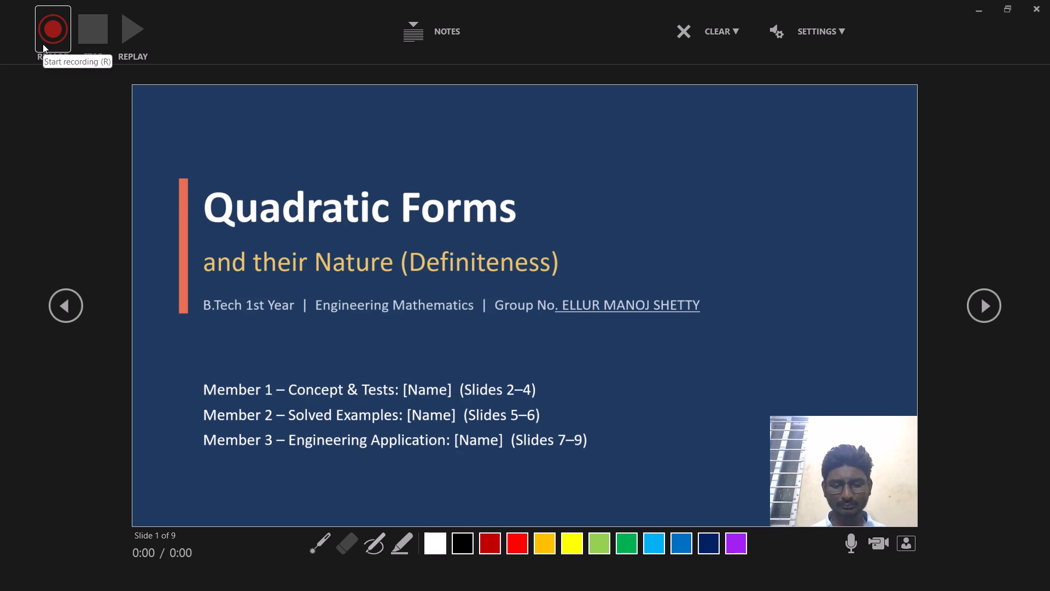
# Record about 14 seconds of webcam narration on the title slide, pausing before stopping the recording.
pyautogui.click(43, 44)
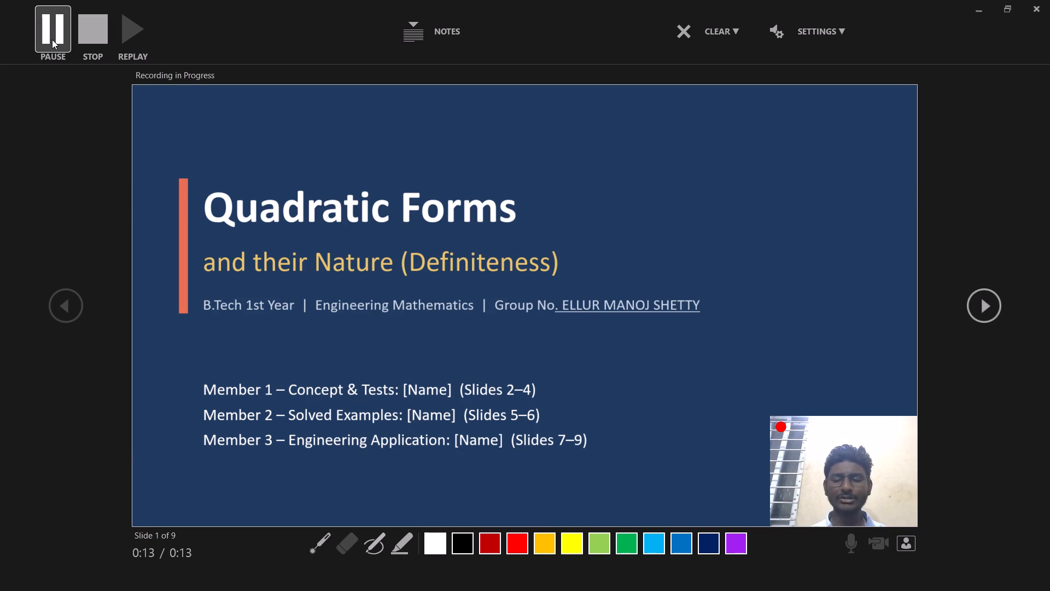
pyautogui.click(52, 39)
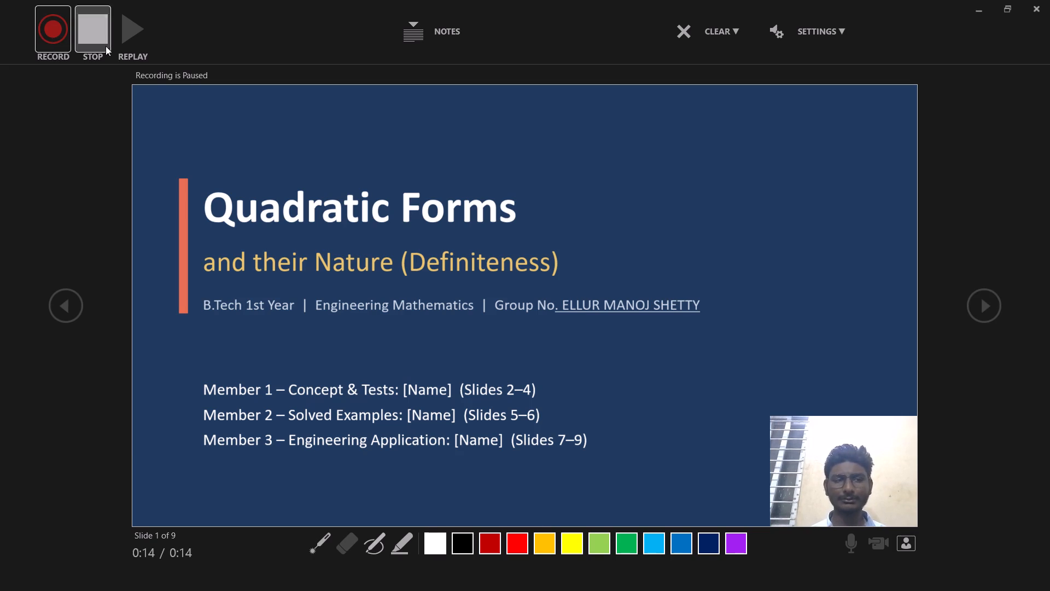
pyautogui.click(98, 44)
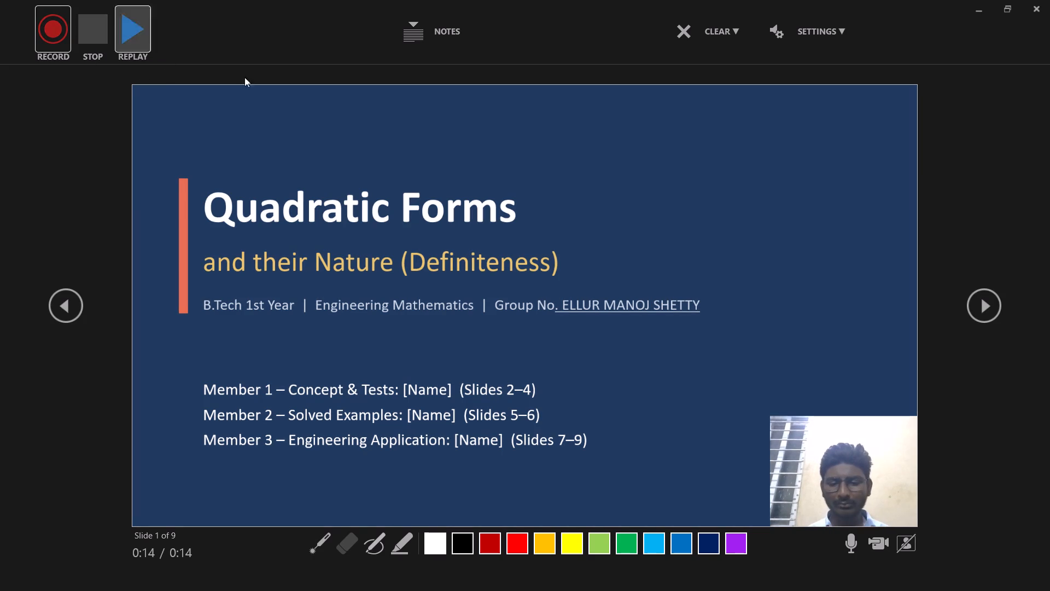
# Replay the title slide's recorded narration in full and return to the title slide.
pyautogui.click(144, 26)
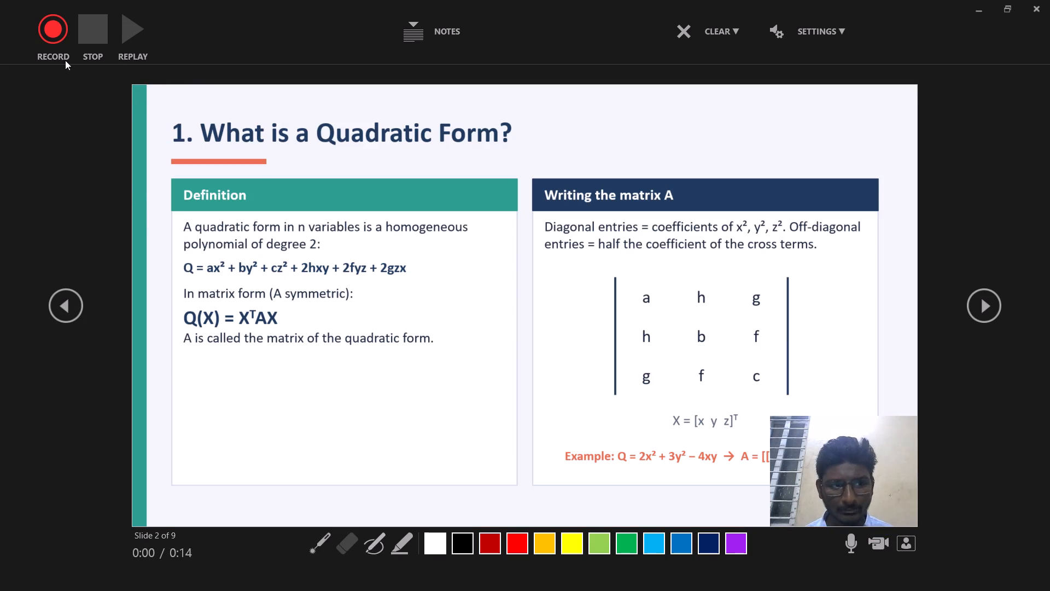
pyautogui.click(69, 314)
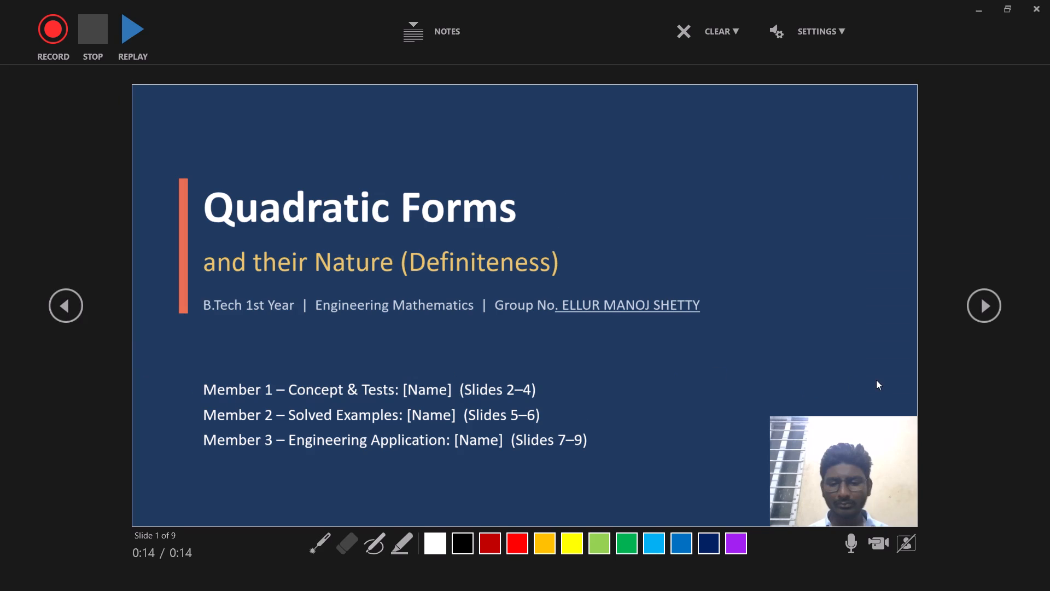
# Advance to slide 2, "What is a Quadratic Form?", and start recording its webcam narration.
pyautogui.click(845, 381)
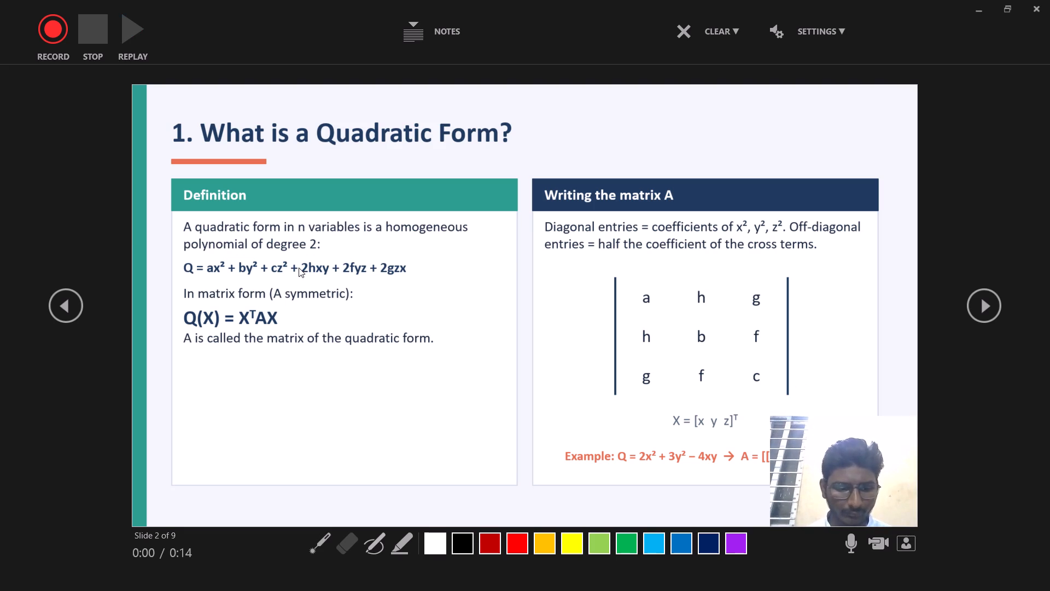
pyautogui.click(48, 54)
pyautogui.click(49, 44)
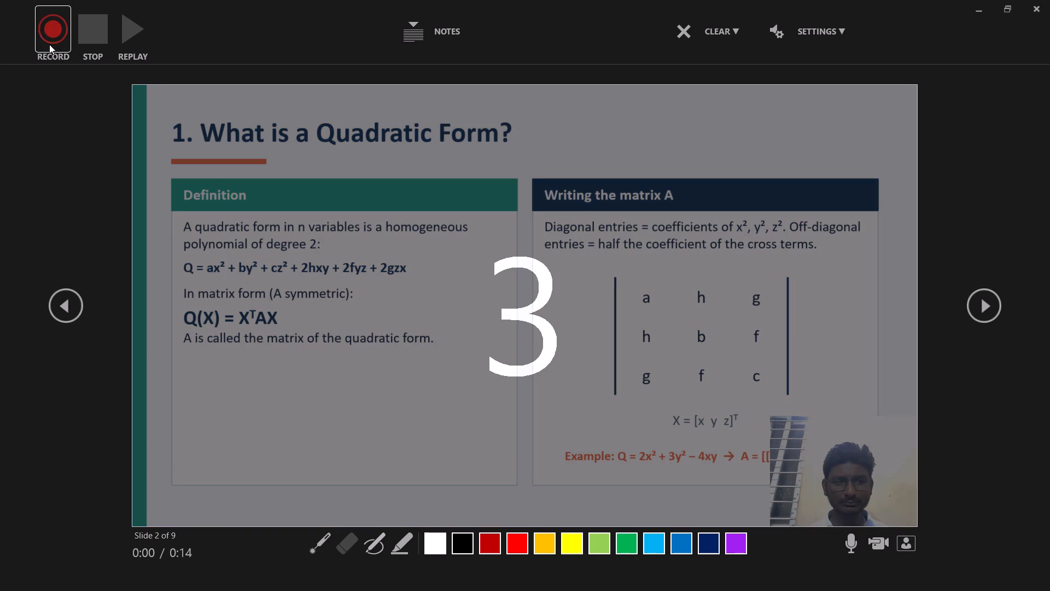
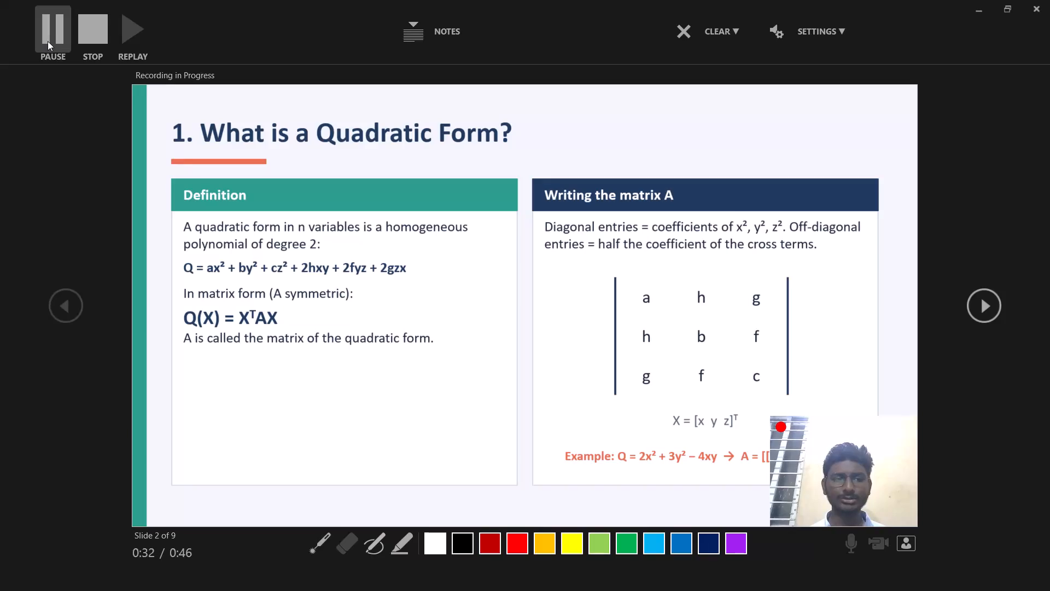
# Stop the webcam narration recording on slide 2, "What is a Quadratic Form?", at about 32 seconds.
pyautogui.click(95, 53)
pyautogui.click(95, 48)
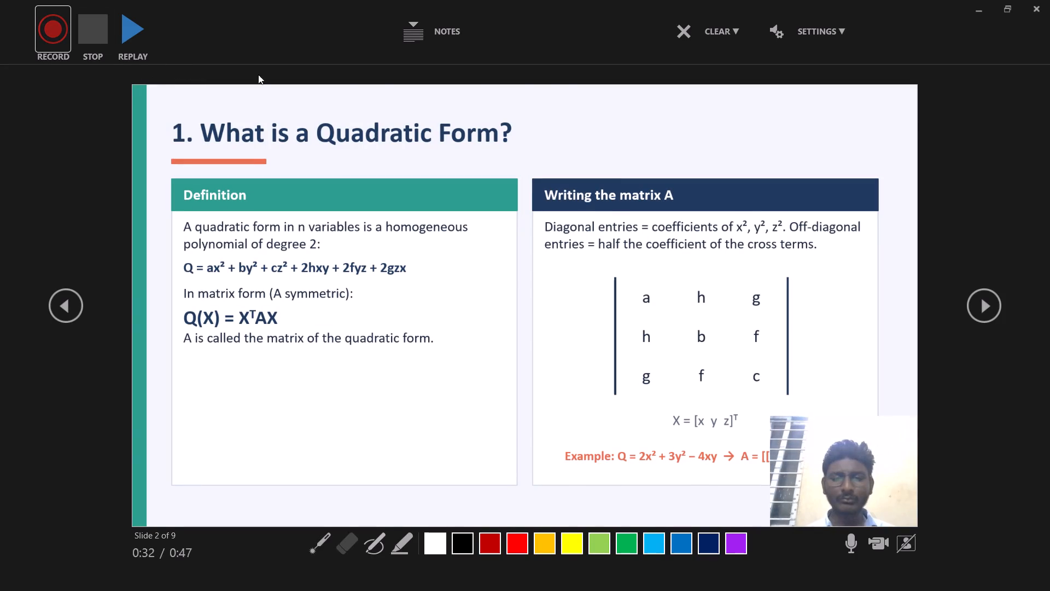
# Replay the recorded narration on slide 2 to review the take.
pyautogui.click(143, 37)
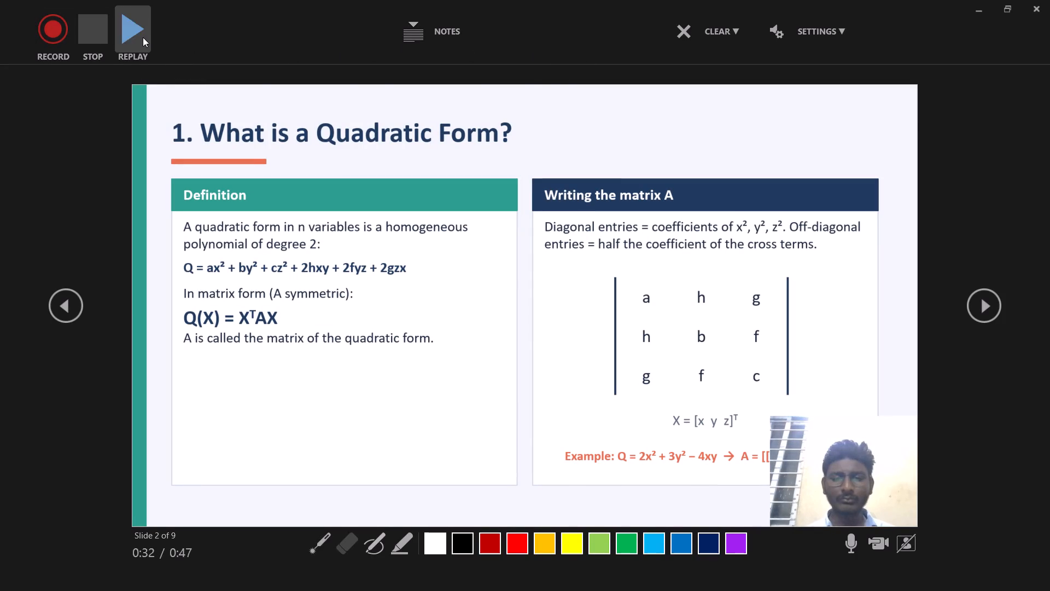
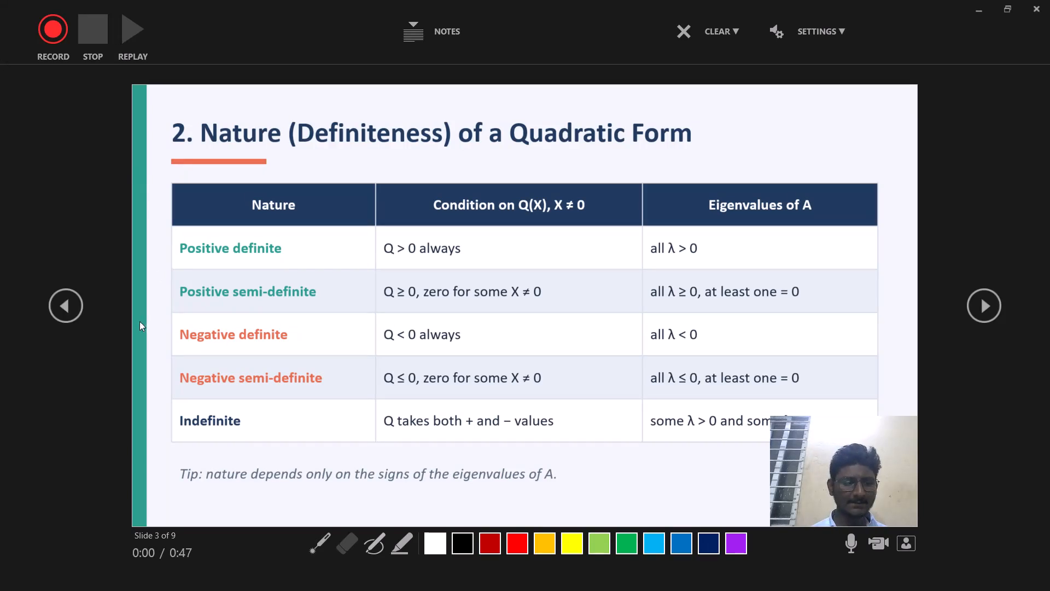
# Return to slide 2, "What is a Quadratic Form?", and clear the recording on that slide only.
pyautogui.click(65, 311)
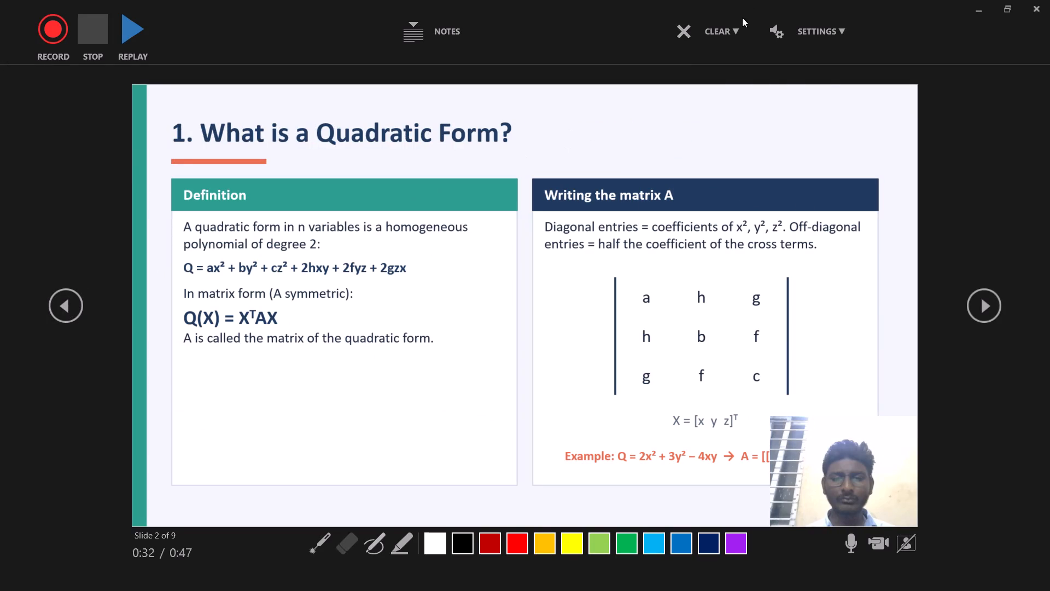
pyautogui.click(733, 26)
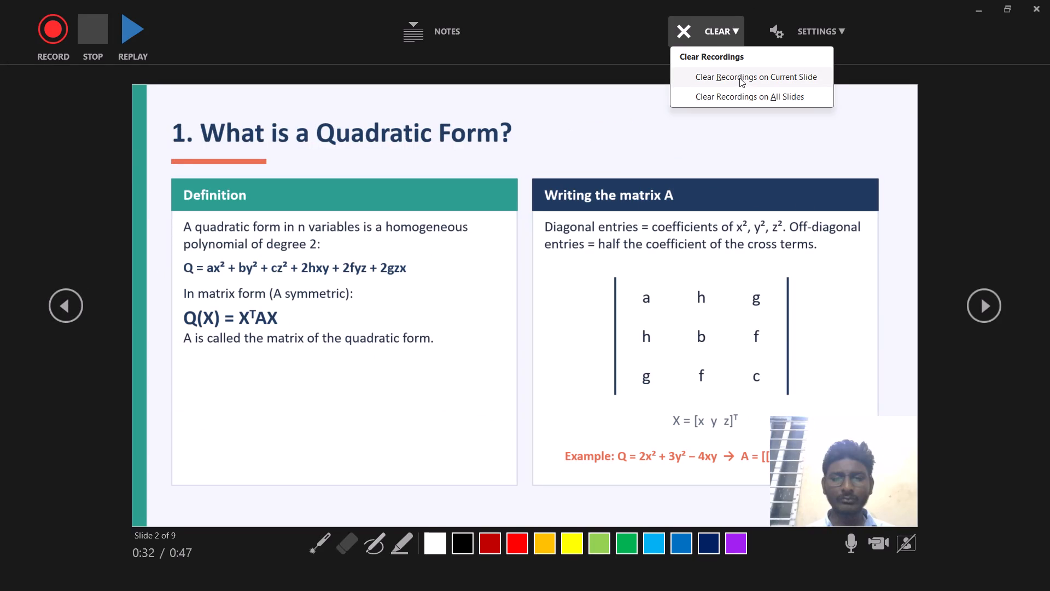
pyautogui.click(739, 78)
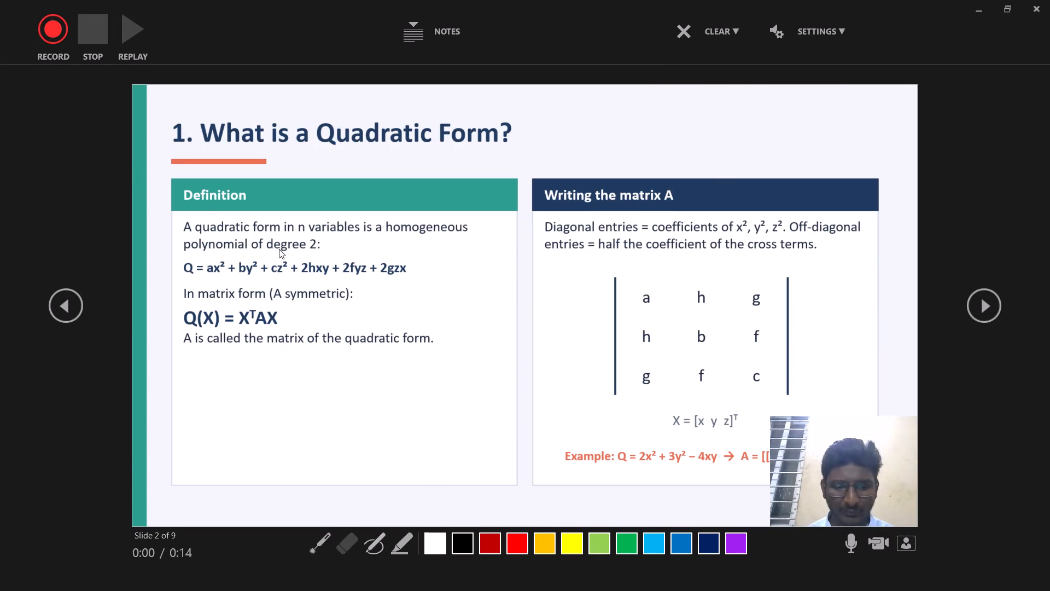
# Start a new webcam narration recording on slide 2, "What is a Quadratic Form?".
pyautogui.click(53, 48)
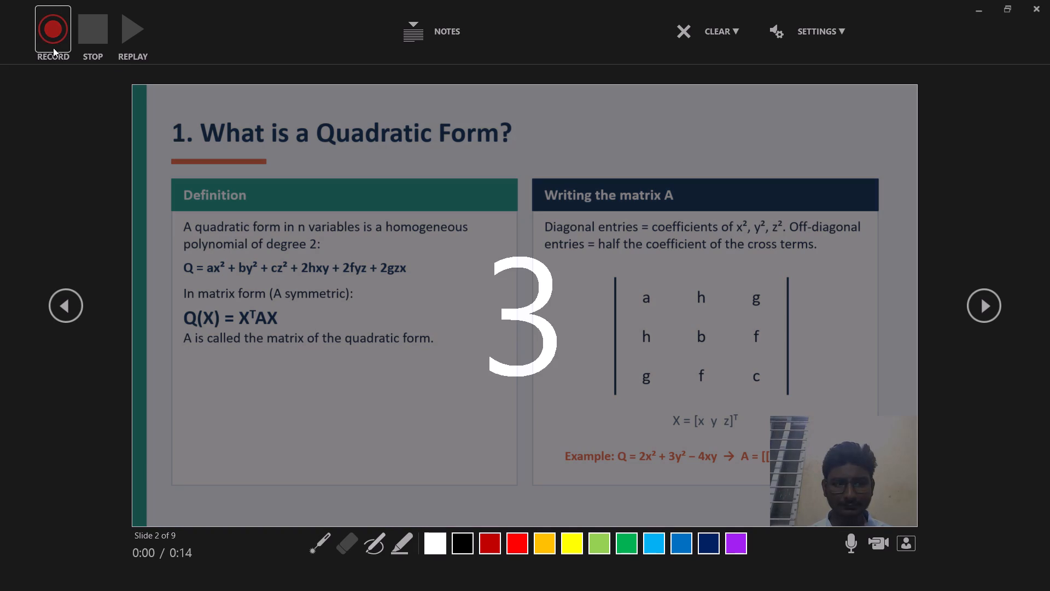
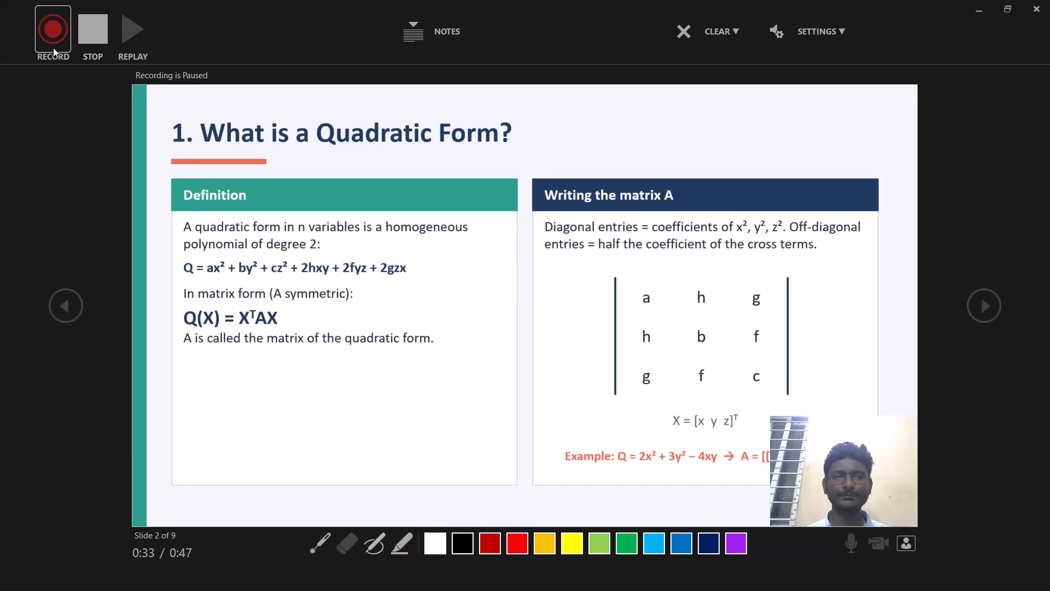
# Stop the webcam narration recording on slide 2, "What is a Quadratic Form?", and replay the new take to review it.
pyautogui.click(92, 39)
pyautogui.click(117, 40)
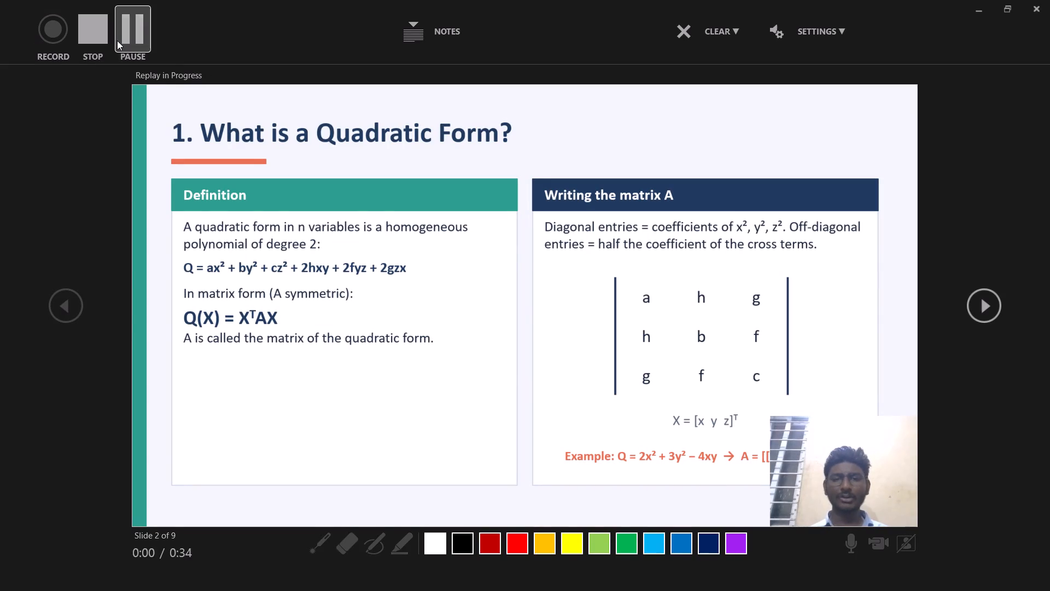
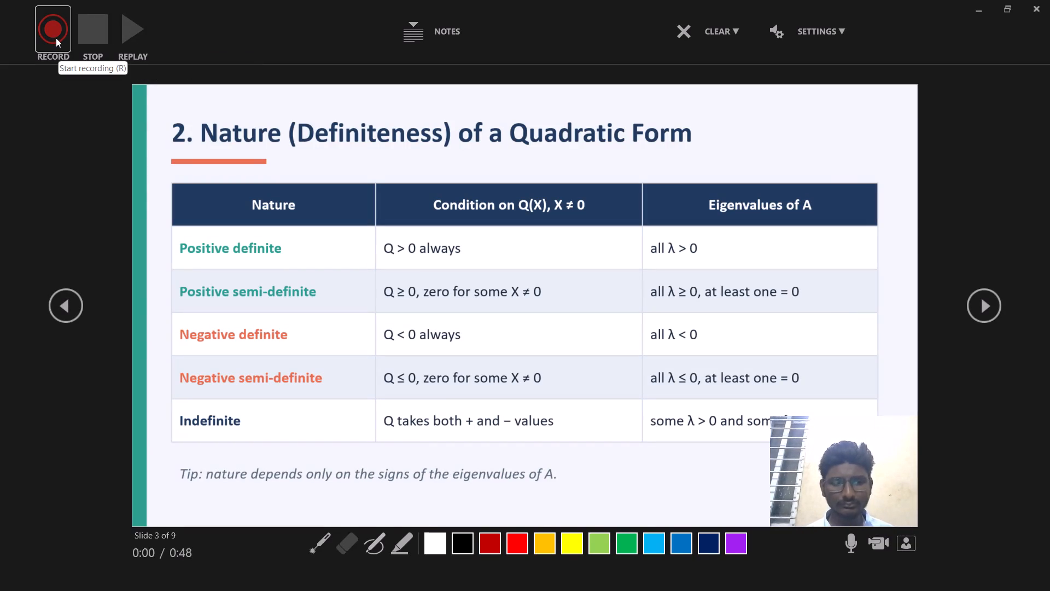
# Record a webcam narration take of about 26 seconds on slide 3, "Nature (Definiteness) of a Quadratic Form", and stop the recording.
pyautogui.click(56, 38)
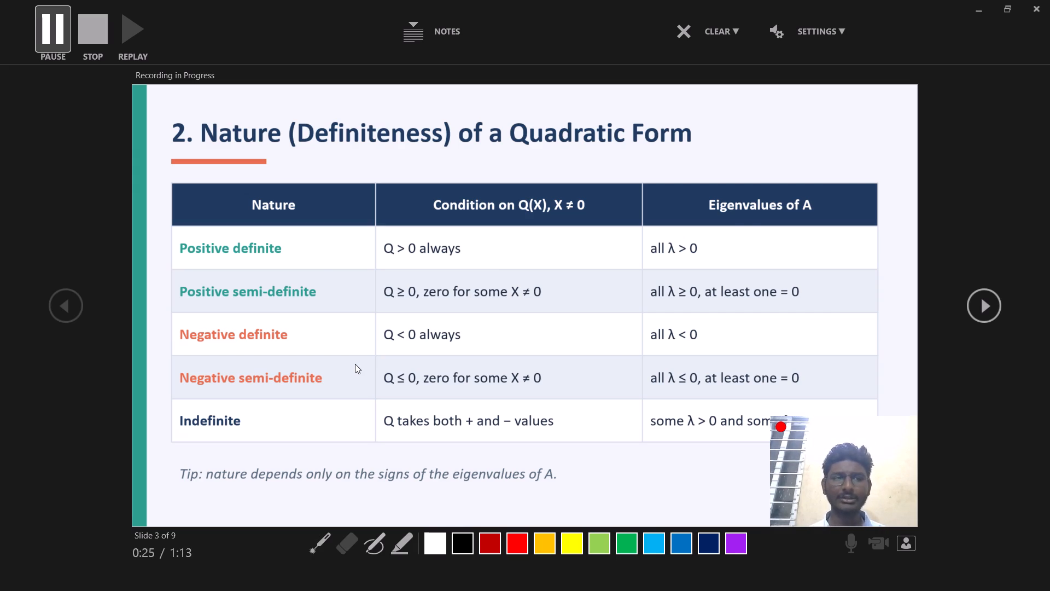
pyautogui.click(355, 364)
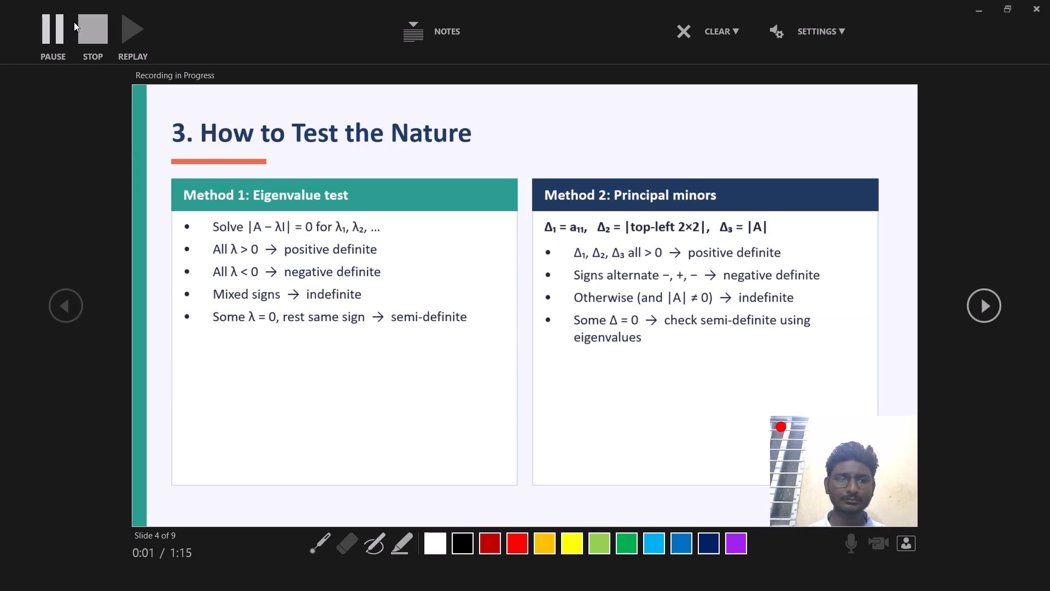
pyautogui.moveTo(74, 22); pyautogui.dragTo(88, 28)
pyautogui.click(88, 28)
# Replay the short recording on slide 4, return to slide 3 and replay its narration take to review it.
pyautogui.click(132, 50)
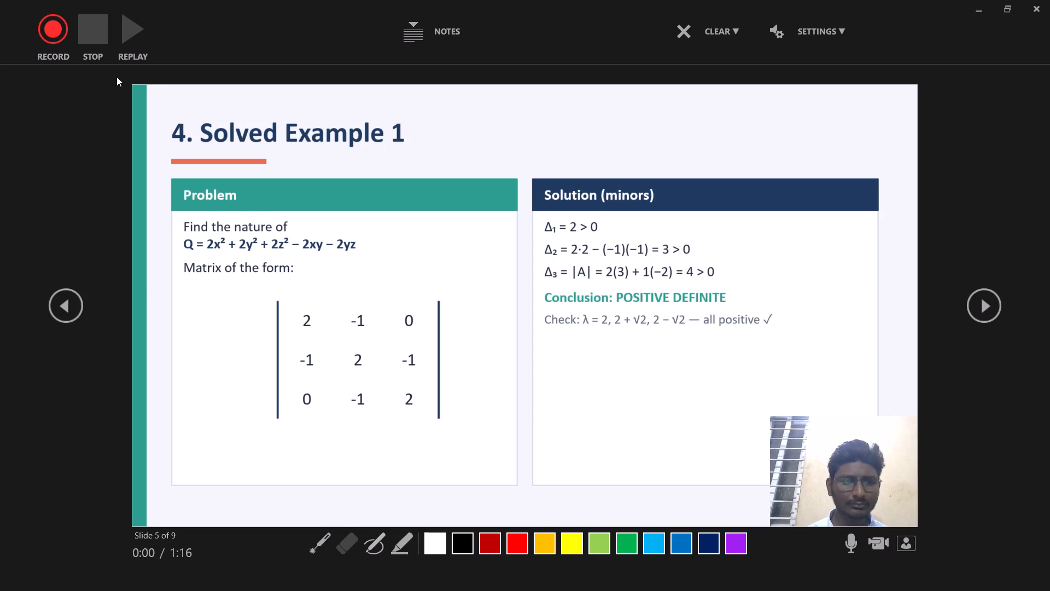
pyautogui.click(75, 305)
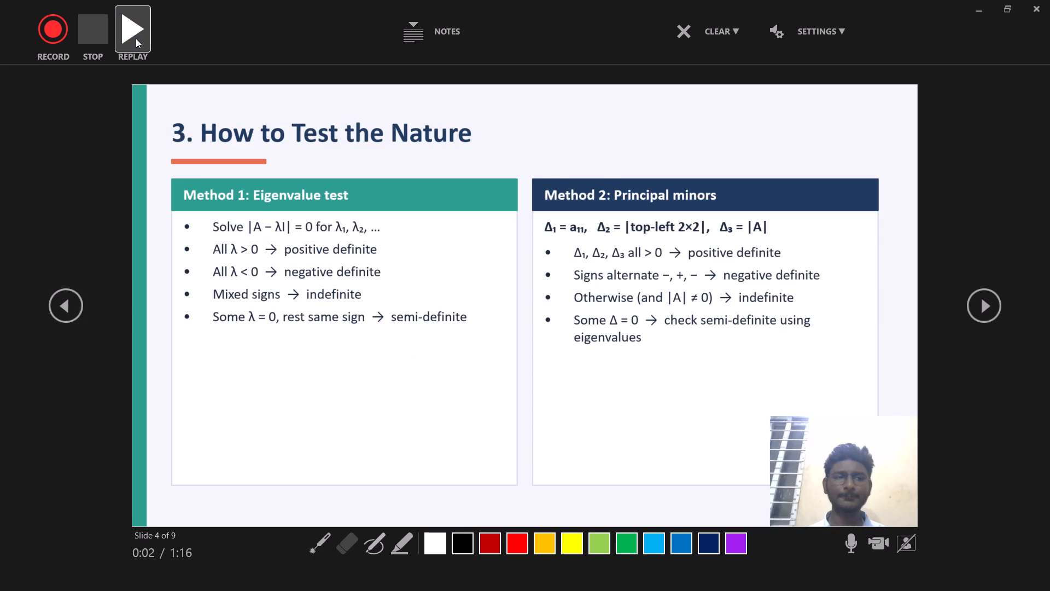
pyautogui.click(136, 38)
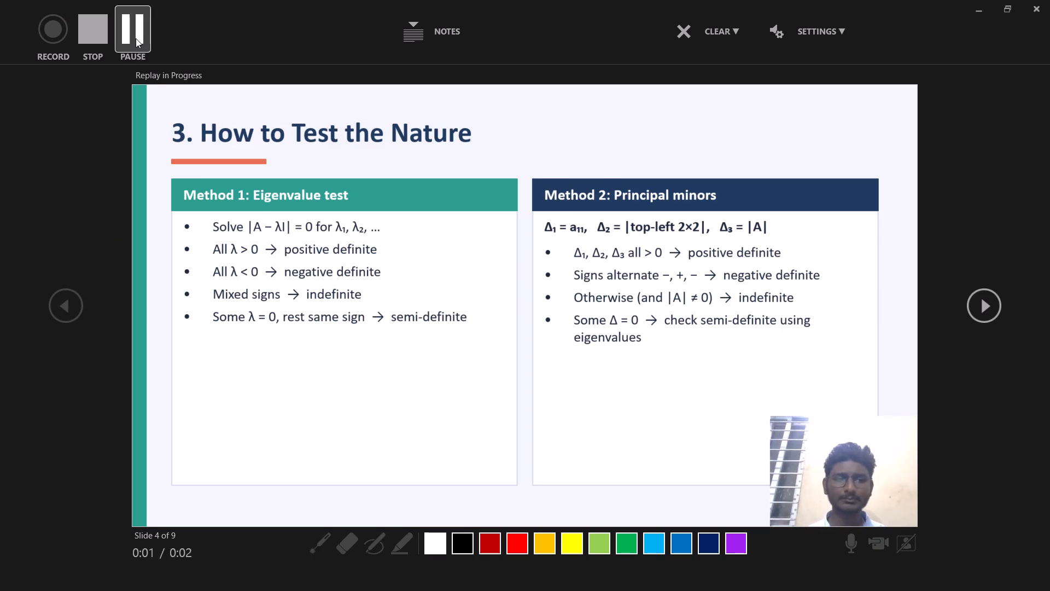
pyautogui.click(79, 302)
pyautogui.click(79, 302)
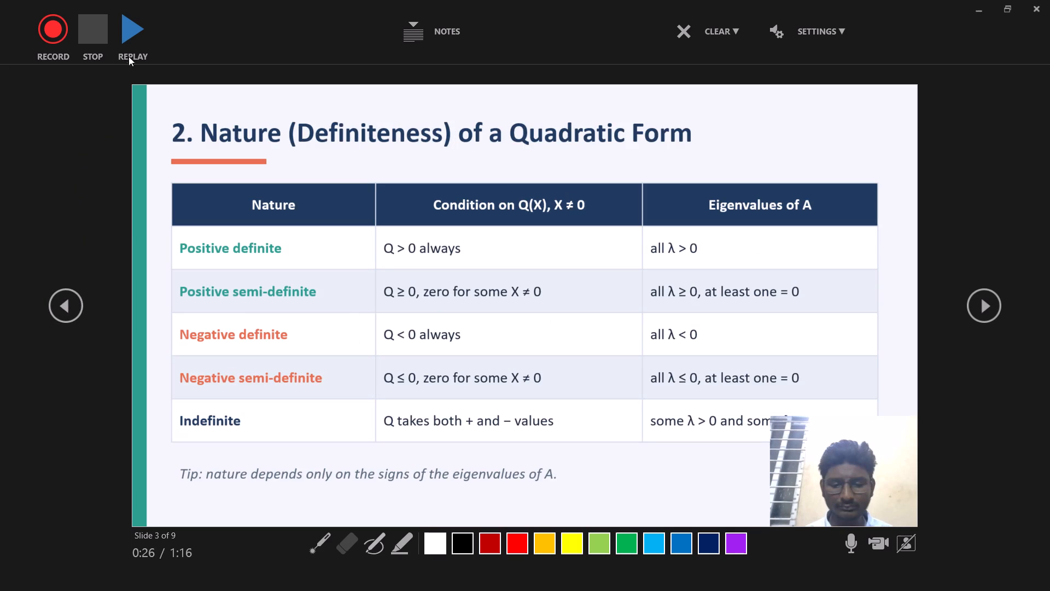
pyautogui.click(133, 44)
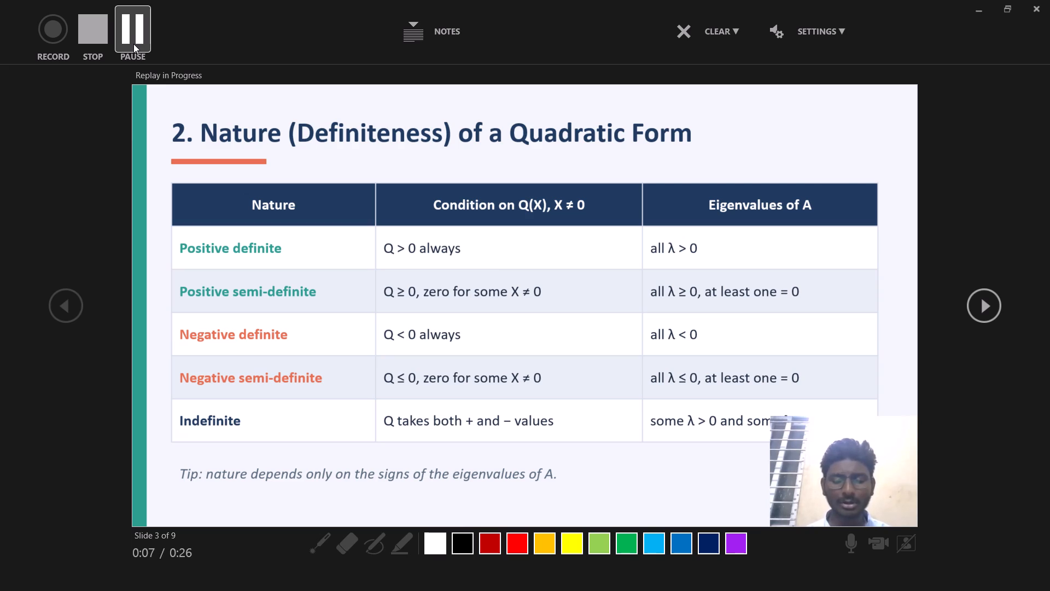
pyautogui.click(133, 44)
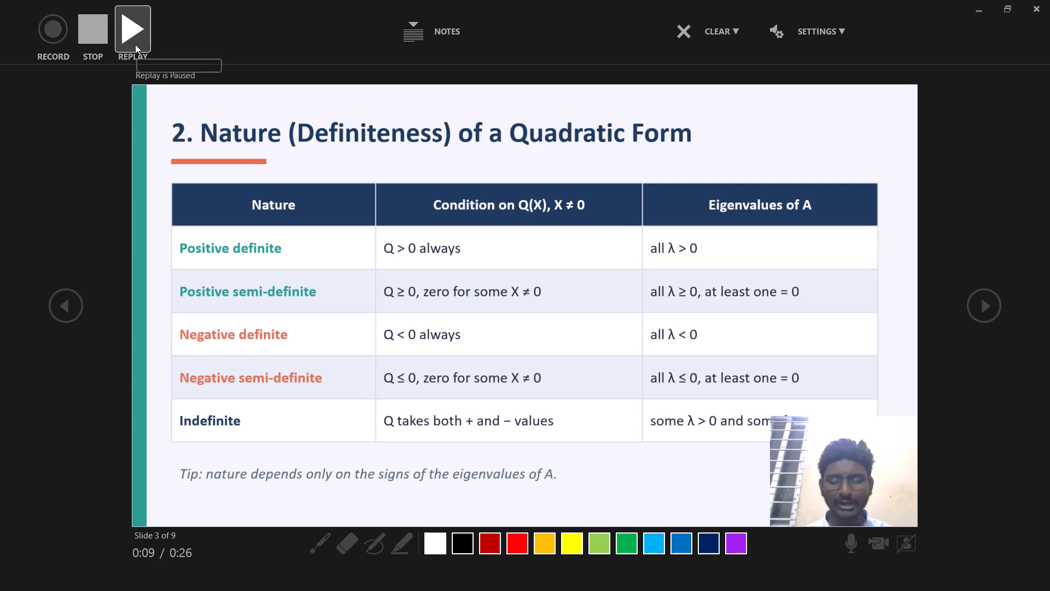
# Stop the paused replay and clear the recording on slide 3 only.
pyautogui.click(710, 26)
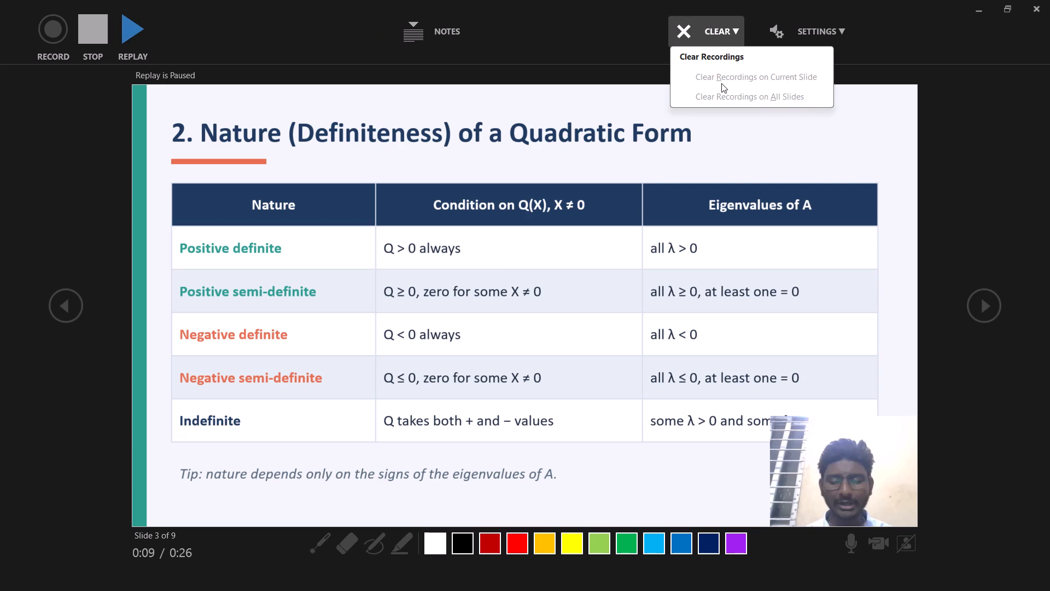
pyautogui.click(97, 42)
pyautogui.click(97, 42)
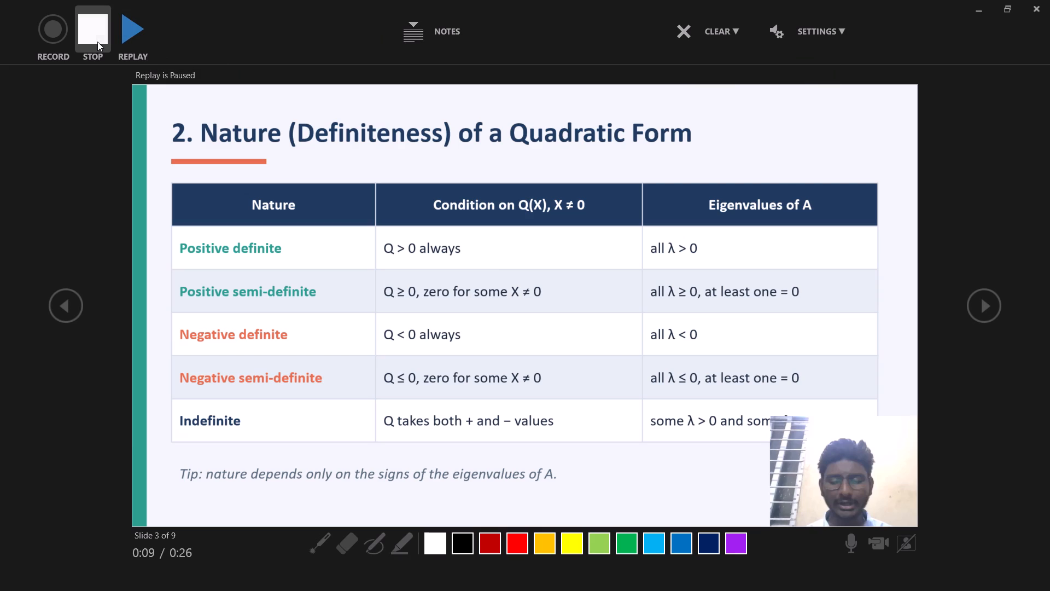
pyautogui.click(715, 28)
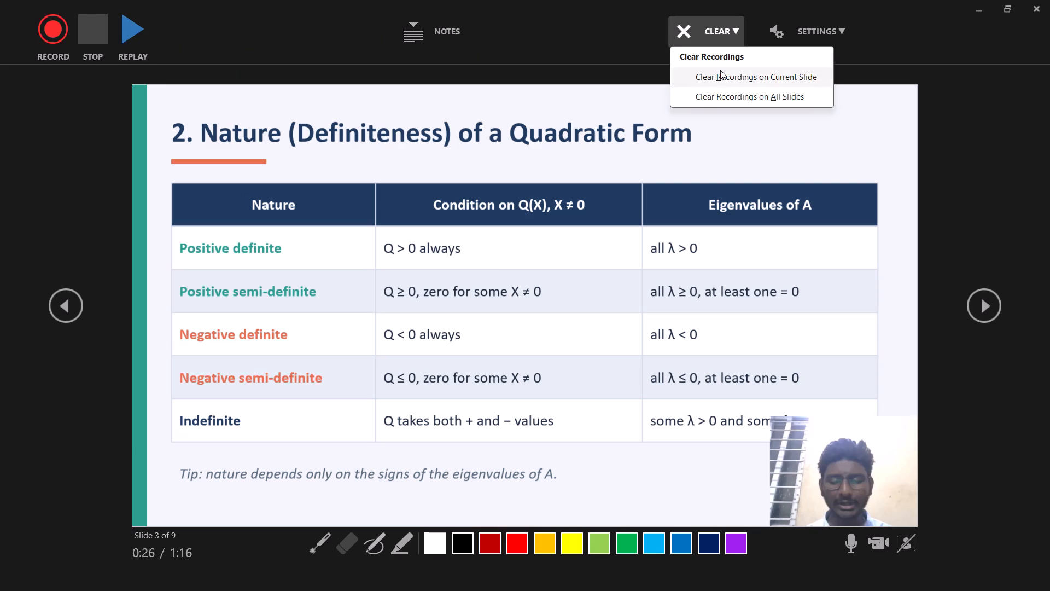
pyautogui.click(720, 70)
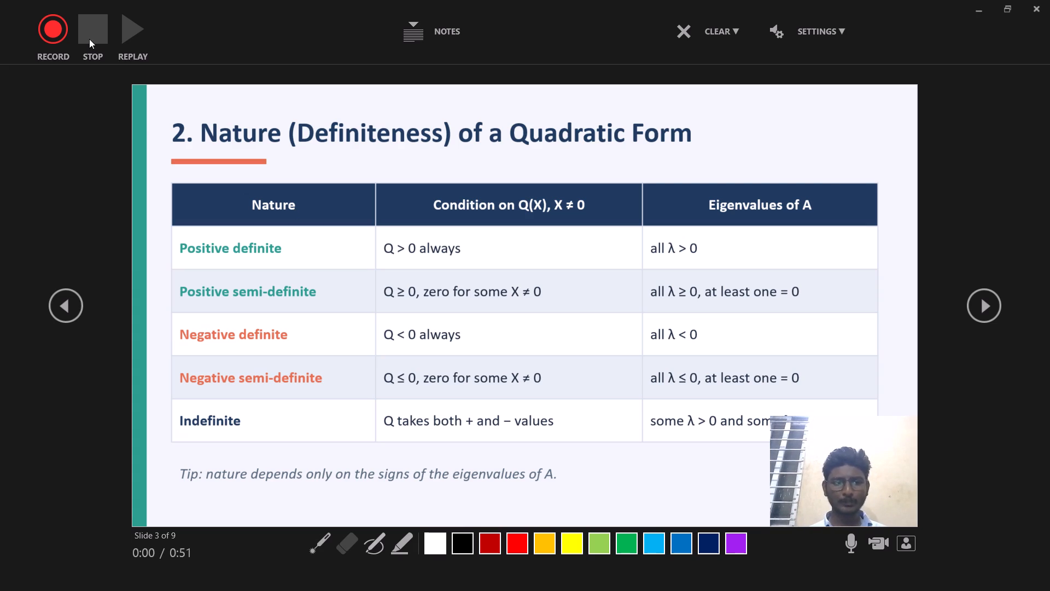
# Record a new webcam narration take of about 25 seconds on slide 3, stop it, and replay it for review.
pyautogui.click(58, 37)
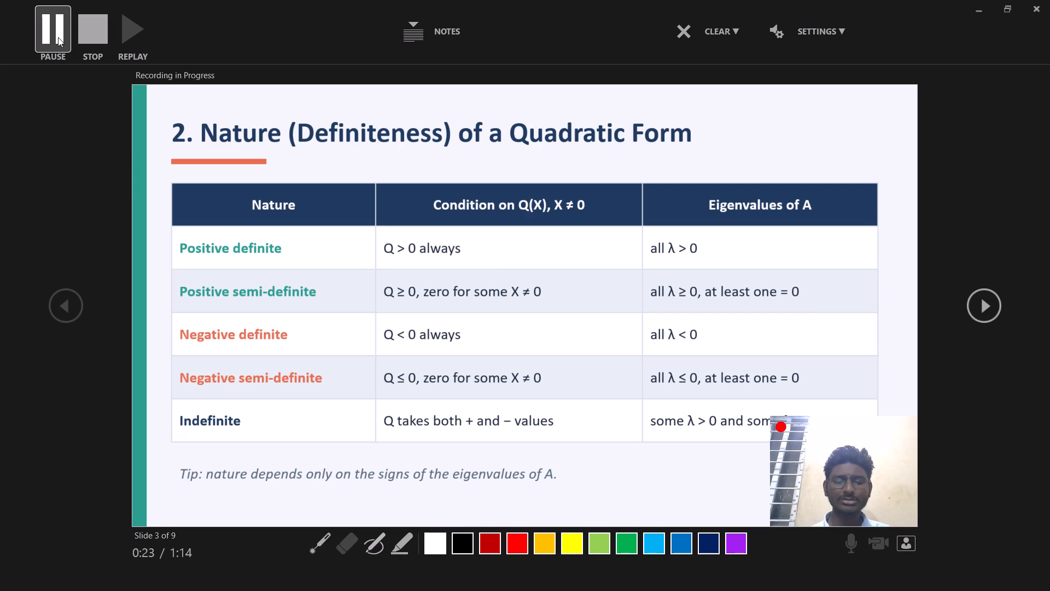
pyautogui.click(58, 37)
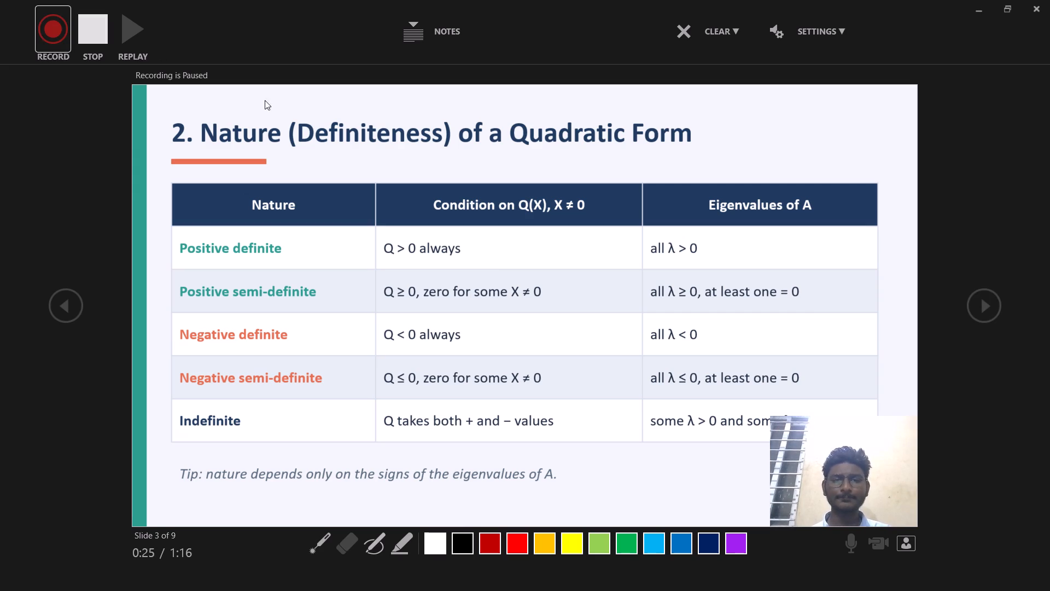
pyautogui.click(91, 32)
pyautogui.click(131, 33)
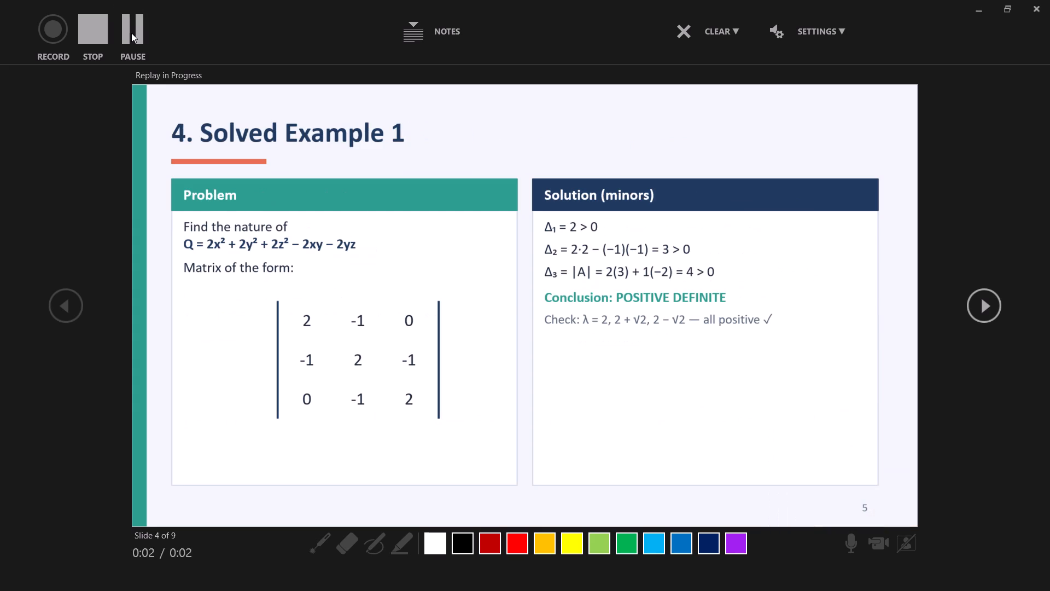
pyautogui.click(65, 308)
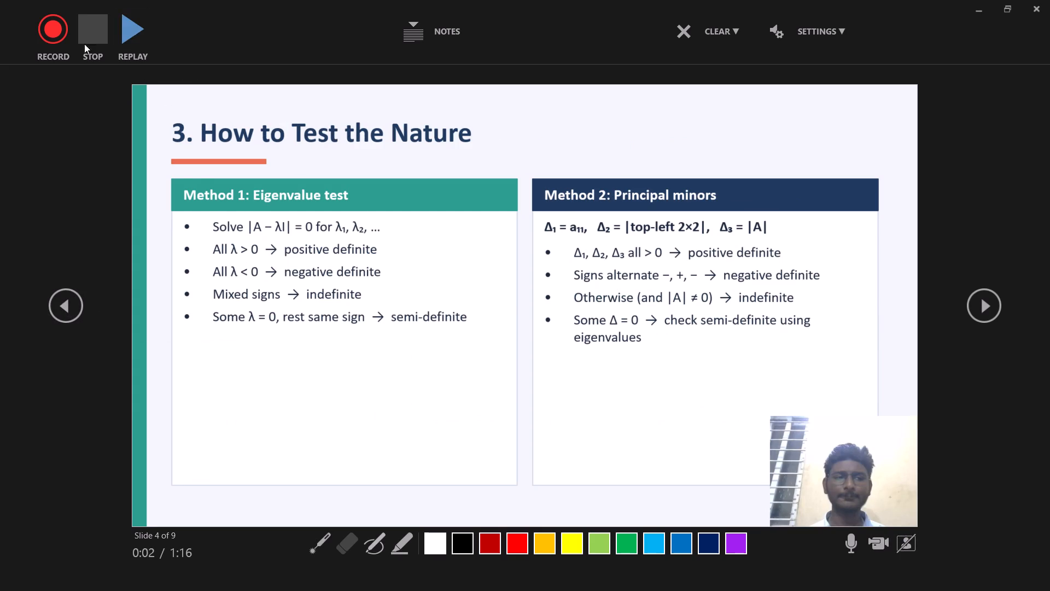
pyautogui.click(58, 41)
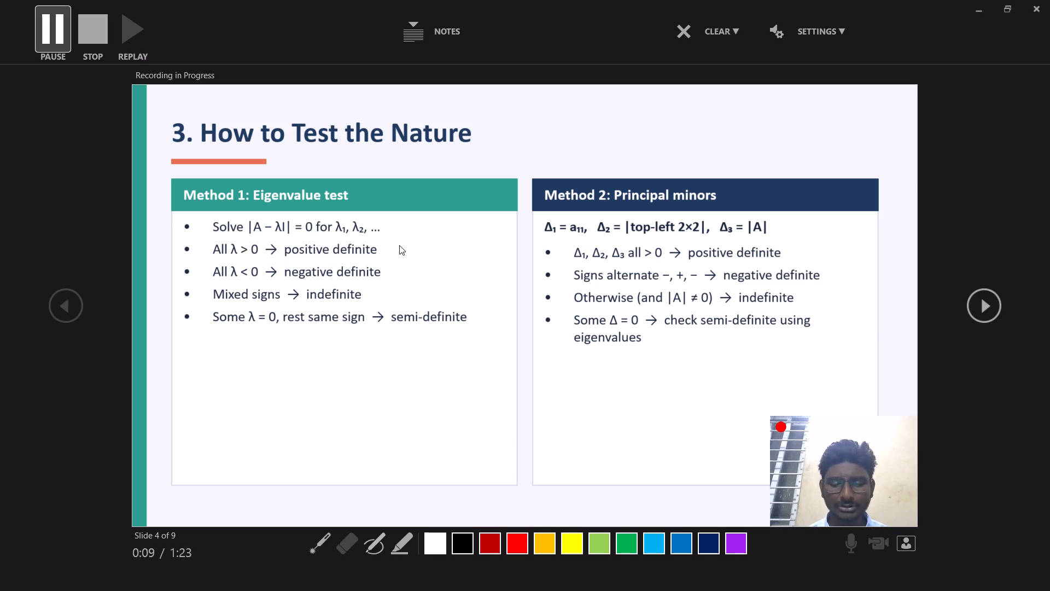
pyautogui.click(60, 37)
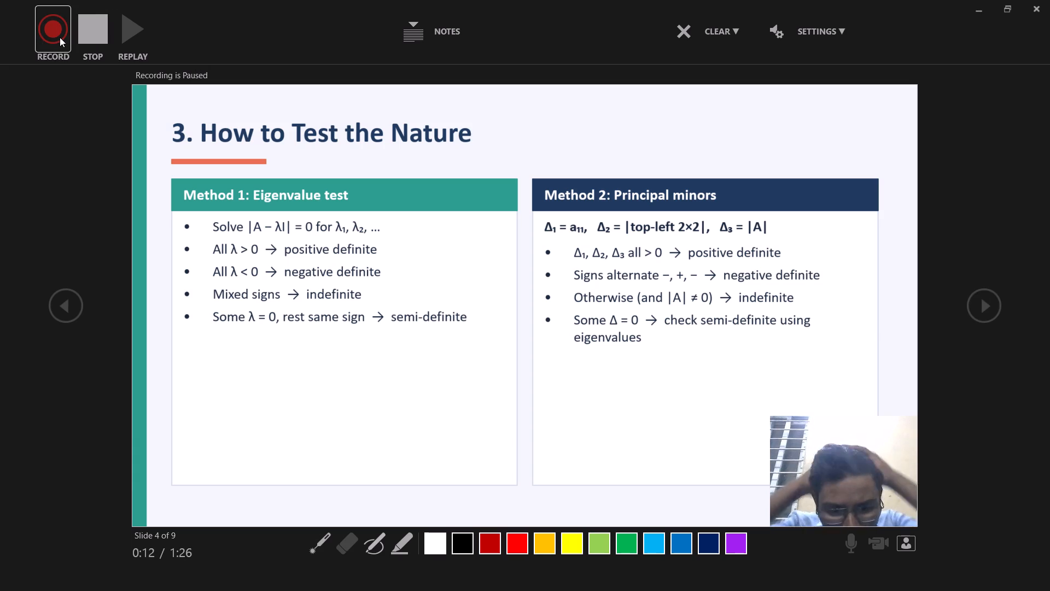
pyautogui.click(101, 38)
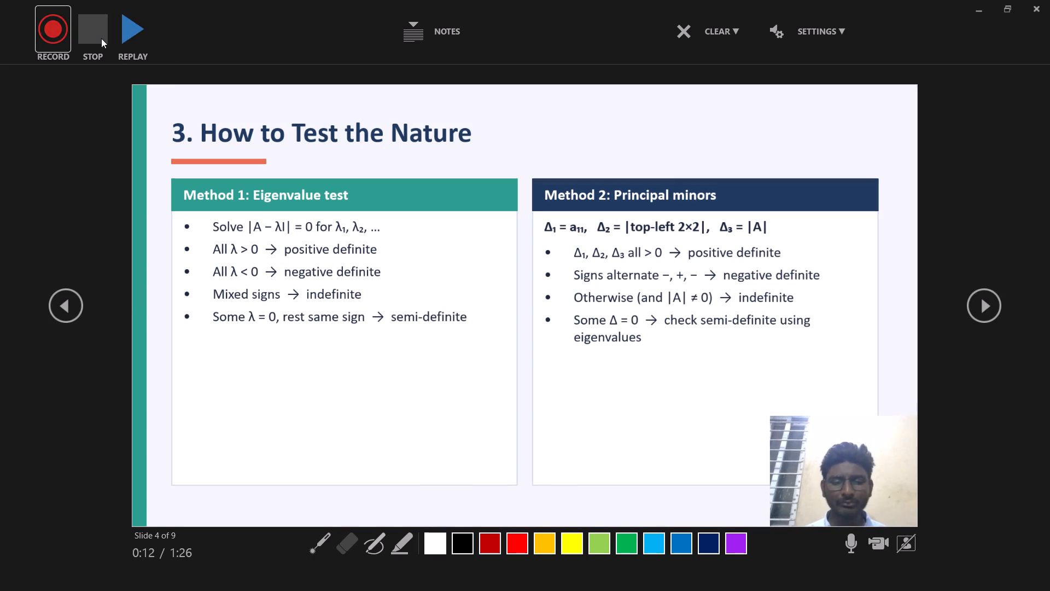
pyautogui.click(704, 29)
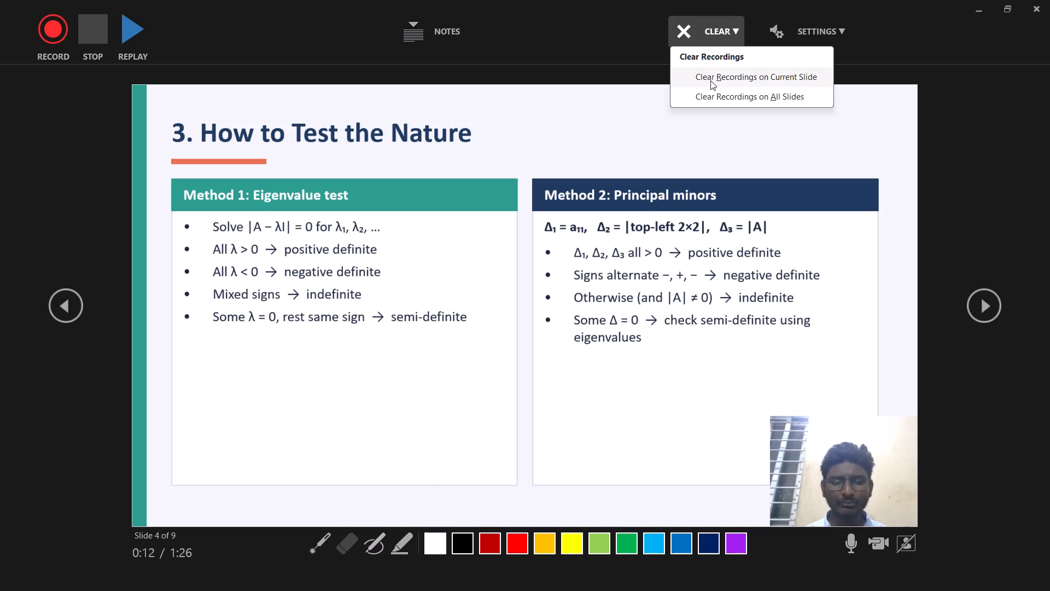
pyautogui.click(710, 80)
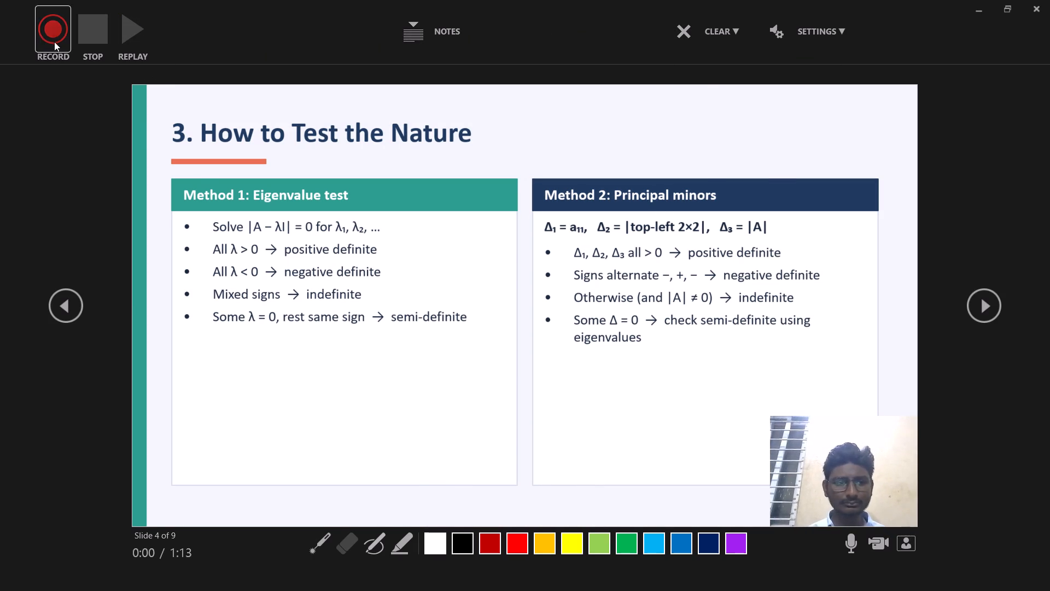
# Record about 30 seconds of webcam narration on slide 4, "How to Test the Nature", stop after advancing to slide 5, and replay slide 4's take.
pyautogui.click(54, 42)
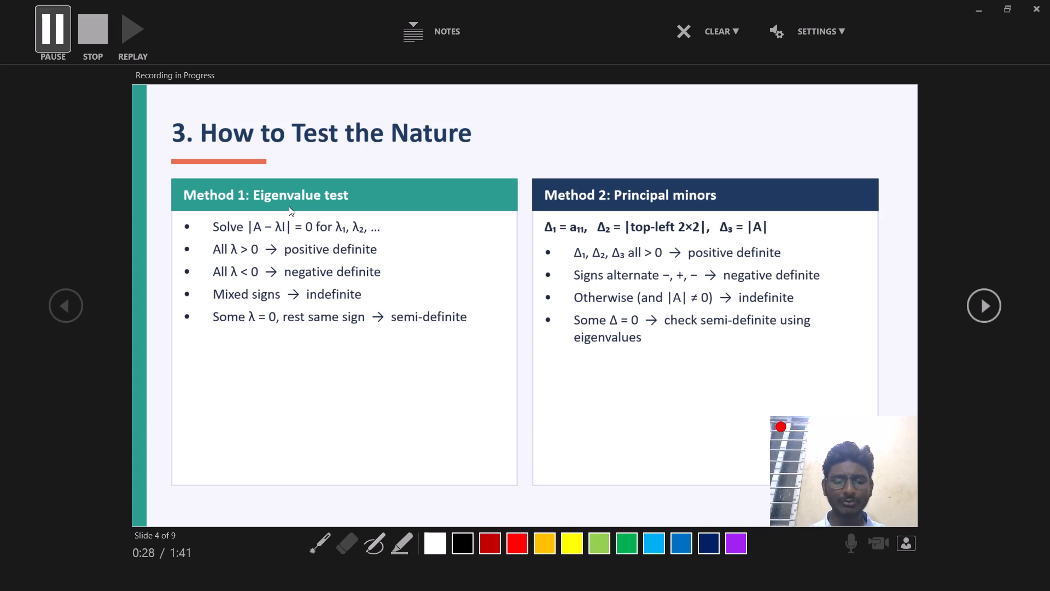
pyautogui.click(289, 206)
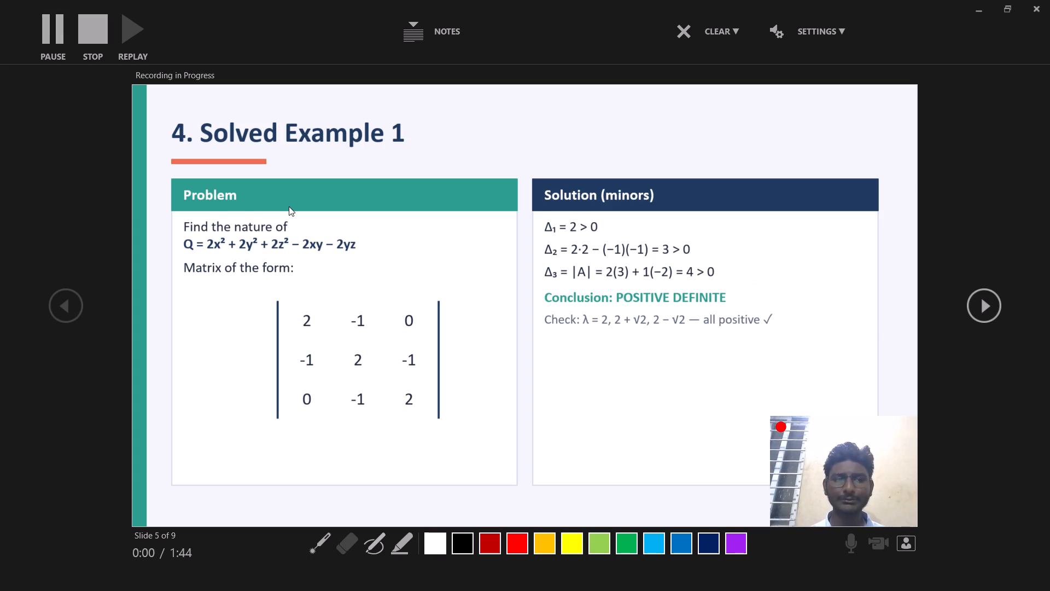
pyautogui.click(54, 32)
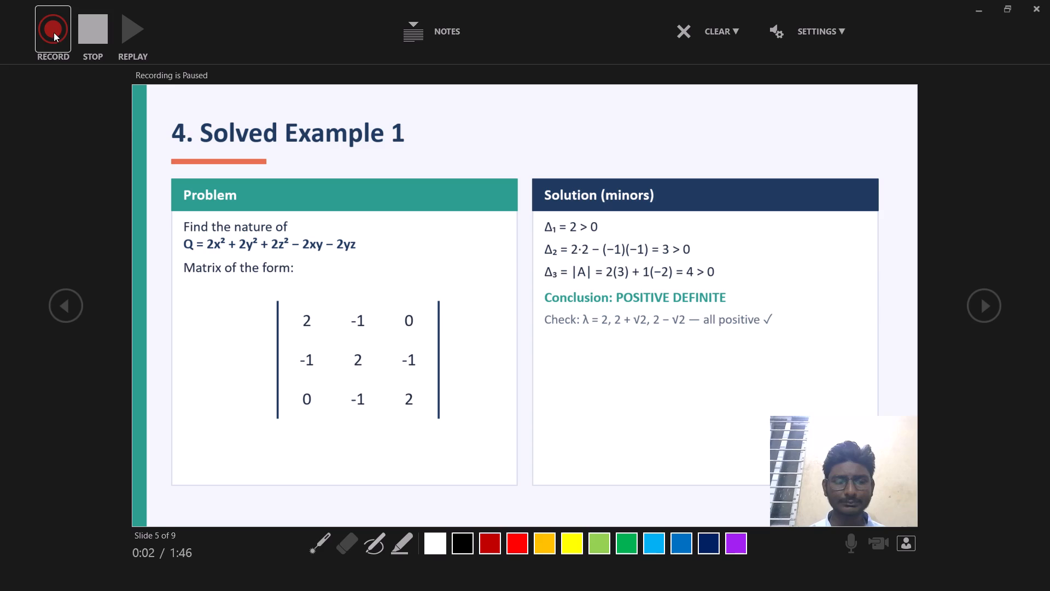
pyautogui.click(92, 45)
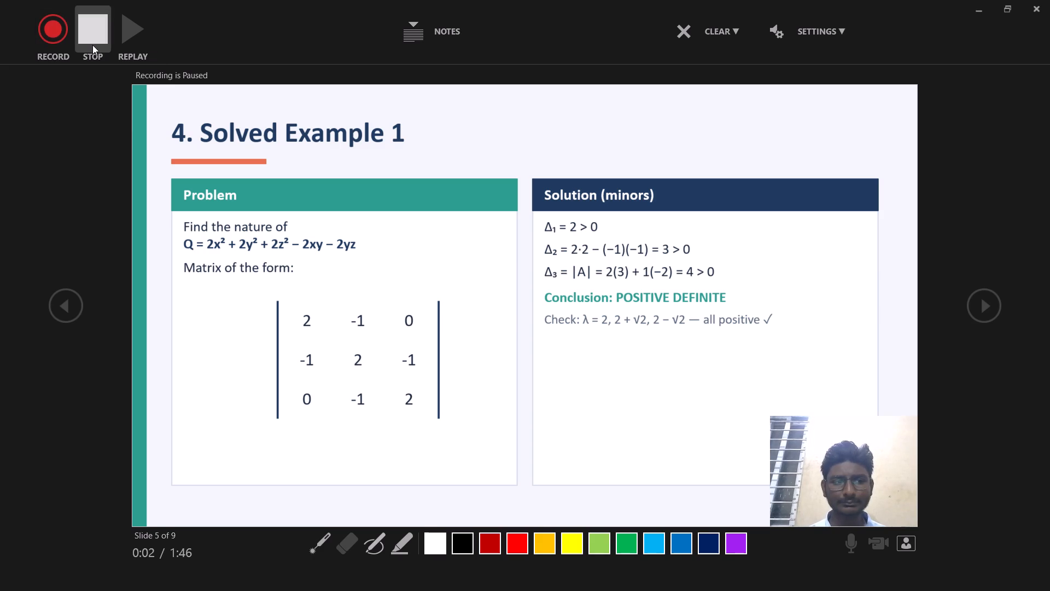
pyautogui.click(72, 301)
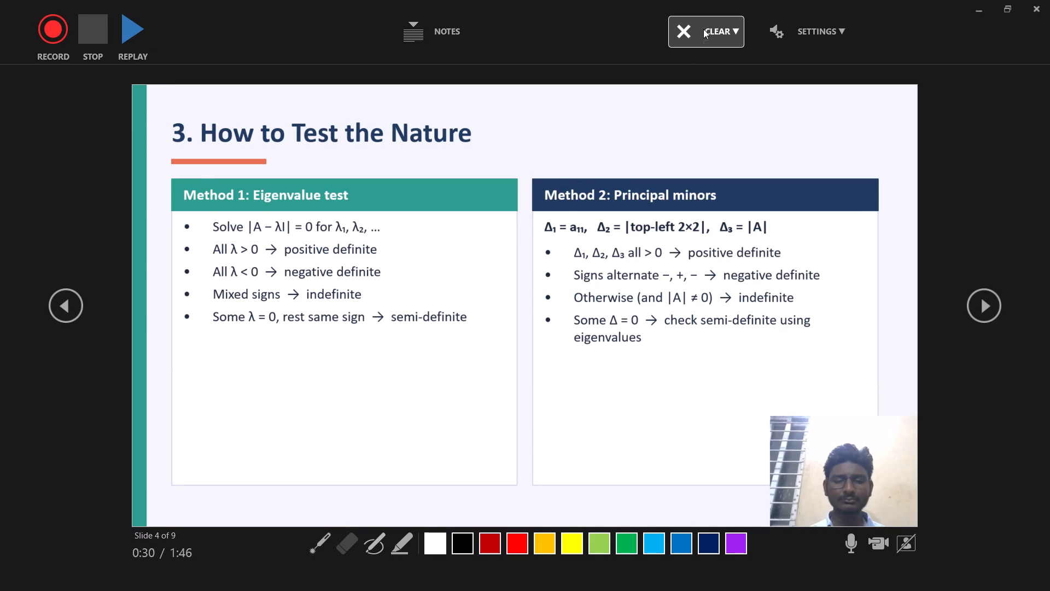
pyautogui.click(129, 39)
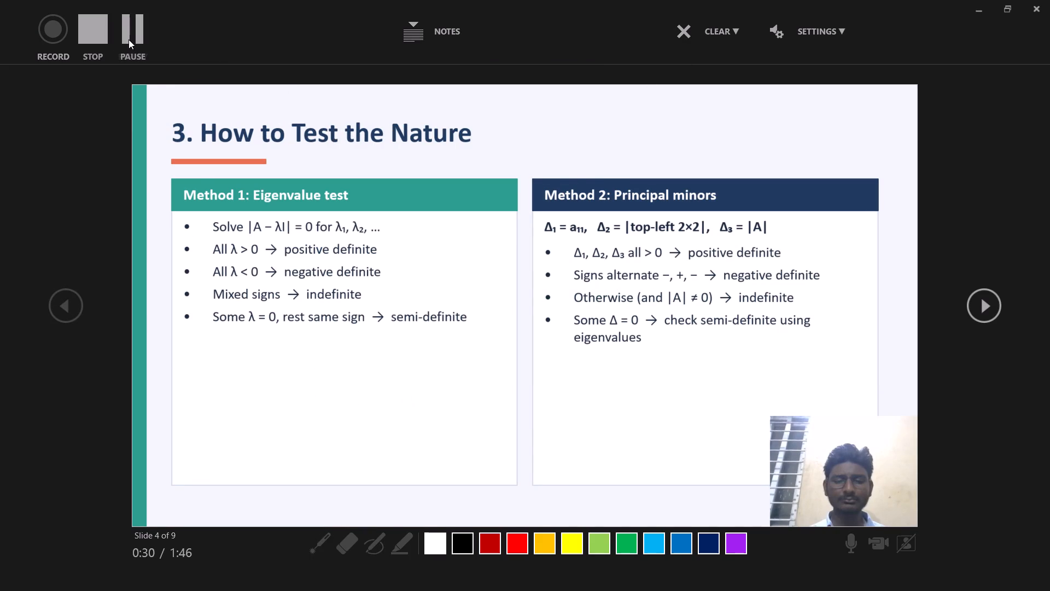
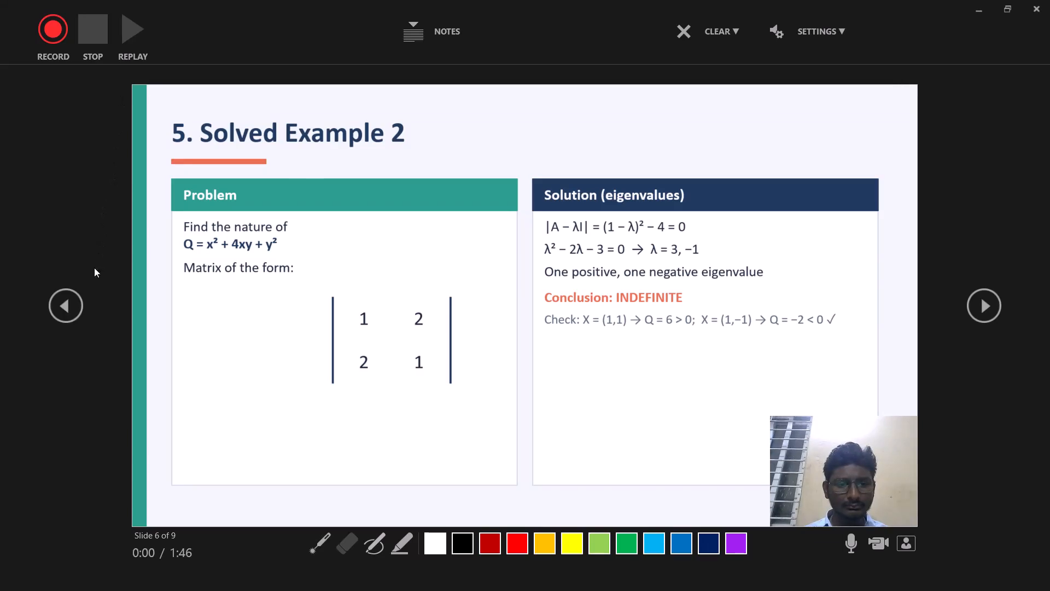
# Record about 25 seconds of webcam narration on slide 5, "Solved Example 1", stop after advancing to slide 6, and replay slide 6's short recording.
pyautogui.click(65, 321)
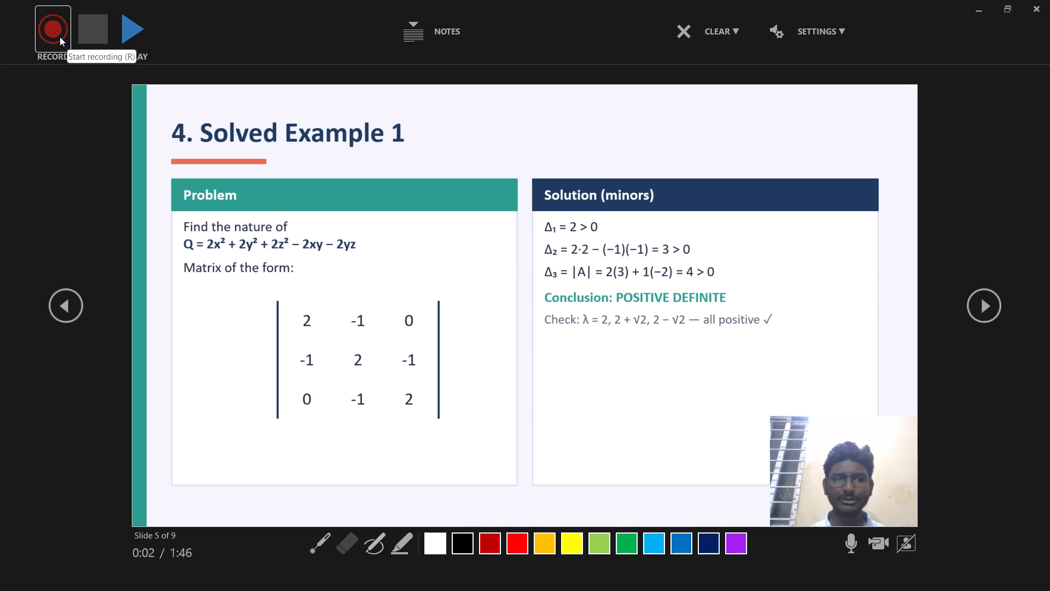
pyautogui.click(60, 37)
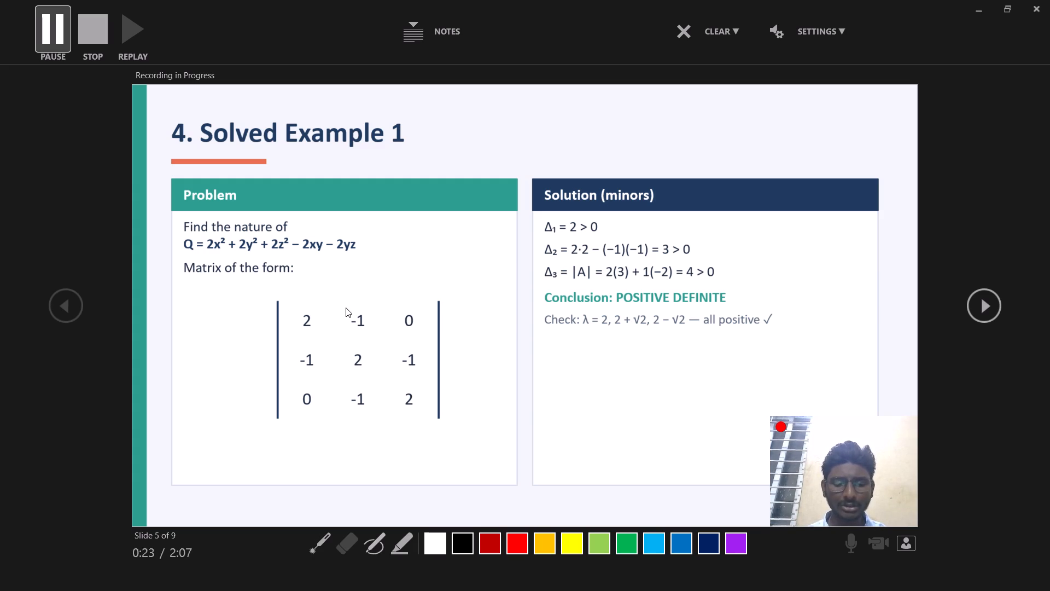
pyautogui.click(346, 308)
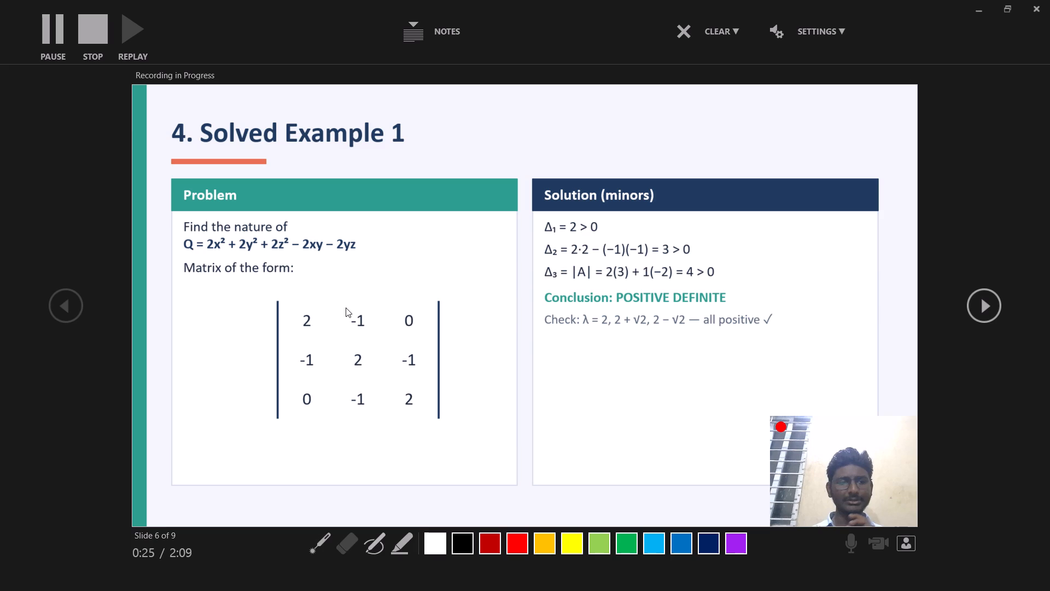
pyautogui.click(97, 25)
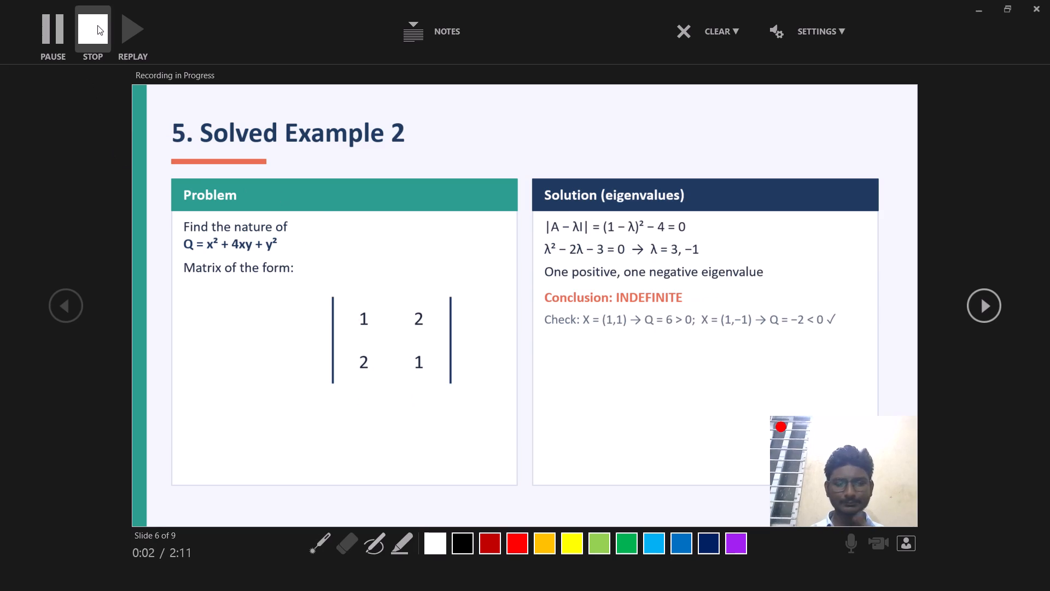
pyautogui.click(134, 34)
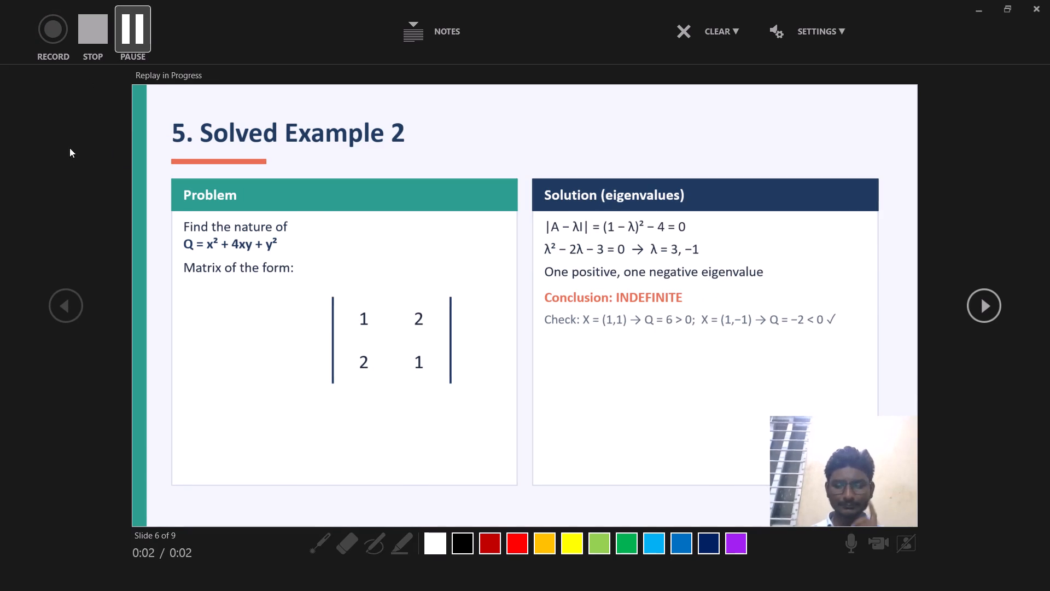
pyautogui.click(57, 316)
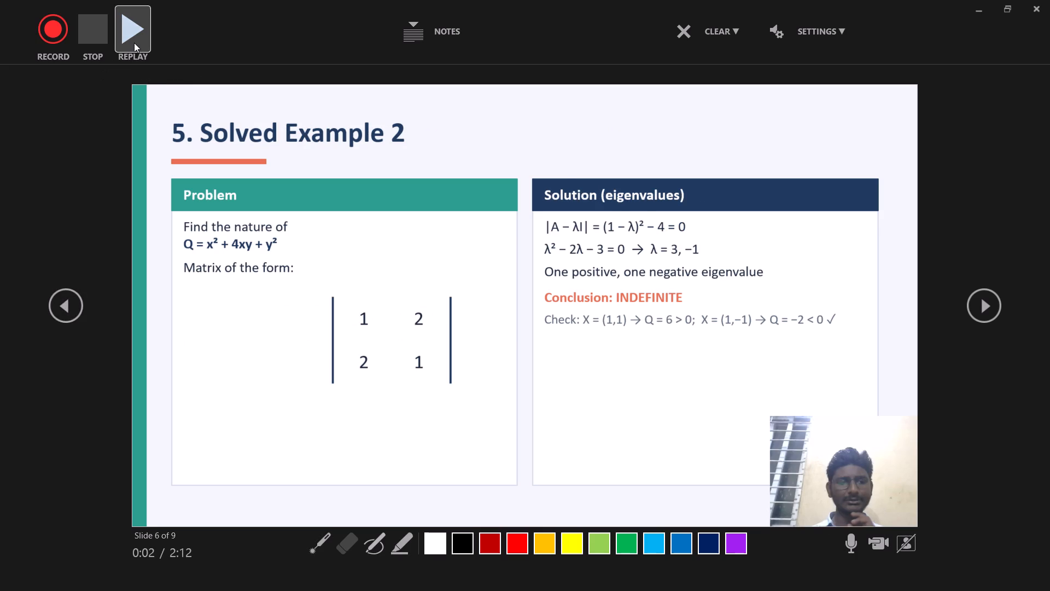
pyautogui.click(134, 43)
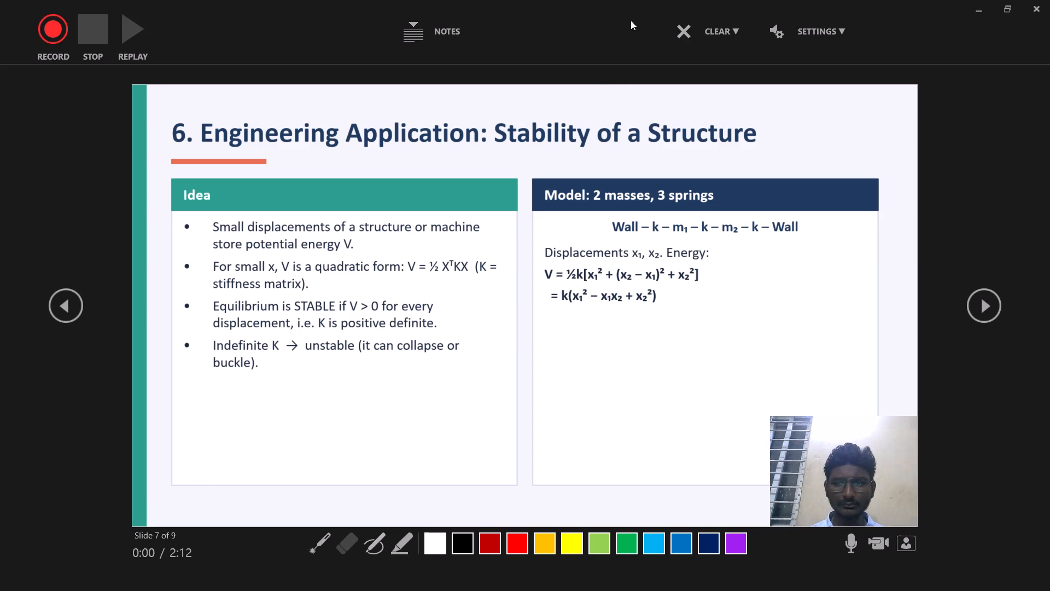
# Clear the recordings on all slides and return to slide 1, the Quadratic Forms title slide.
pyautogui.click(724, 28)
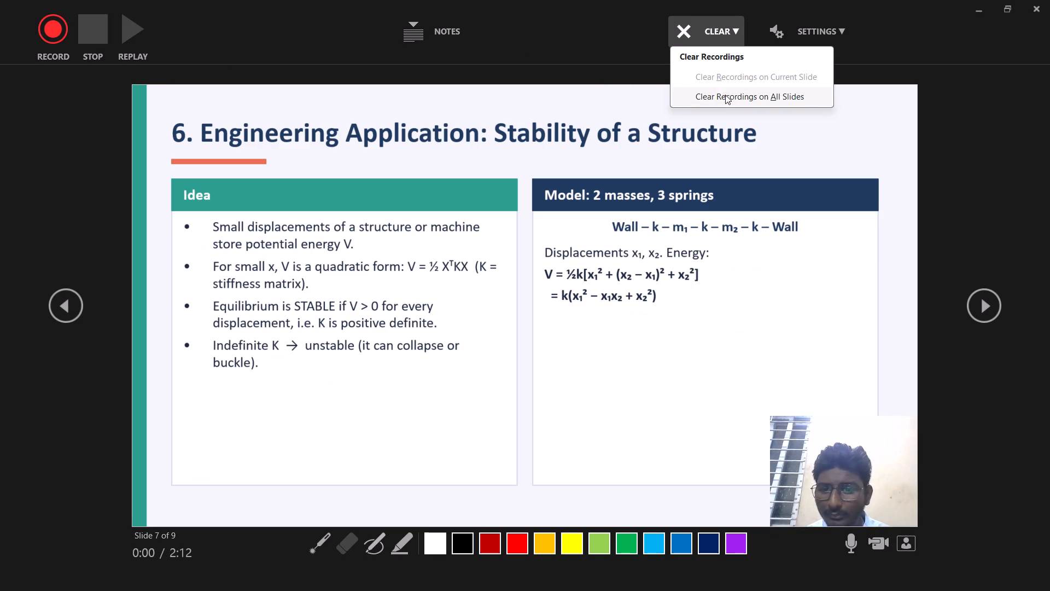
pyautogui.click(725, 95)
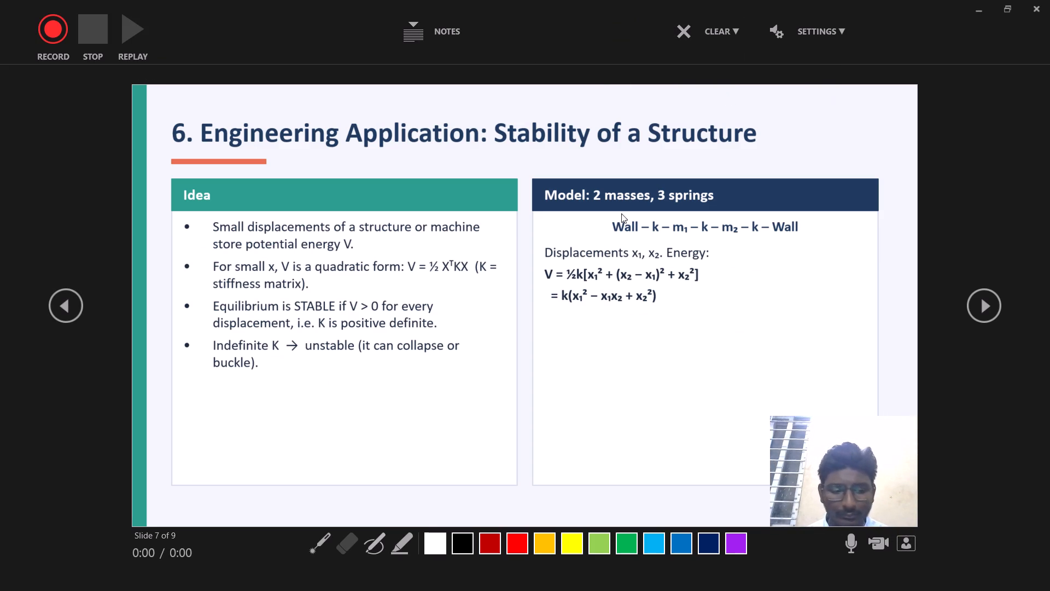
pyautogui.tripleClick(73, 292)
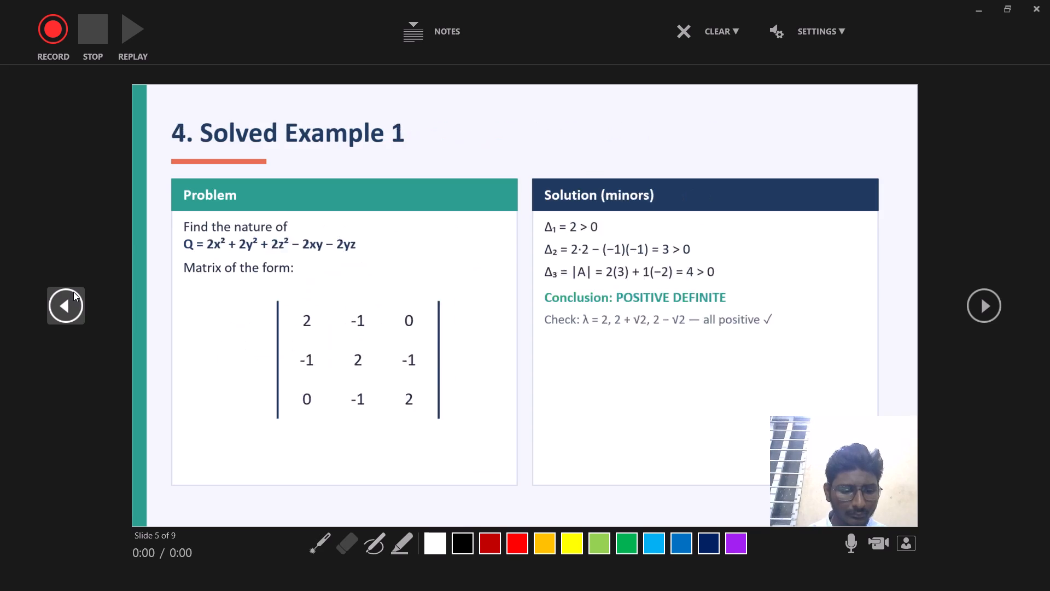
pyautogui.tripleClick(73, 292)
pyautogui.doubleClick(73, 292)
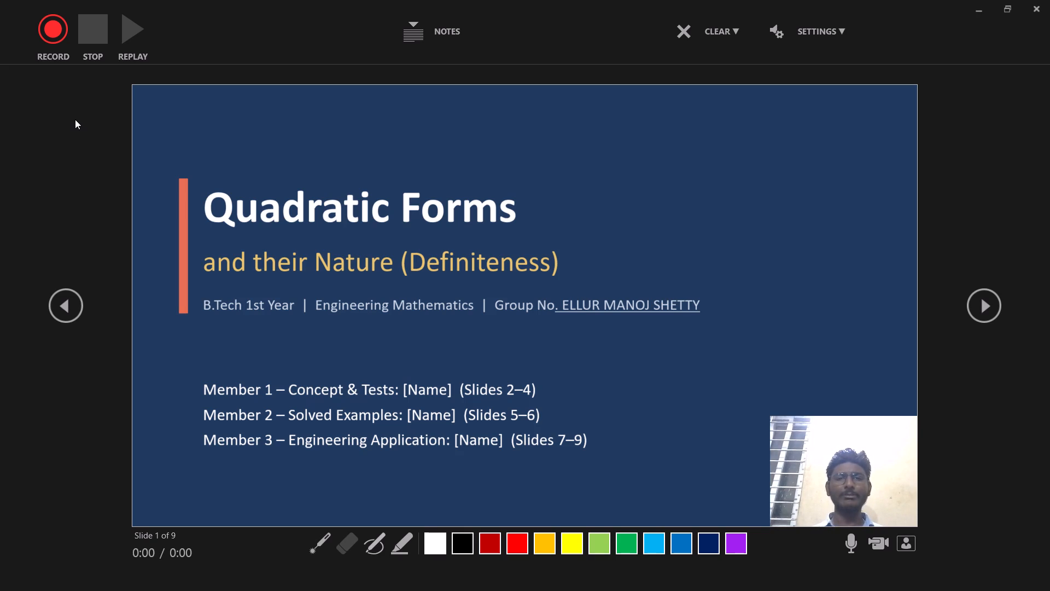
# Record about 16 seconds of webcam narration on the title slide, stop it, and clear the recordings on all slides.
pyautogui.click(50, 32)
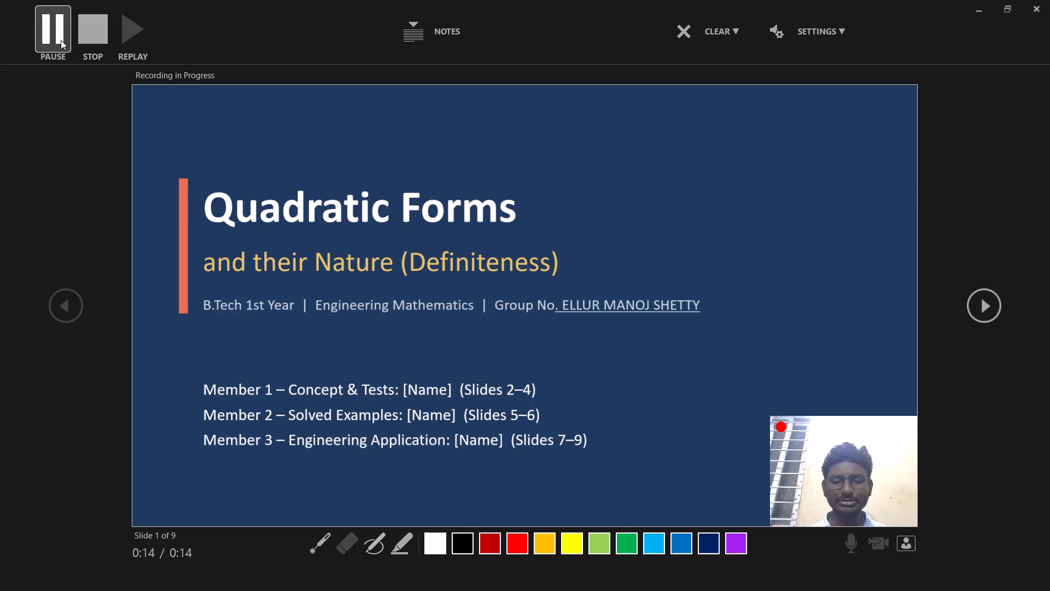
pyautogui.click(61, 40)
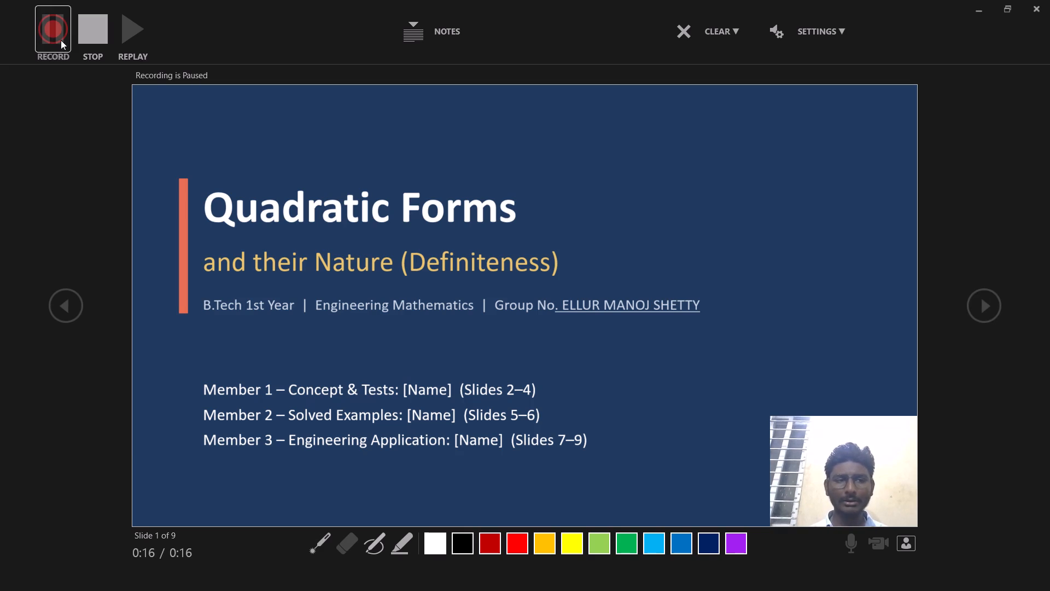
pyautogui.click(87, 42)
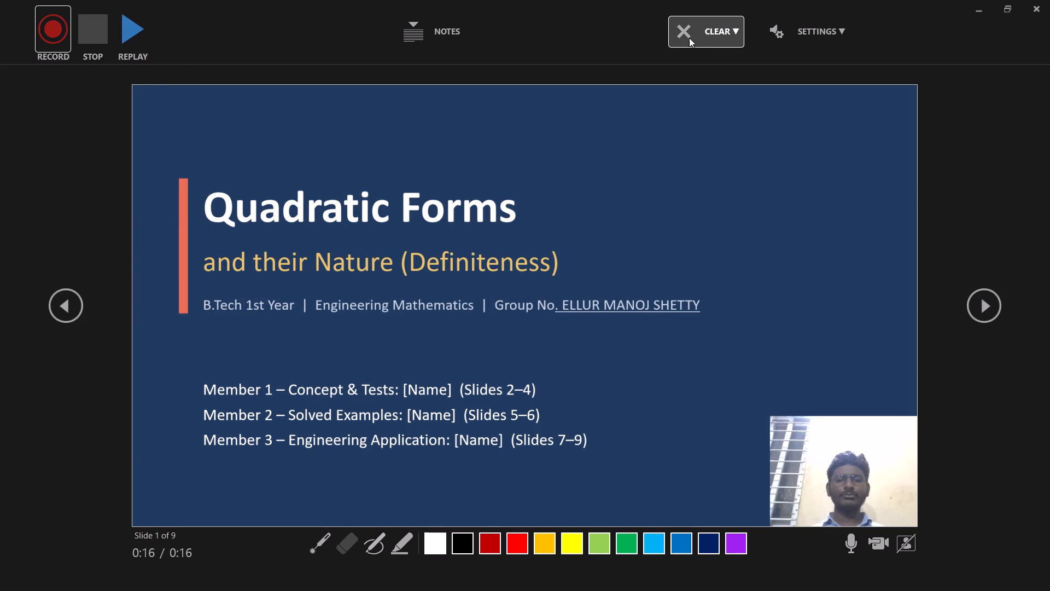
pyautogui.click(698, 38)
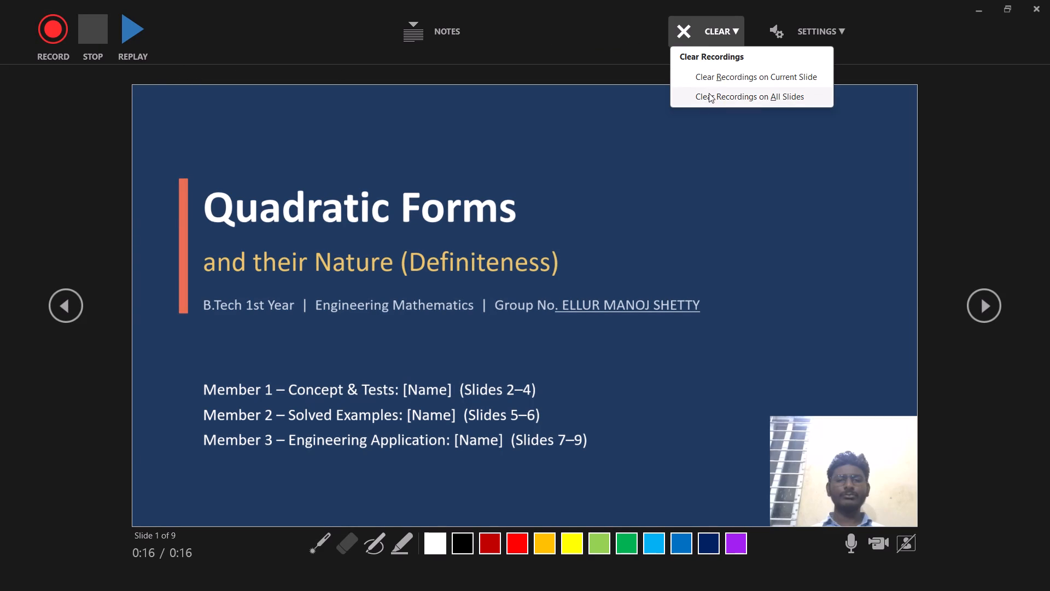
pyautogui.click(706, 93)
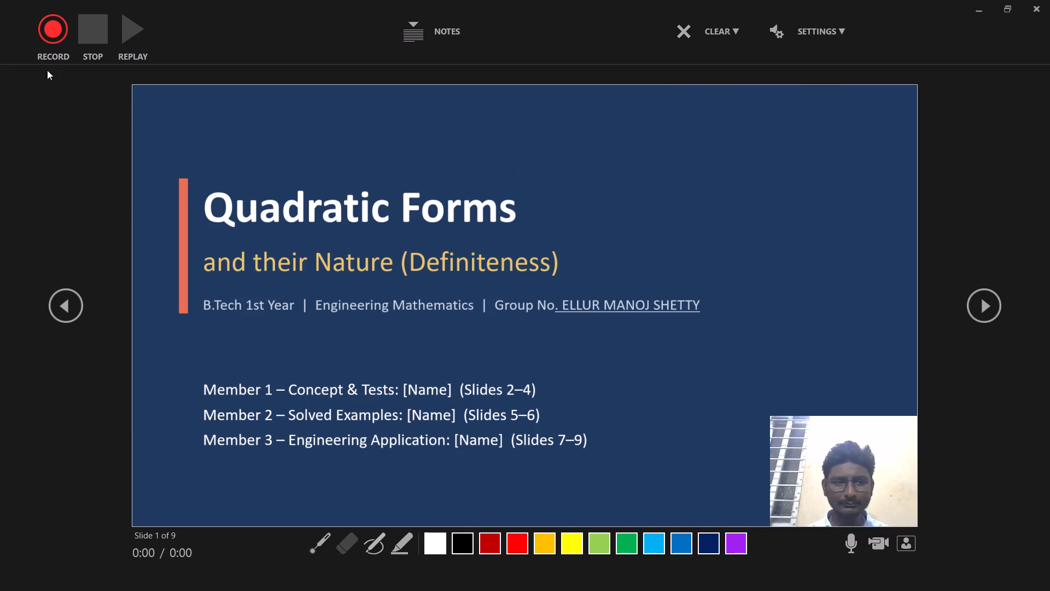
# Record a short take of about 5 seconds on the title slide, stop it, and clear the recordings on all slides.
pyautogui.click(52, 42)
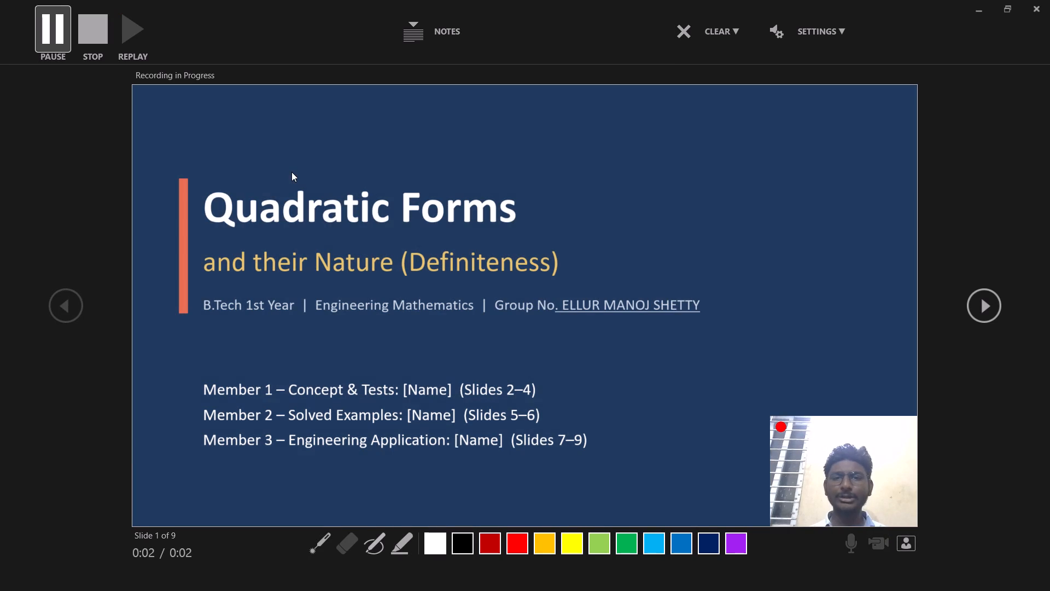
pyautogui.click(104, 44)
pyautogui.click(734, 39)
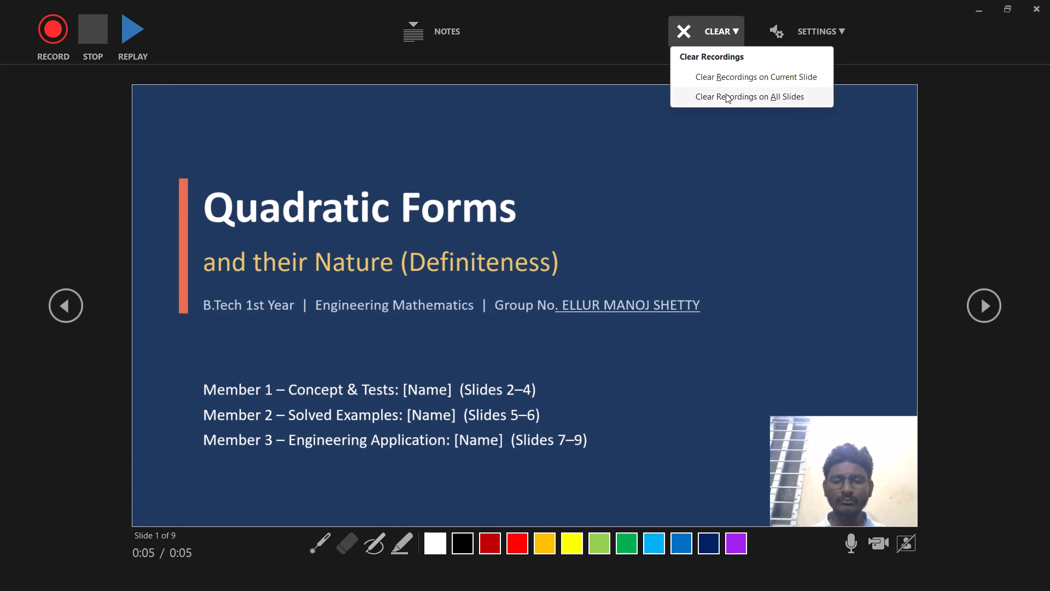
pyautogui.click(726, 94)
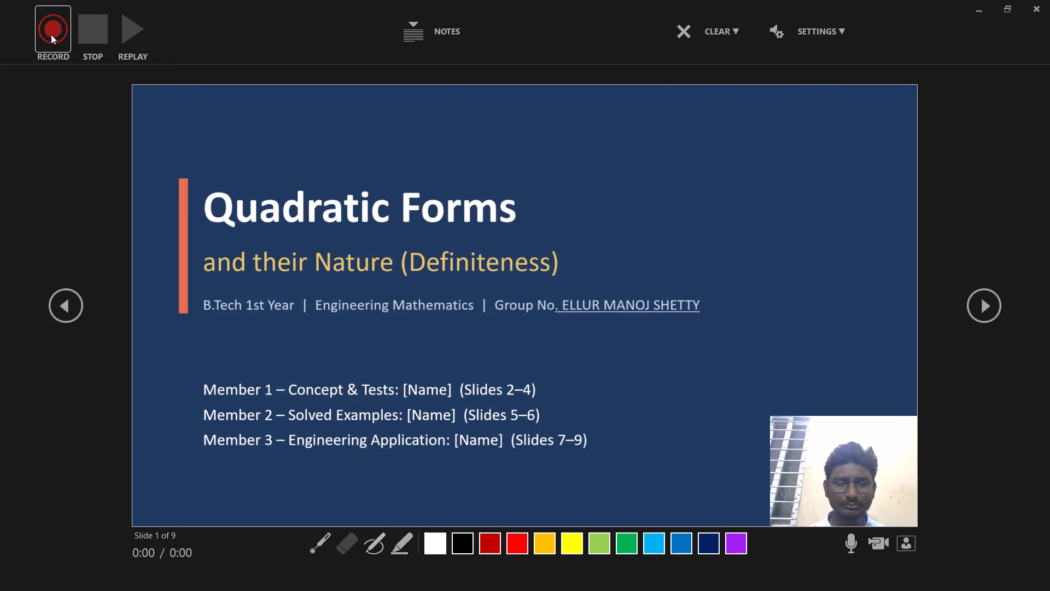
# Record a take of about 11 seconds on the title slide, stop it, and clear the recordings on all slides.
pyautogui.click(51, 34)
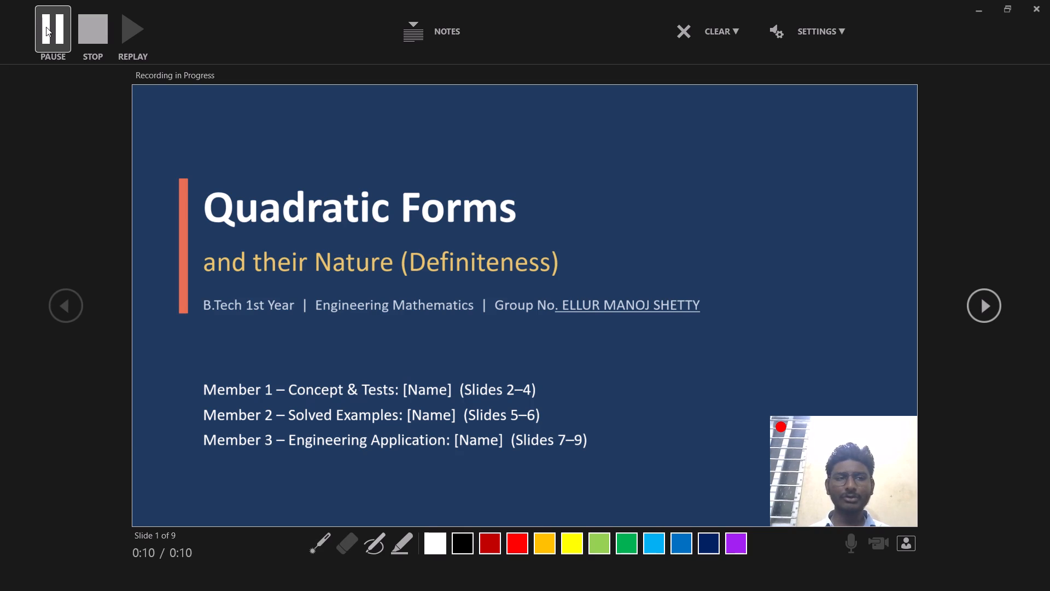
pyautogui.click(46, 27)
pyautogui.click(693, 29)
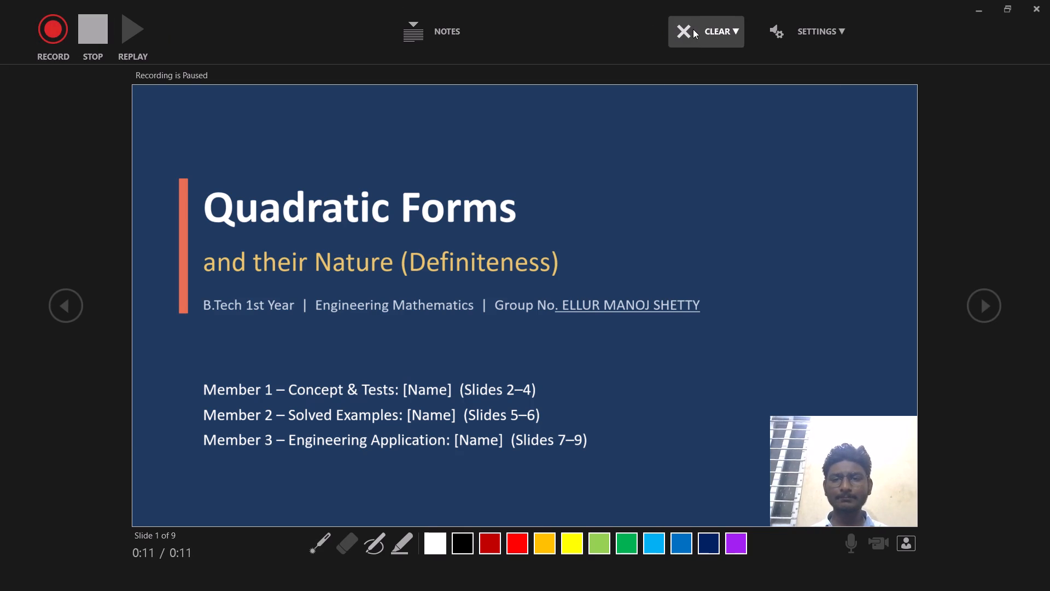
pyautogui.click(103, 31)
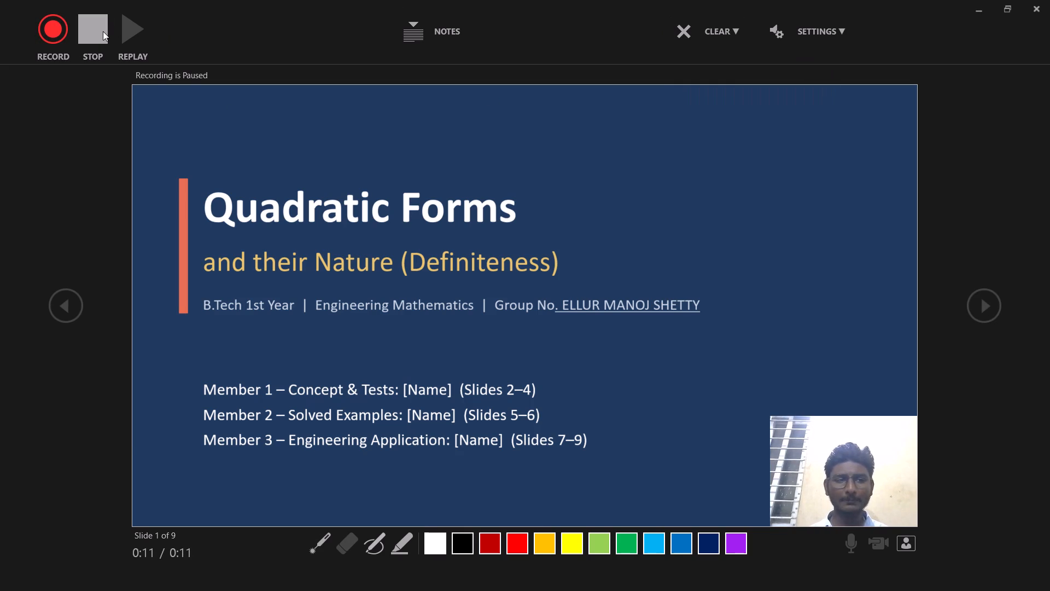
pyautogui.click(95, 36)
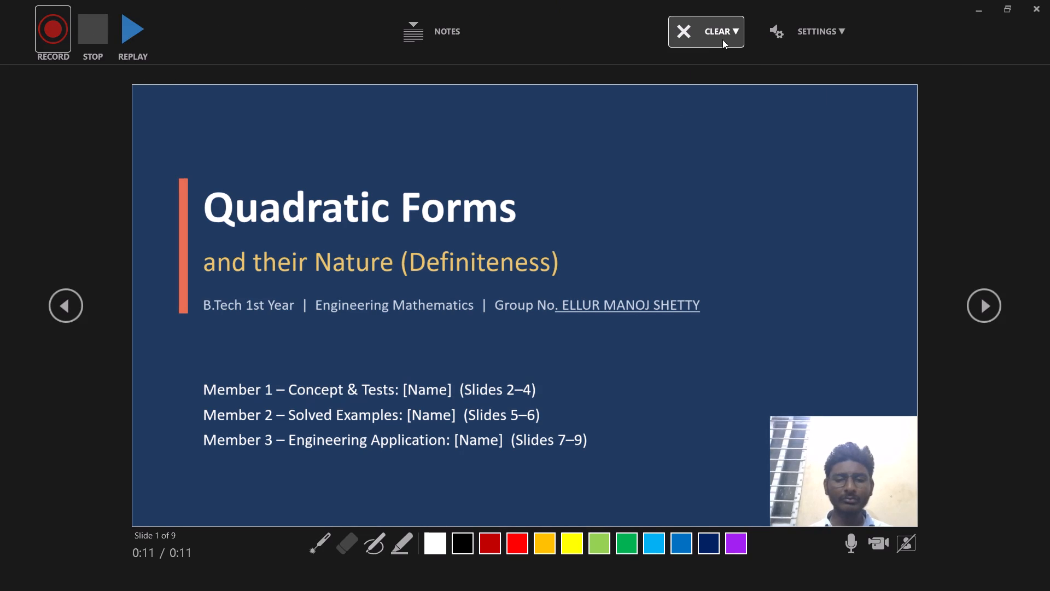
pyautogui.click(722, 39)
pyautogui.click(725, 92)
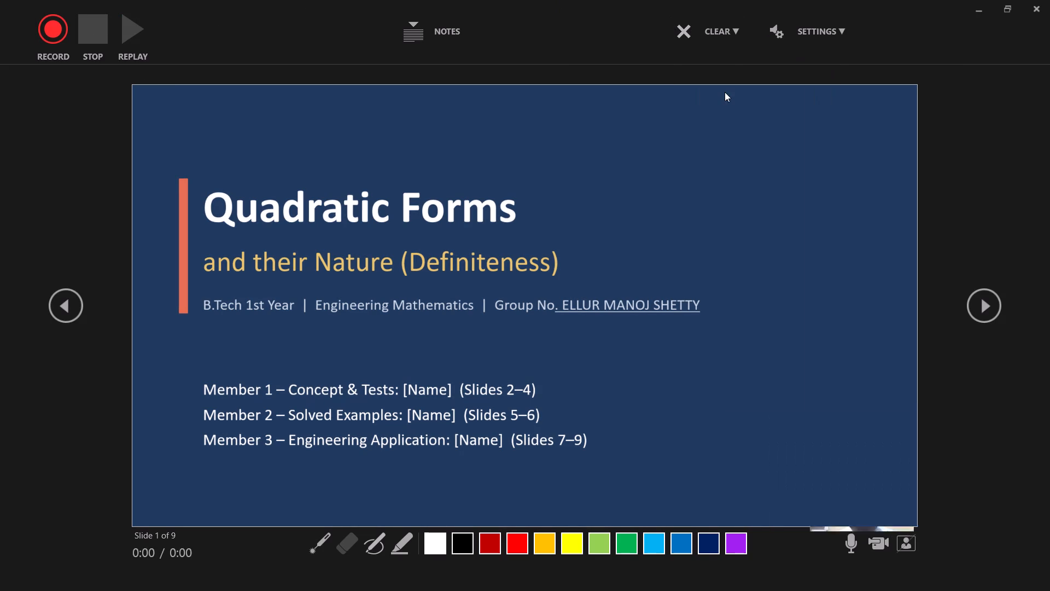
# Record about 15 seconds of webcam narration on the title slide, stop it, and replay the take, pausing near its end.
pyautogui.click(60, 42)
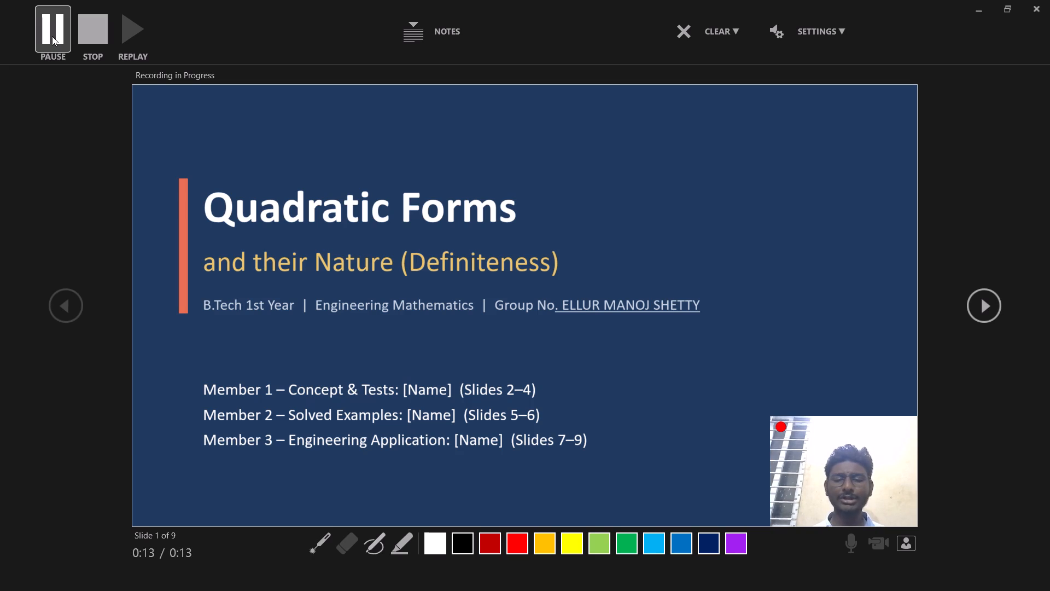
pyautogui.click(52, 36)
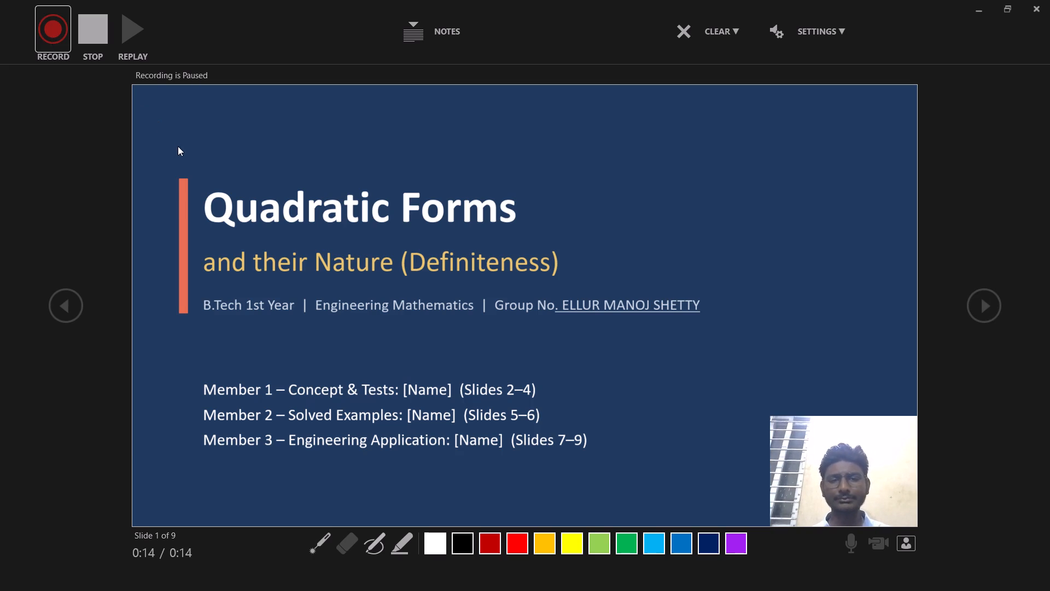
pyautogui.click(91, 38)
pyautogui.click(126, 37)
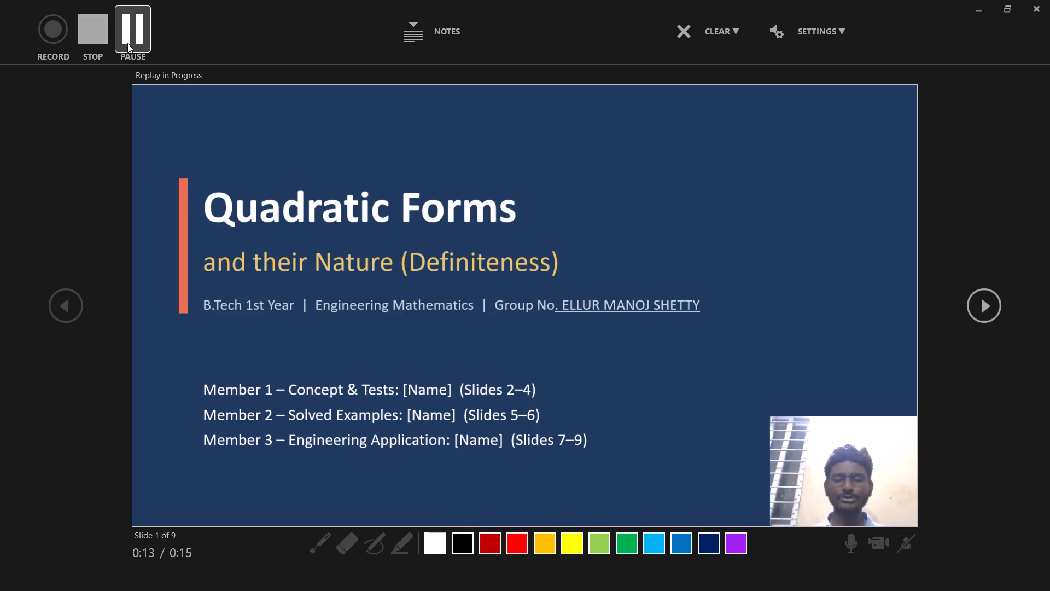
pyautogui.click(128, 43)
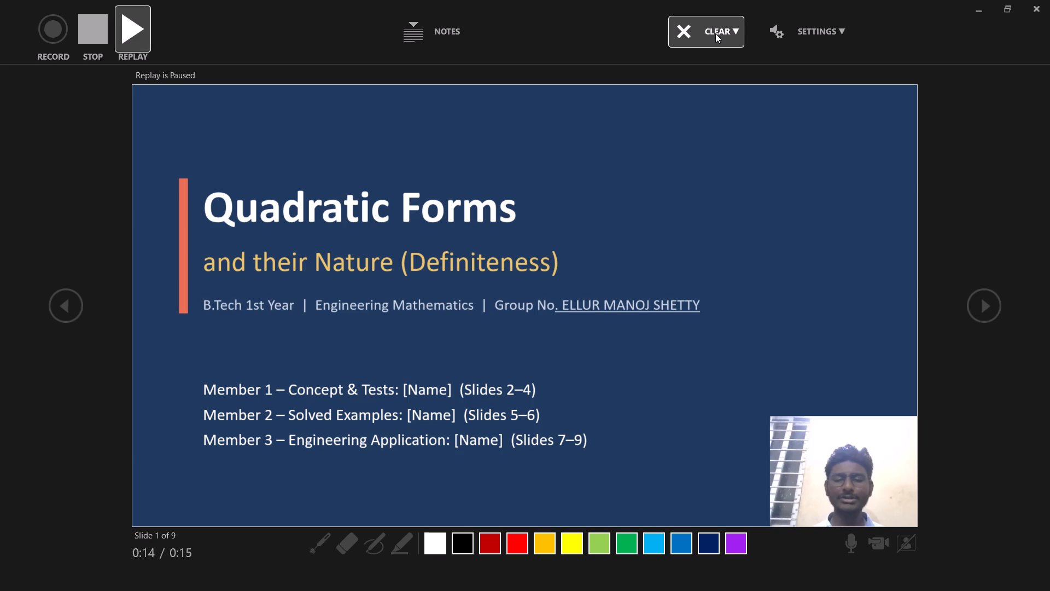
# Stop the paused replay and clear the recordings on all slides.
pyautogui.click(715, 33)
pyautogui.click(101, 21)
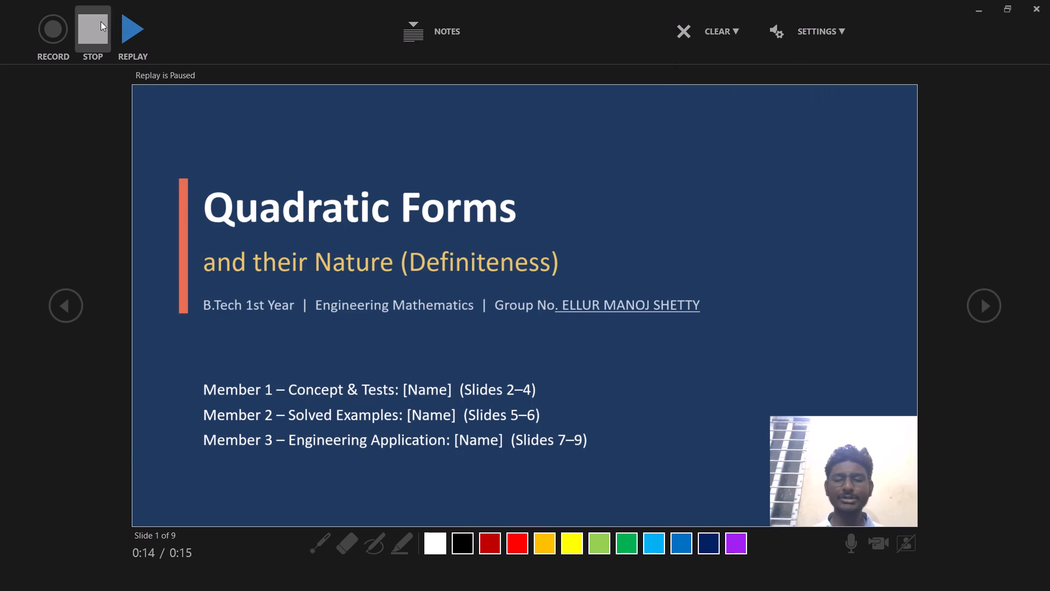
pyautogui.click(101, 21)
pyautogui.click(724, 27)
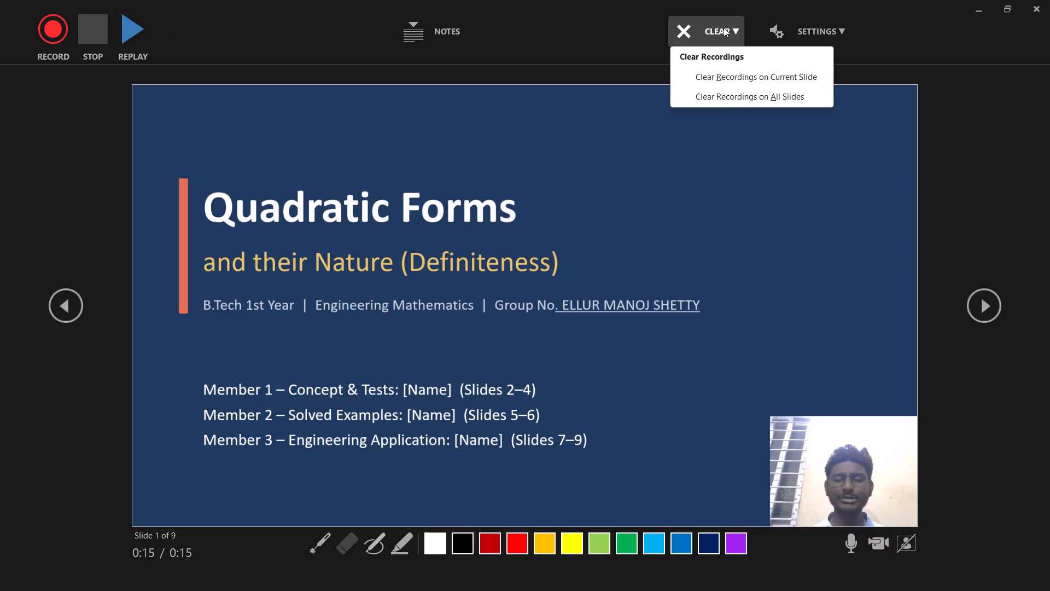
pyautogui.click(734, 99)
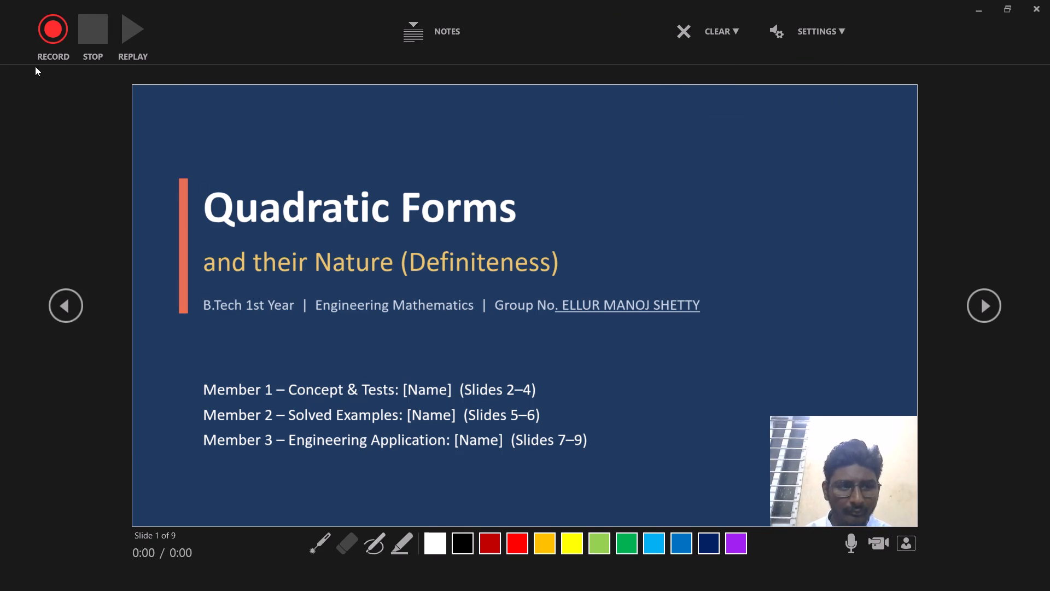
# Record a new webcam narration take of about 19 seconds on the title slide, stop it, and replay its first 8 seconds for review.
pyautogui.click(50, 42)
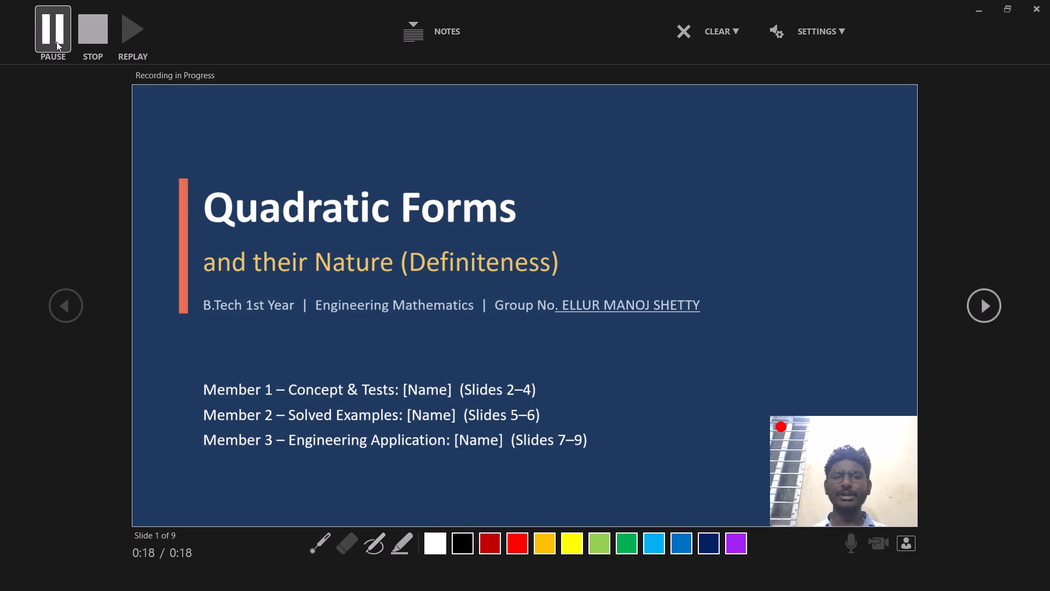
pyautogui.click(56, 42)
pyautogui.click(102, 44)
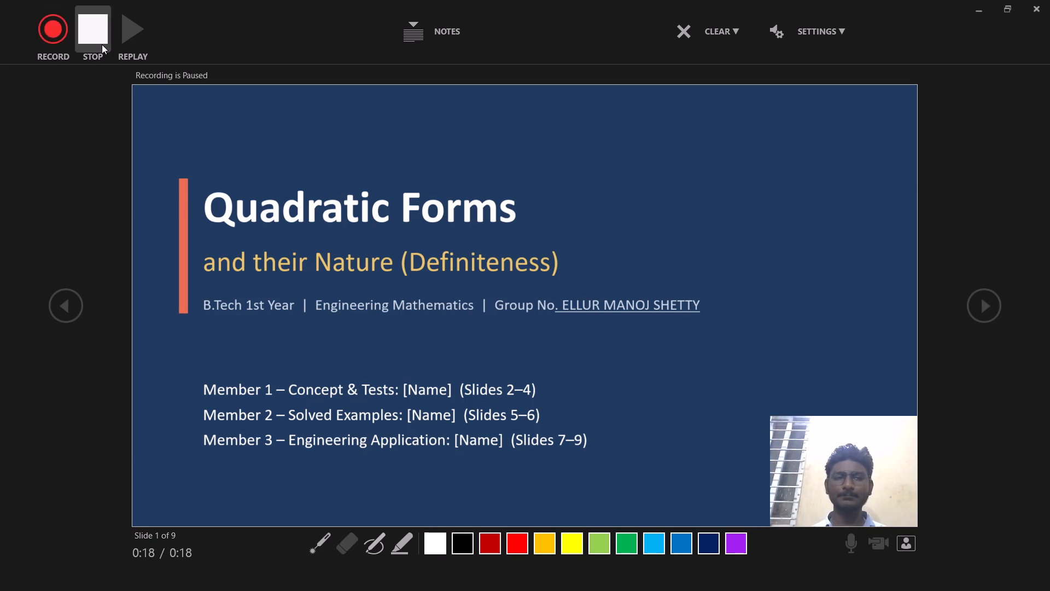
pyautogui.click(131, 40)
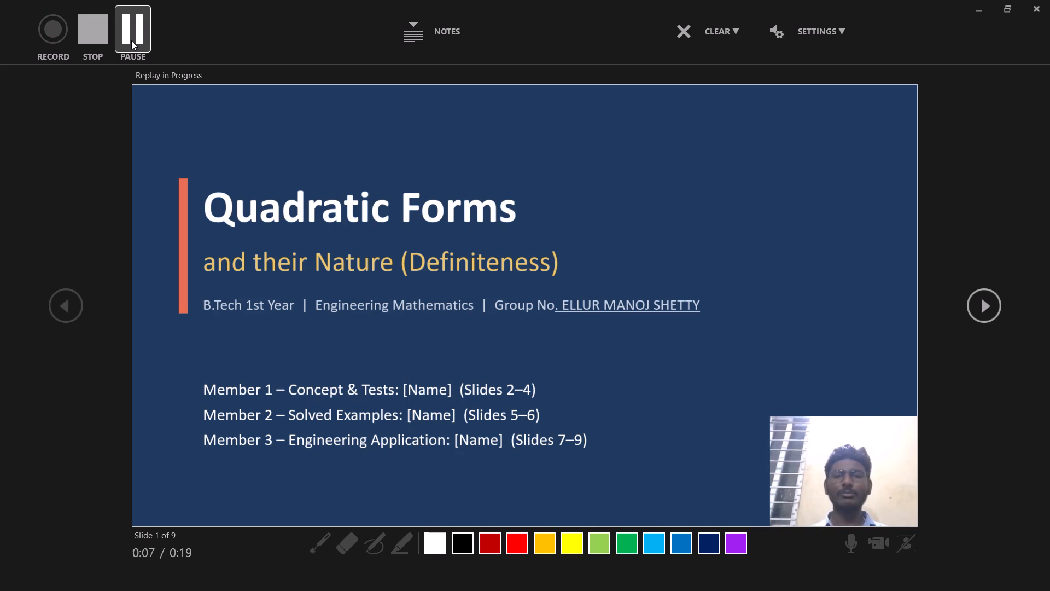
pyautogui.click(131, 40)
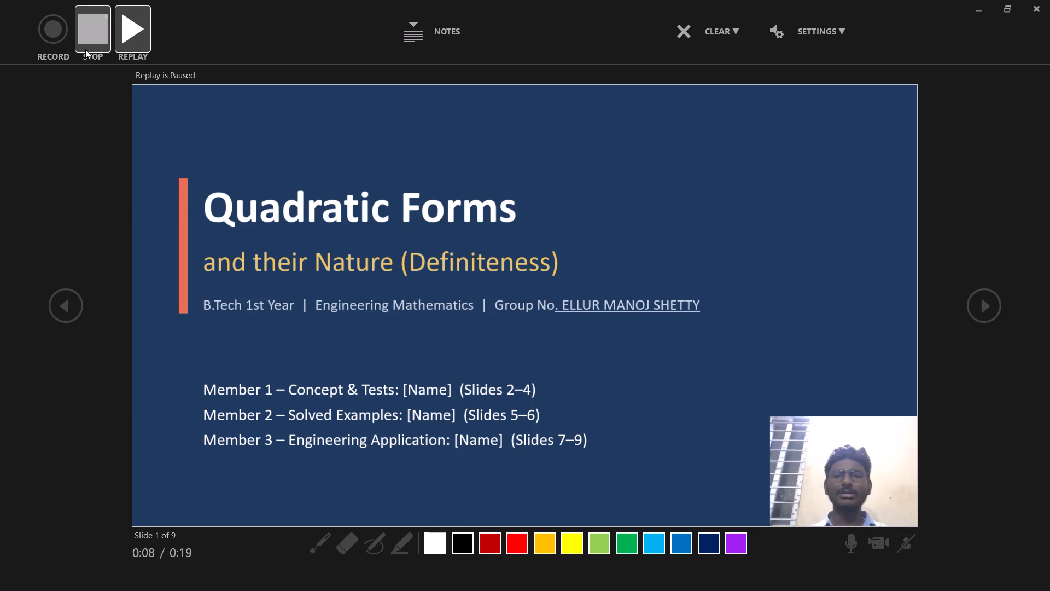
# Stop the paused replay on the title slide and clear the recordings on all slides.
pyautogui.click(707, 28)
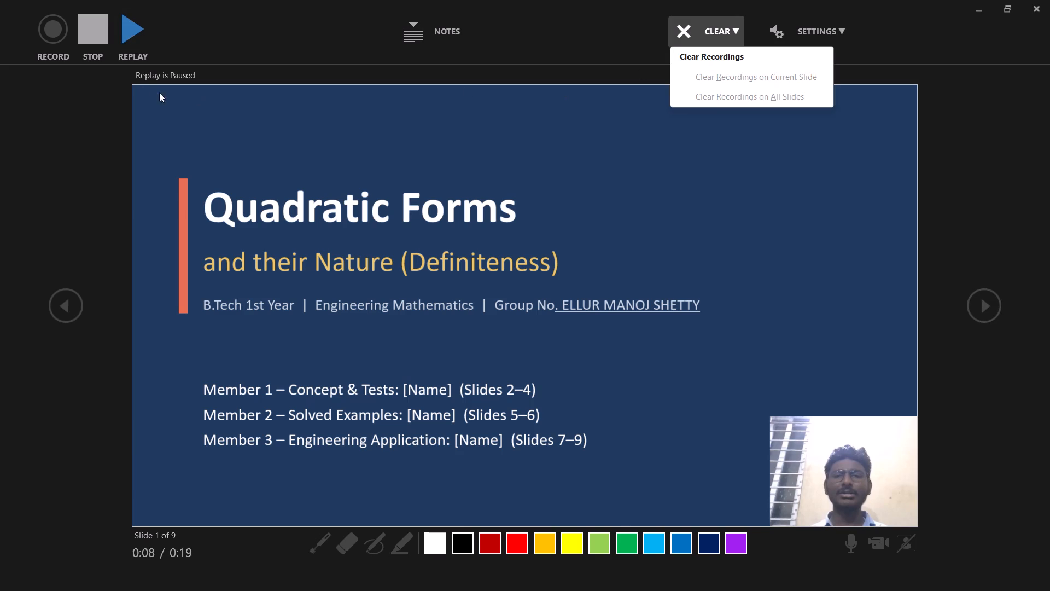
pyautogui.click(96, 34)
pyautogui.click(96, 34)
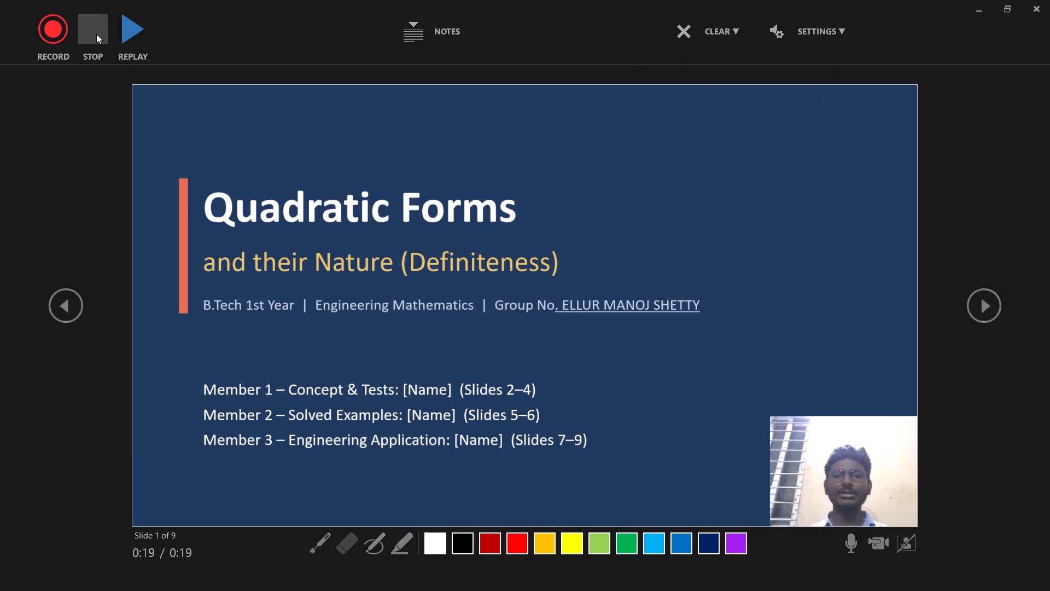
pyautogui.click(705, 21)
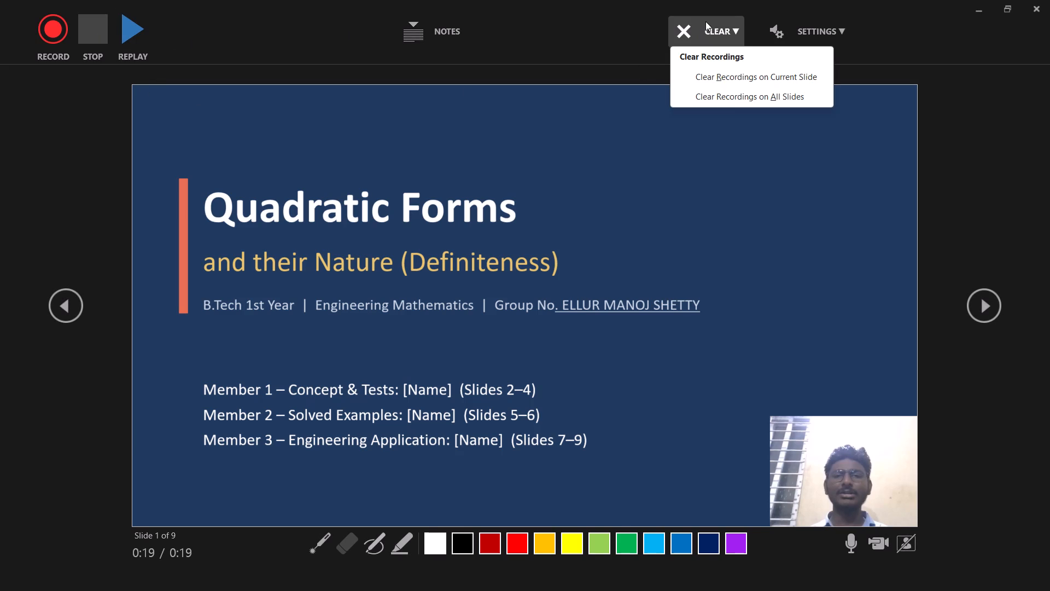
pyautogui.click(725, 106)
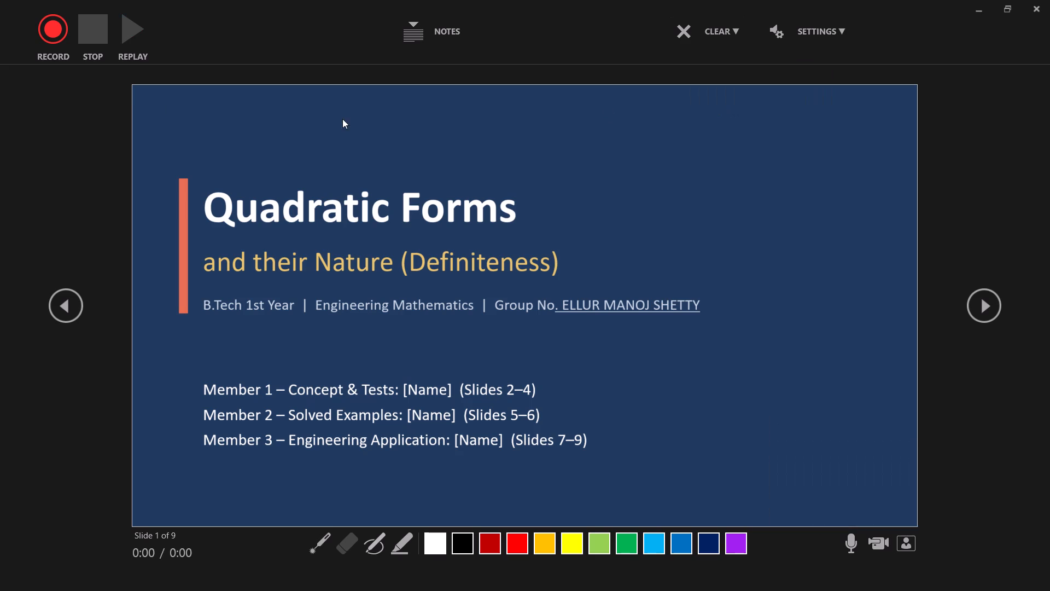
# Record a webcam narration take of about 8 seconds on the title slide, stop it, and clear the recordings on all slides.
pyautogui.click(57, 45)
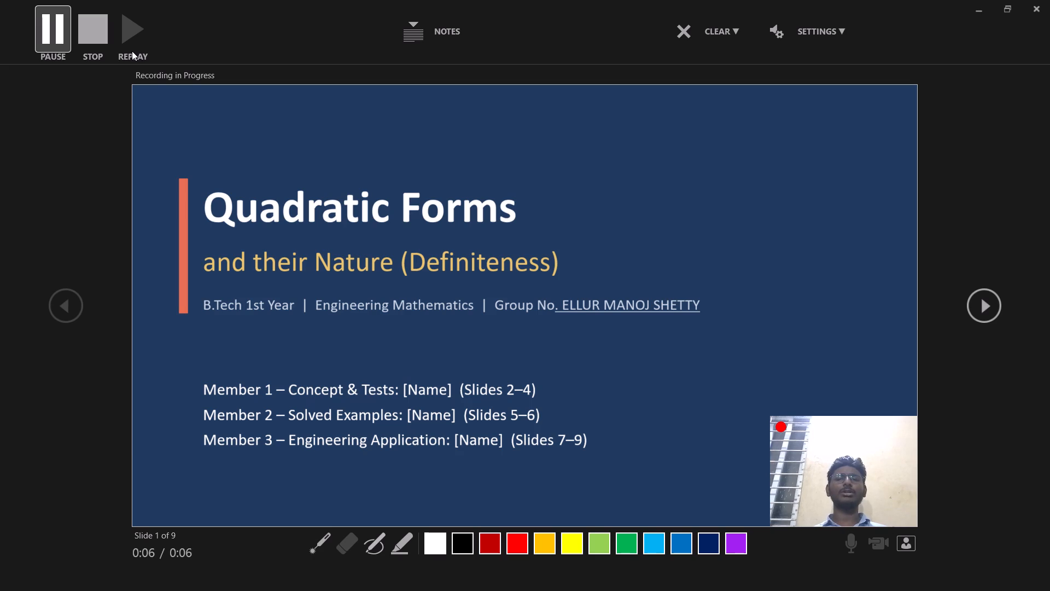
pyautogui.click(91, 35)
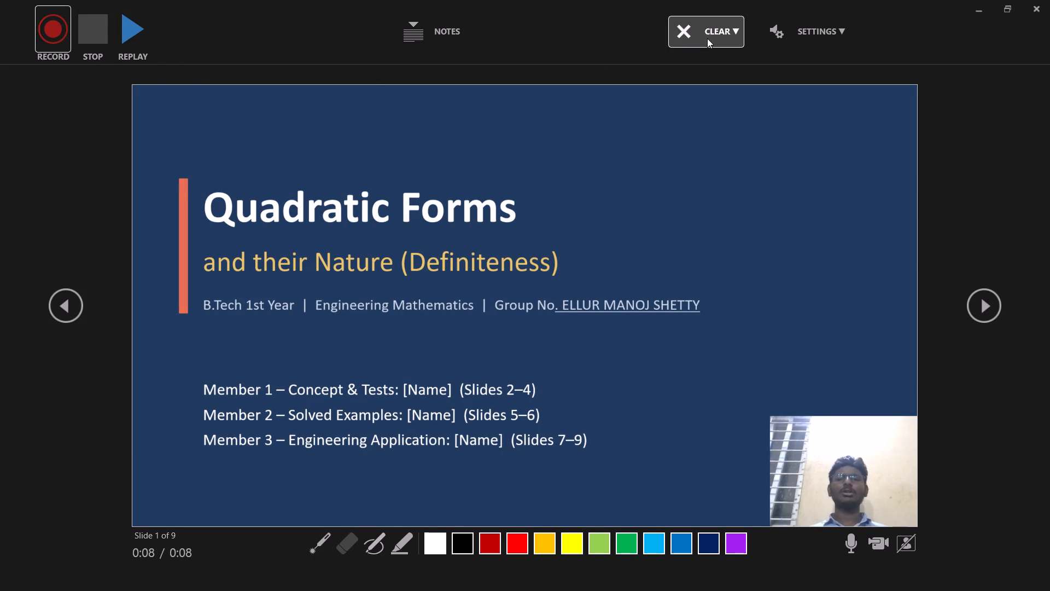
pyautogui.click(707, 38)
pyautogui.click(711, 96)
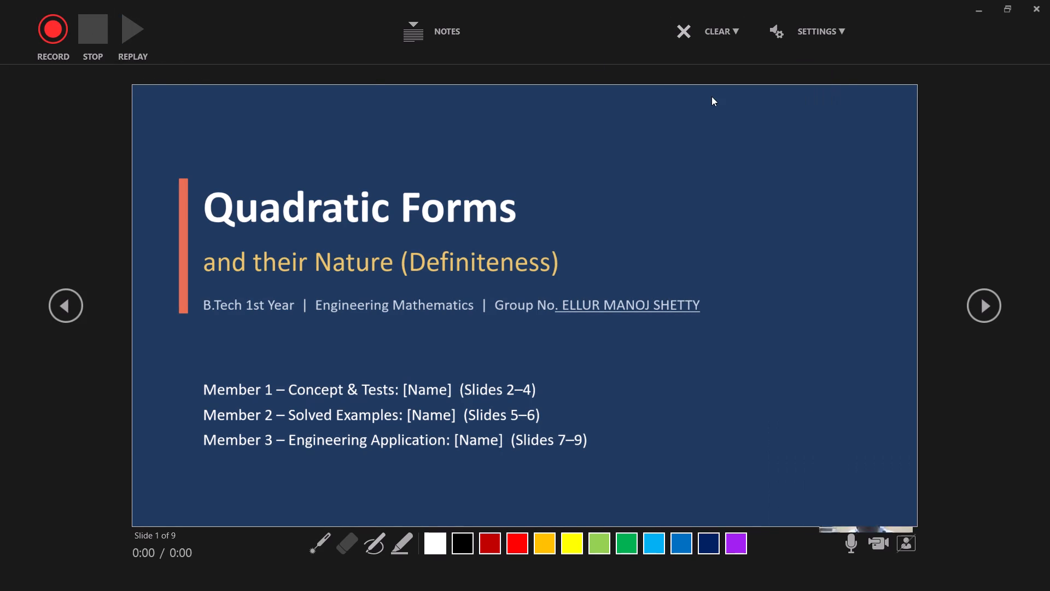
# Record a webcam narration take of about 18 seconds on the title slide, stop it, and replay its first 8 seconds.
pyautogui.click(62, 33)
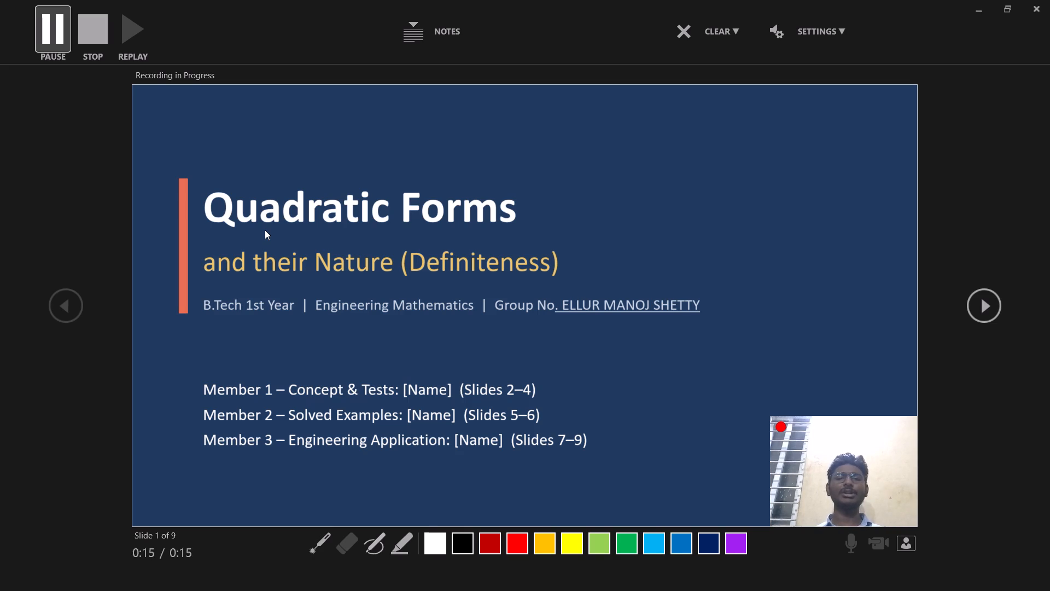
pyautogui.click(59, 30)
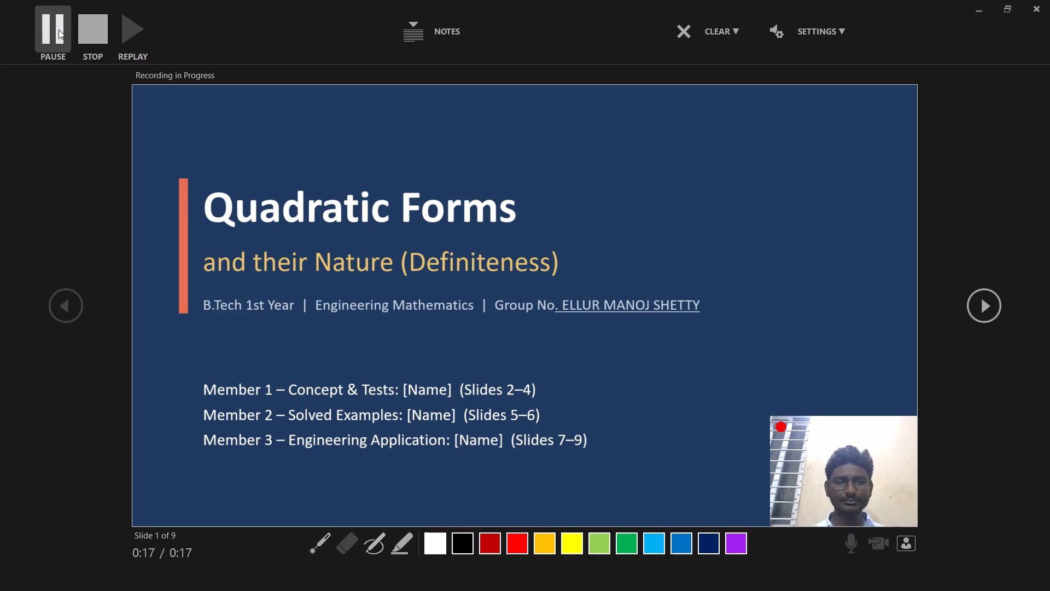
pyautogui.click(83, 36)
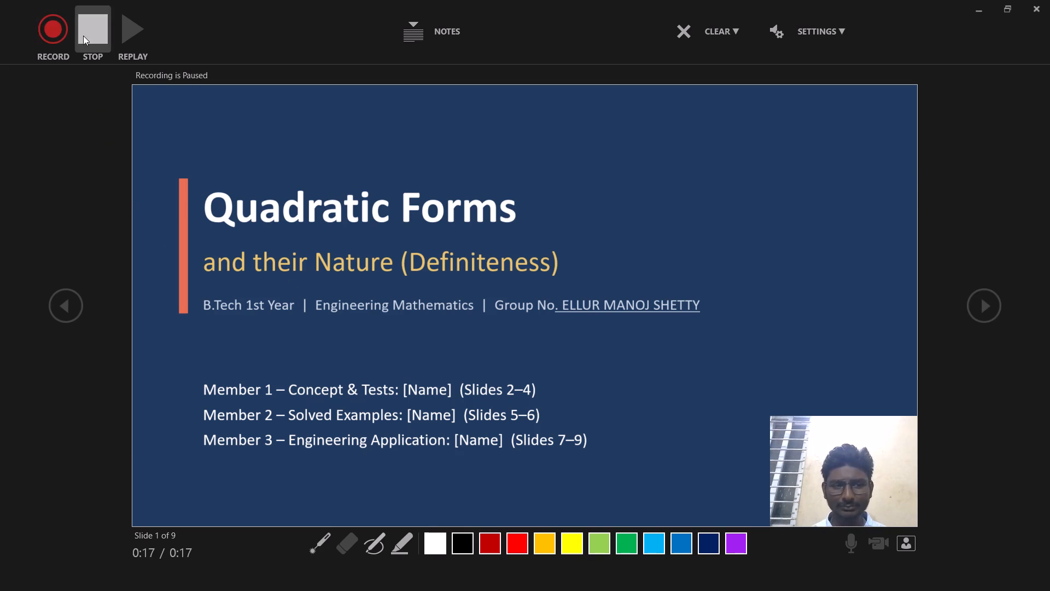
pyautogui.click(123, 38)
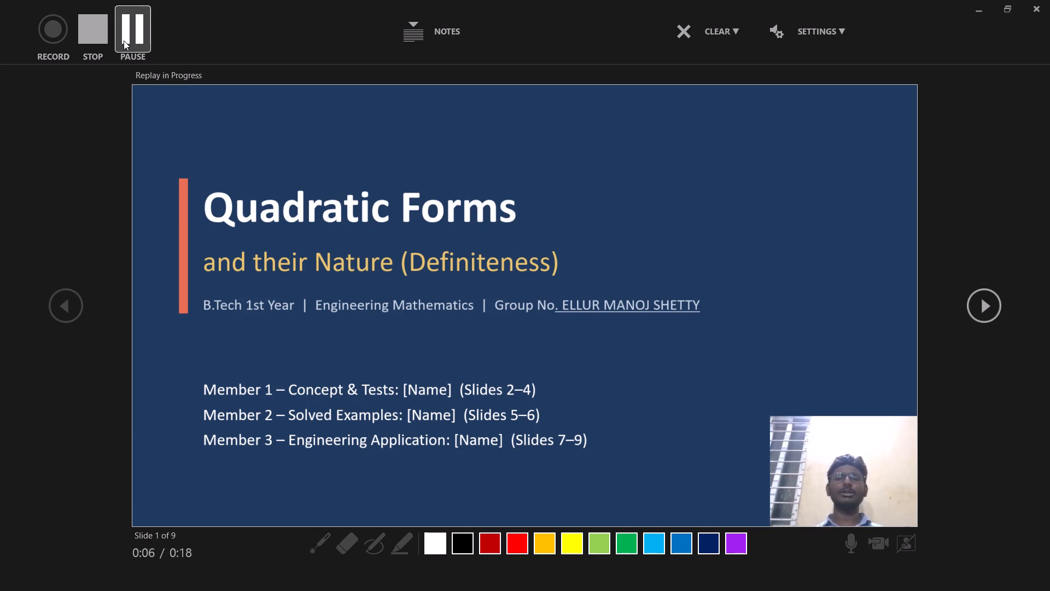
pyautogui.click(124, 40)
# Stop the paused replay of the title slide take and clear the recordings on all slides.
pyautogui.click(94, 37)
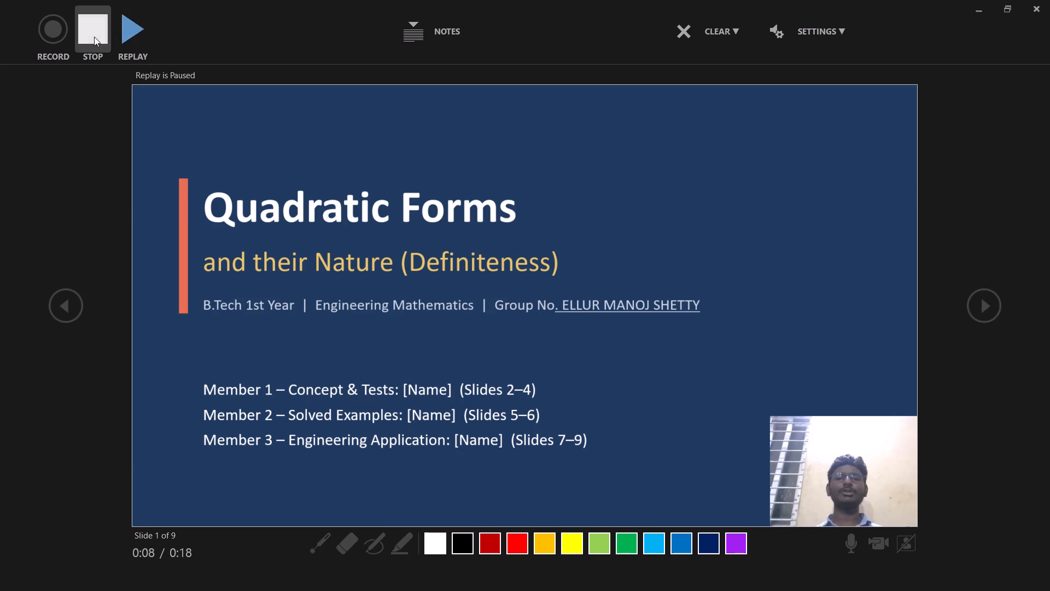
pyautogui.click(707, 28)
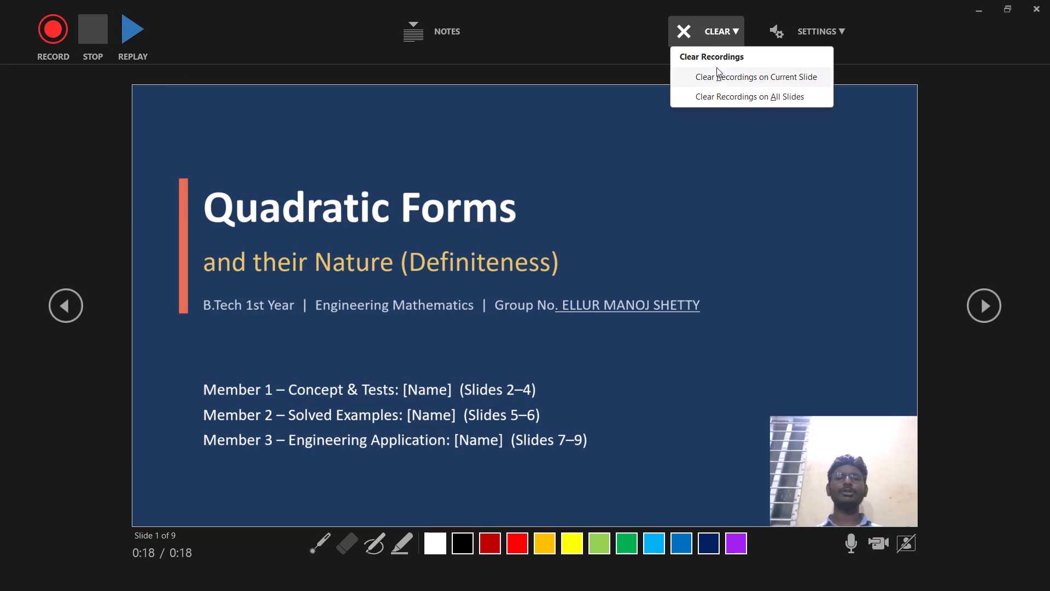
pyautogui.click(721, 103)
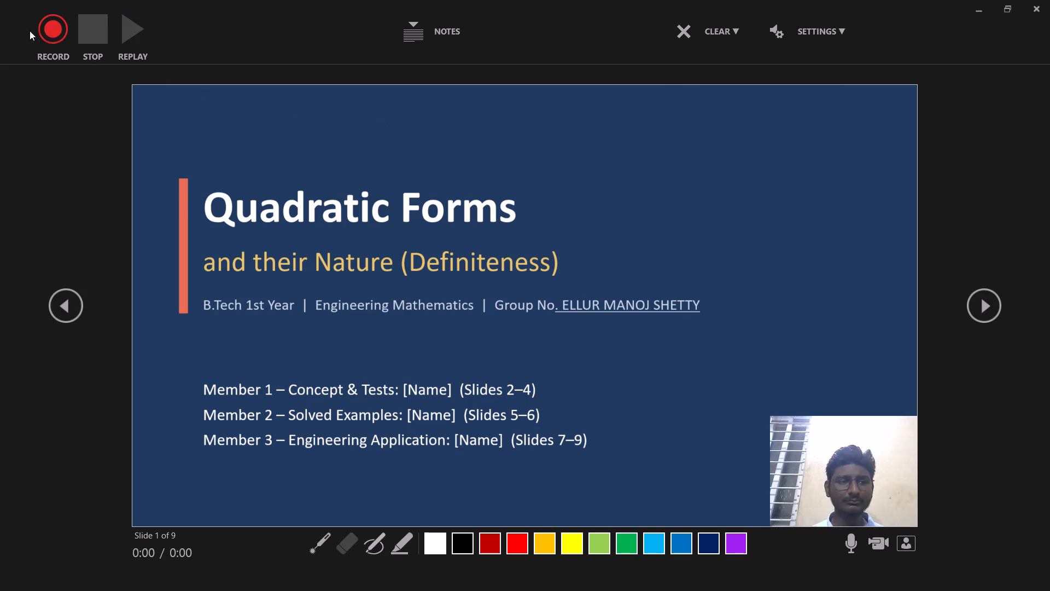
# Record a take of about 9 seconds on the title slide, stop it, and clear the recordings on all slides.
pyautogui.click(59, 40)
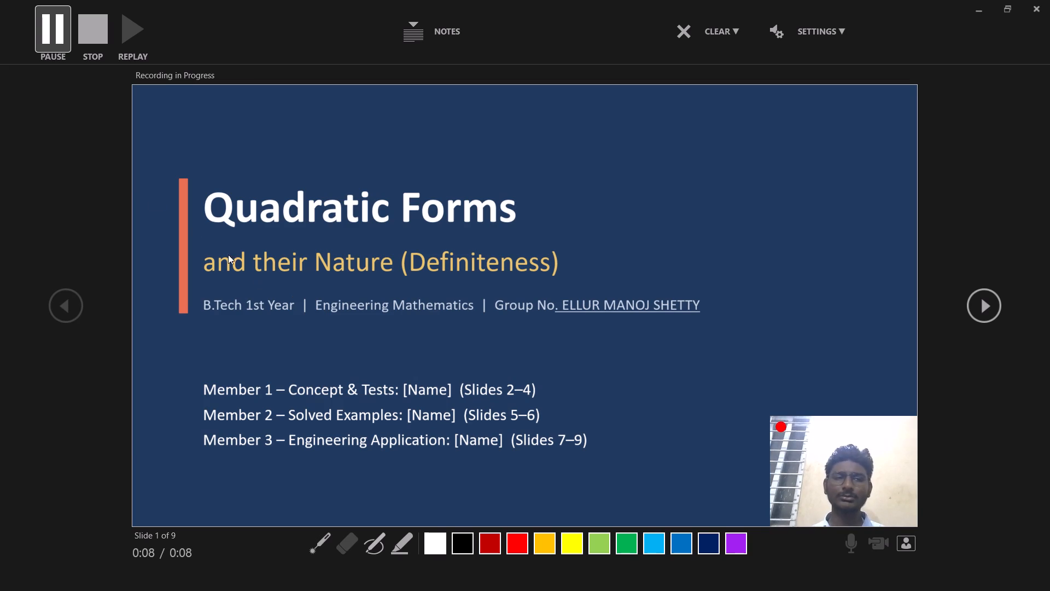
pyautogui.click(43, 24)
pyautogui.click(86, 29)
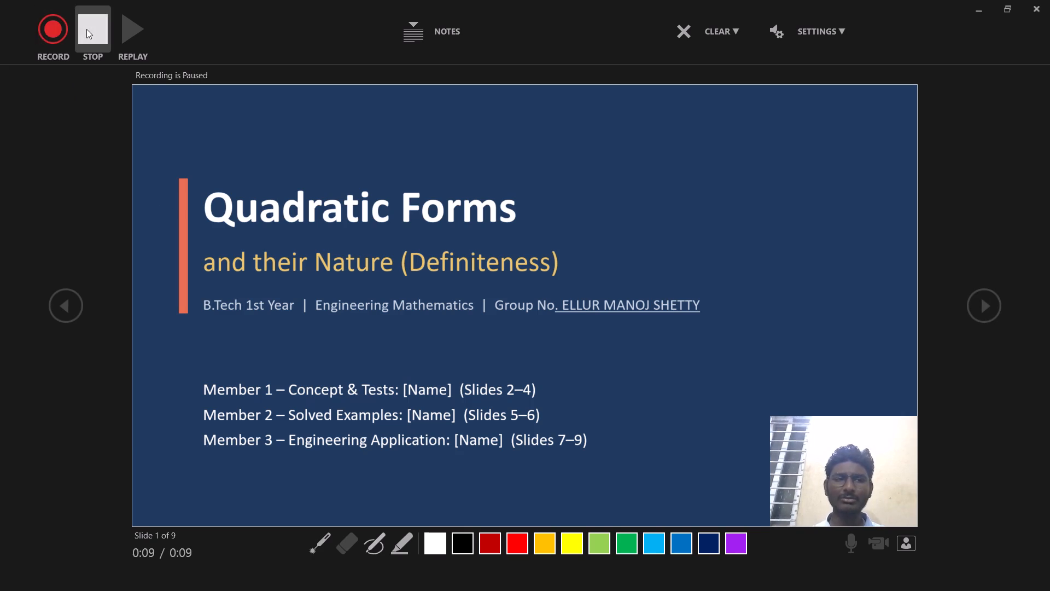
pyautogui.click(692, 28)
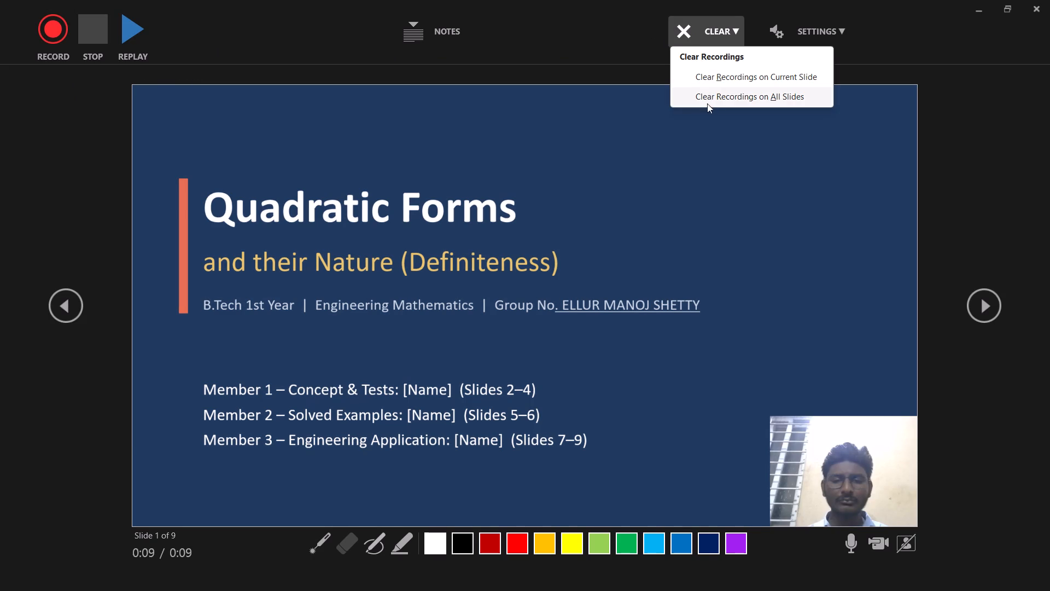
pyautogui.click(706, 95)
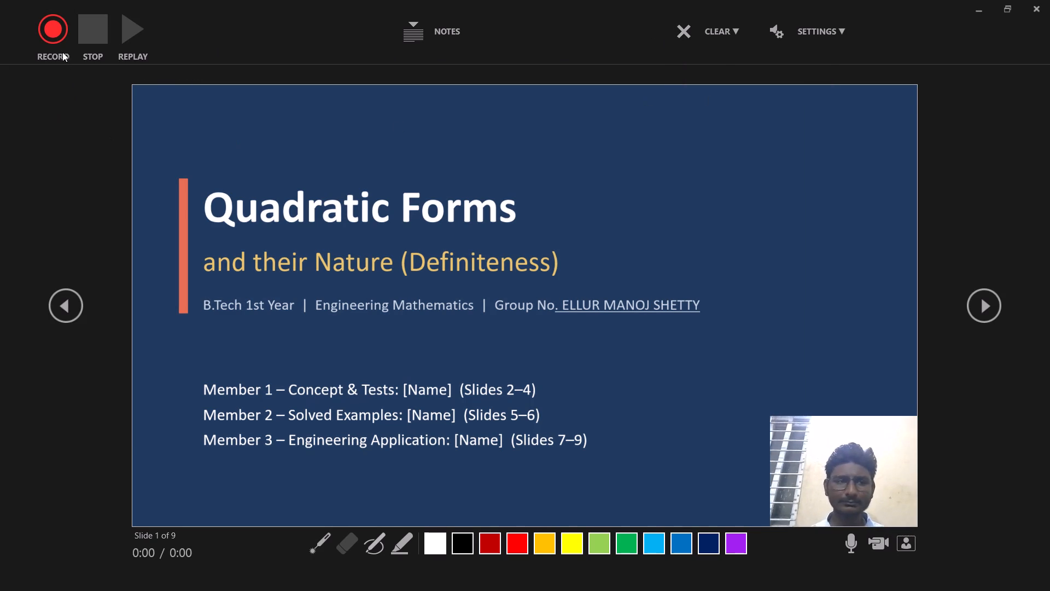
# Record a new webcam narration take of about 14 seconds on the title slide, stop it, and replay it to the end.
pyautogui.click(56, 40)
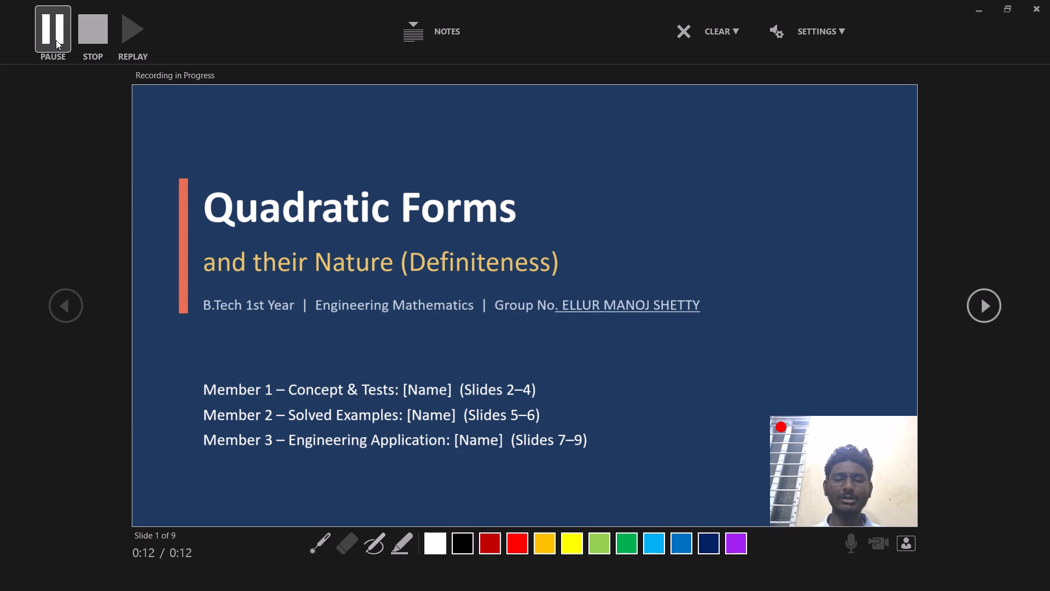
pyautogui.click(56, 40)
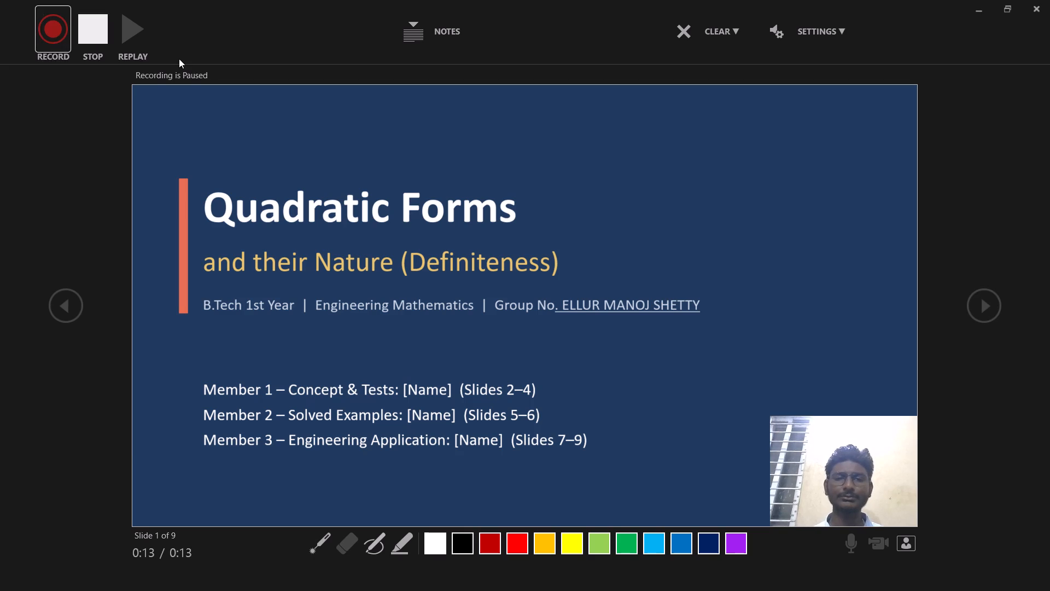
pyautogui.click(96, 28)
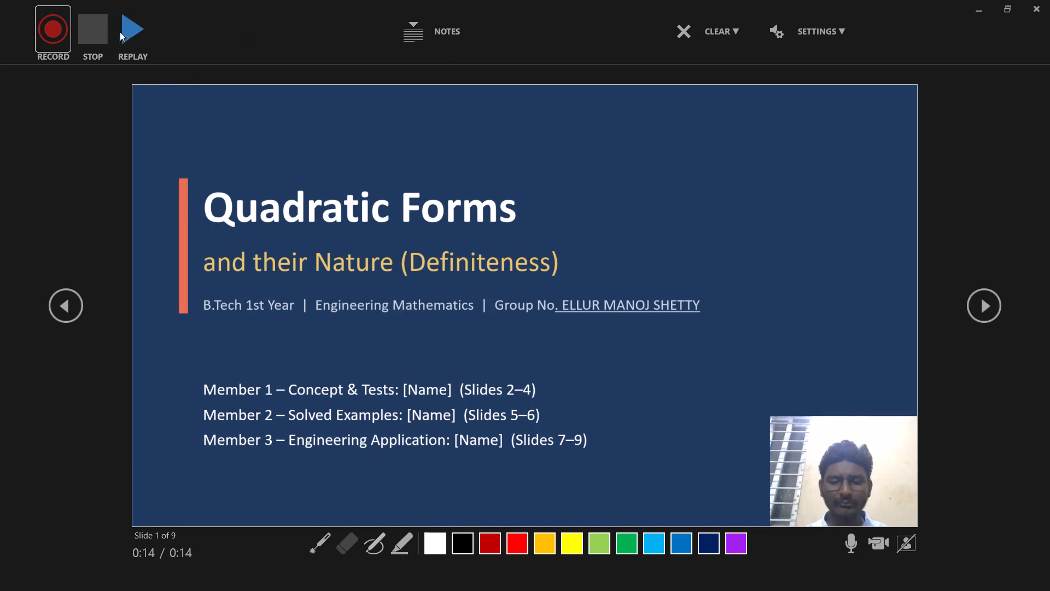
pyautogui.click(129, 33)
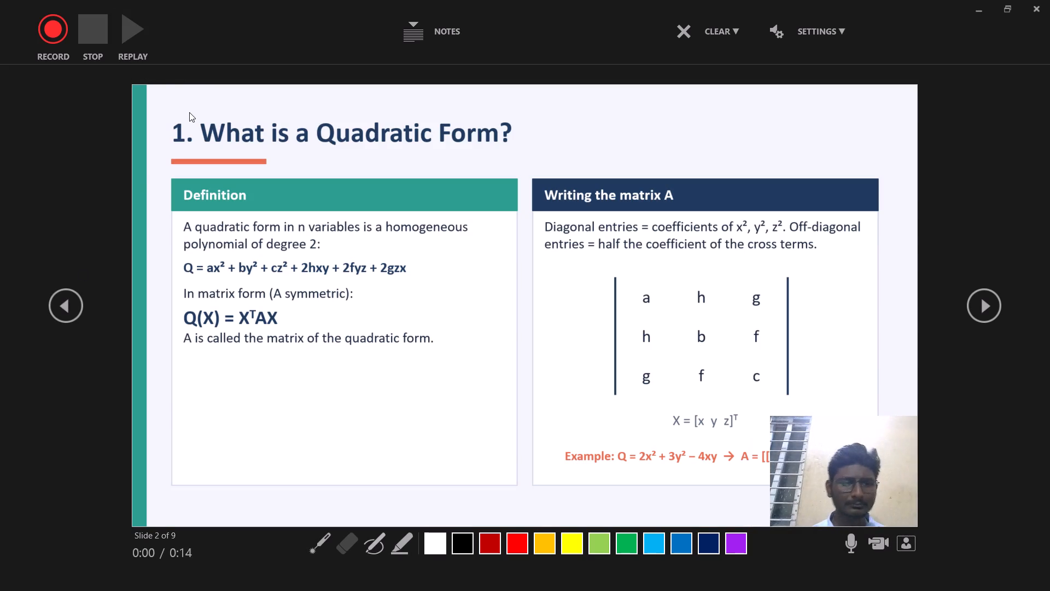
# Start recording the webcam narration on slide 2, "What is a Quadratic Form?".
pyautogui.click(52, 44)
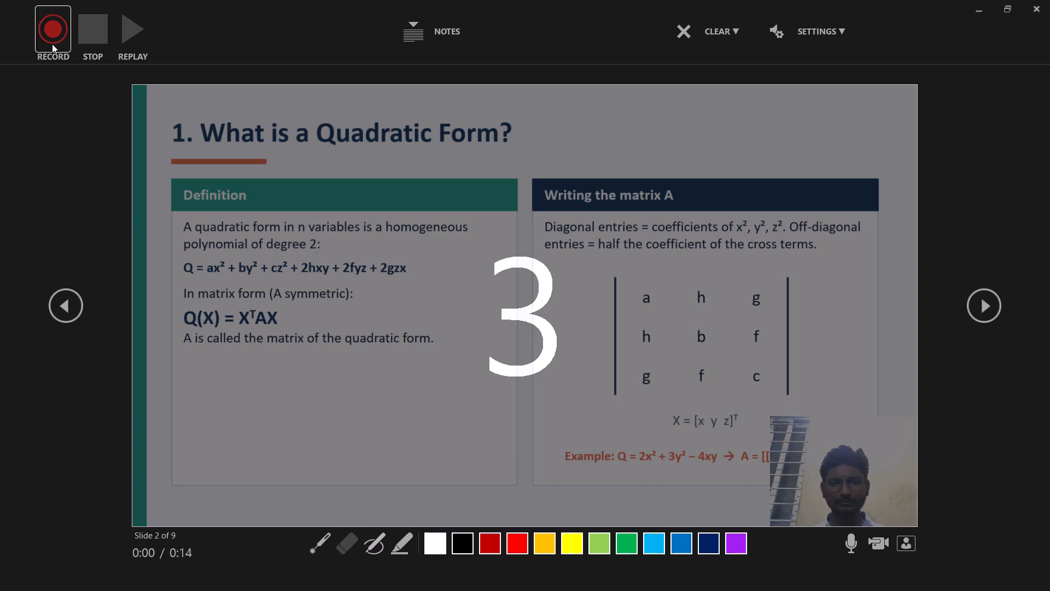
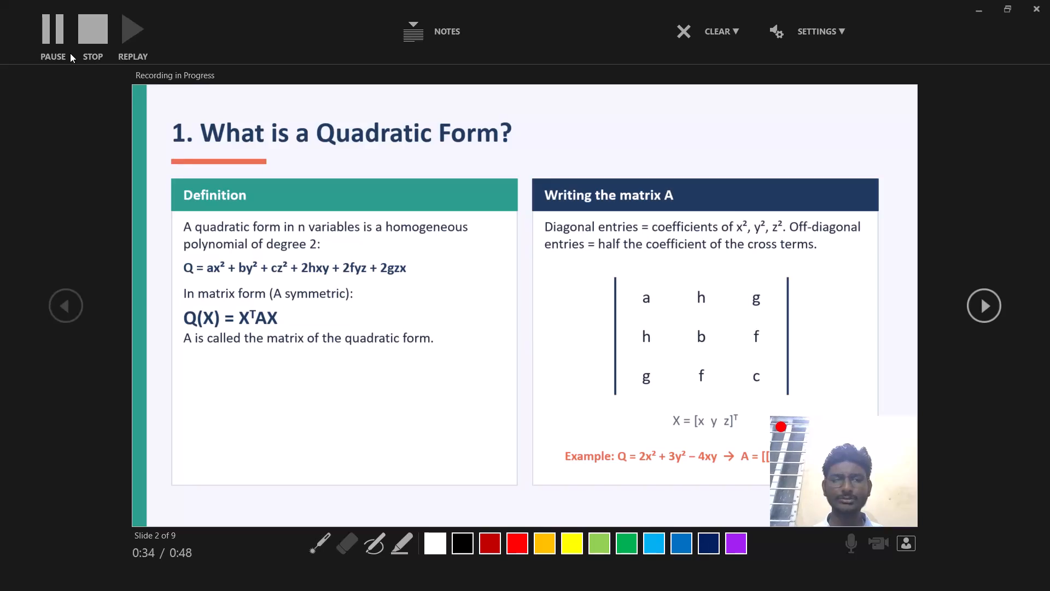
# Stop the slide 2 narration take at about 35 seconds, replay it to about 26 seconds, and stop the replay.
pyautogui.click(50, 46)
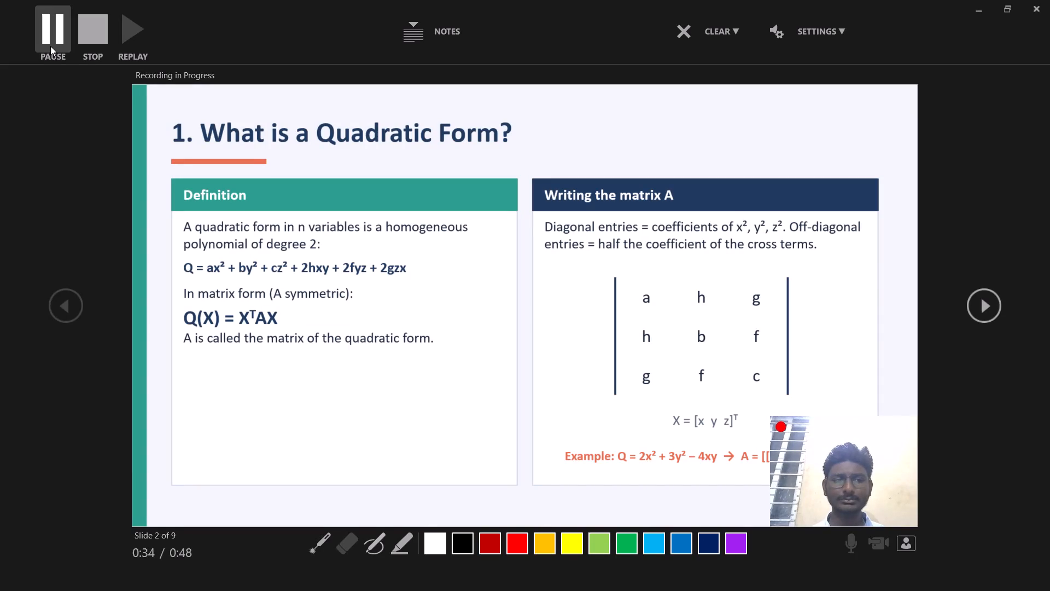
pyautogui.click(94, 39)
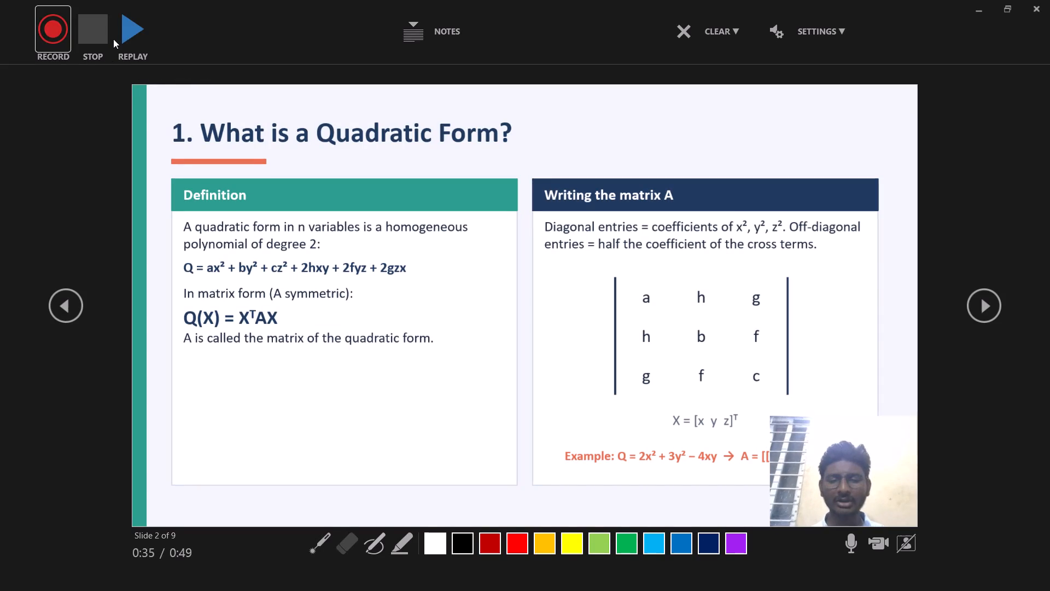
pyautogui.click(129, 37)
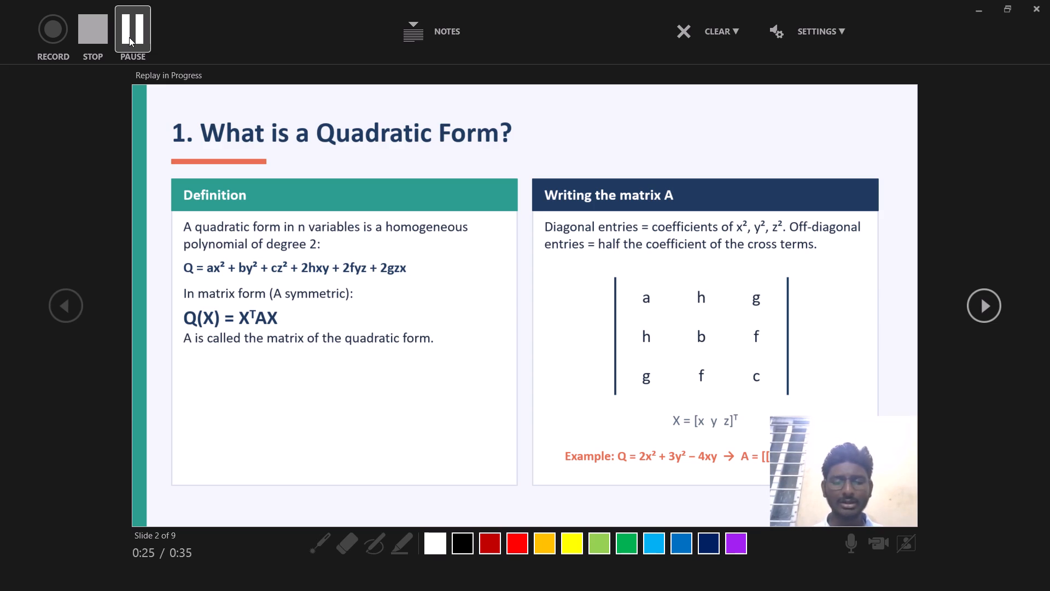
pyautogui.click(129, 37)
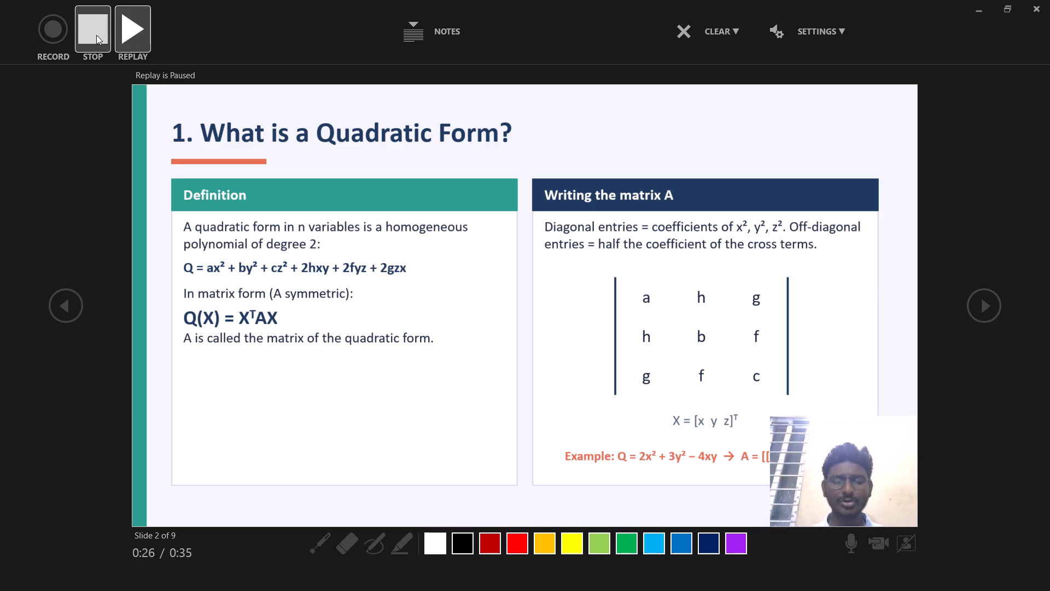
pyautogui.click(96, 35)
# Clear the recordings on all slides.
pyautogui.click(704, 33)
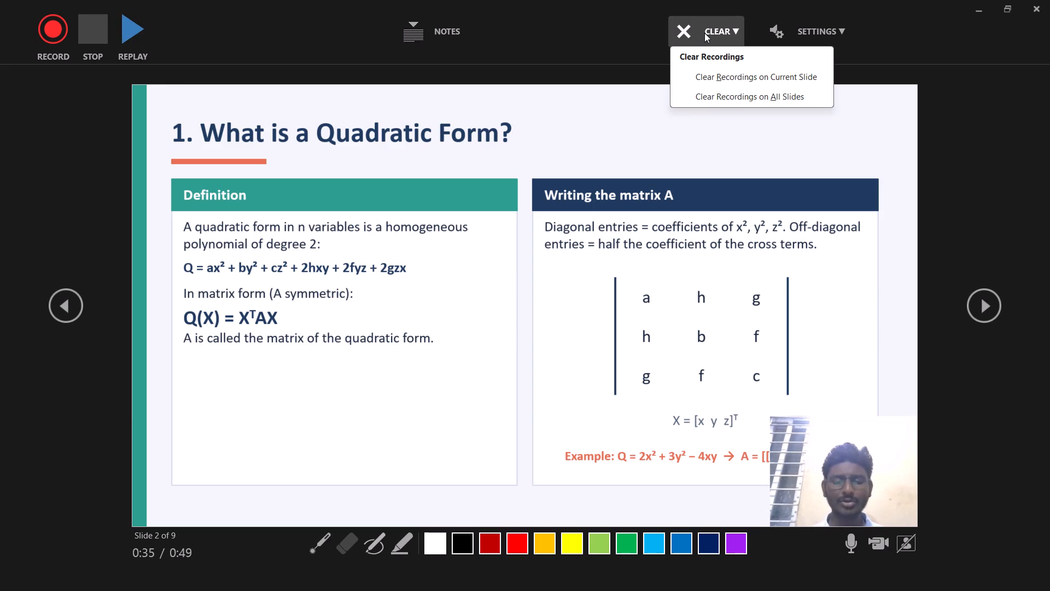
pyautogui.click(719, 97)
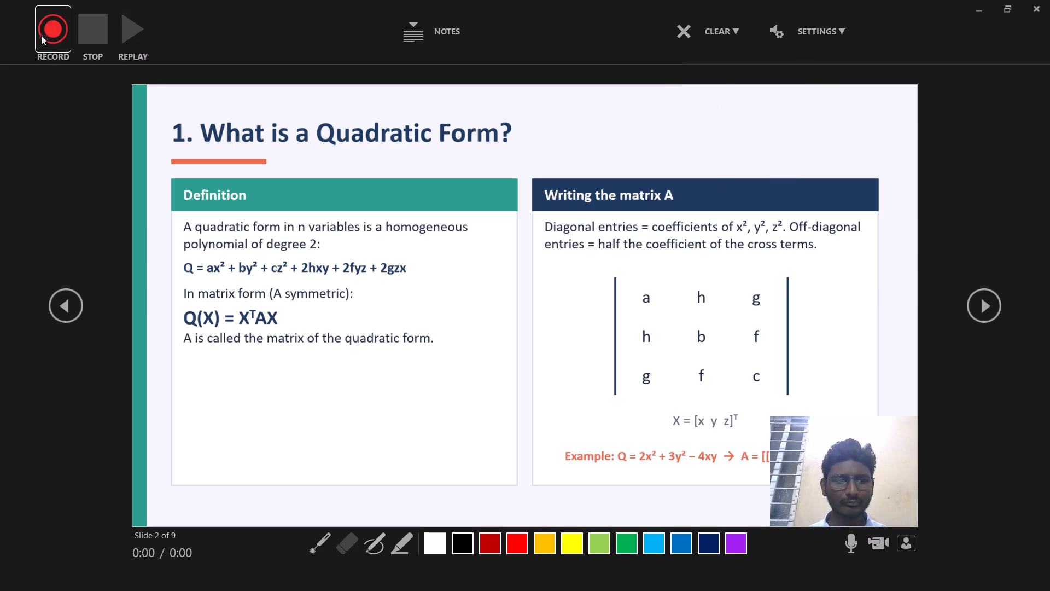
# Record a new webcam narration take of about 29 seconds on slide 2, advance to slide 3, and stop after about 1 second.
pyautogui.click(46, 37)
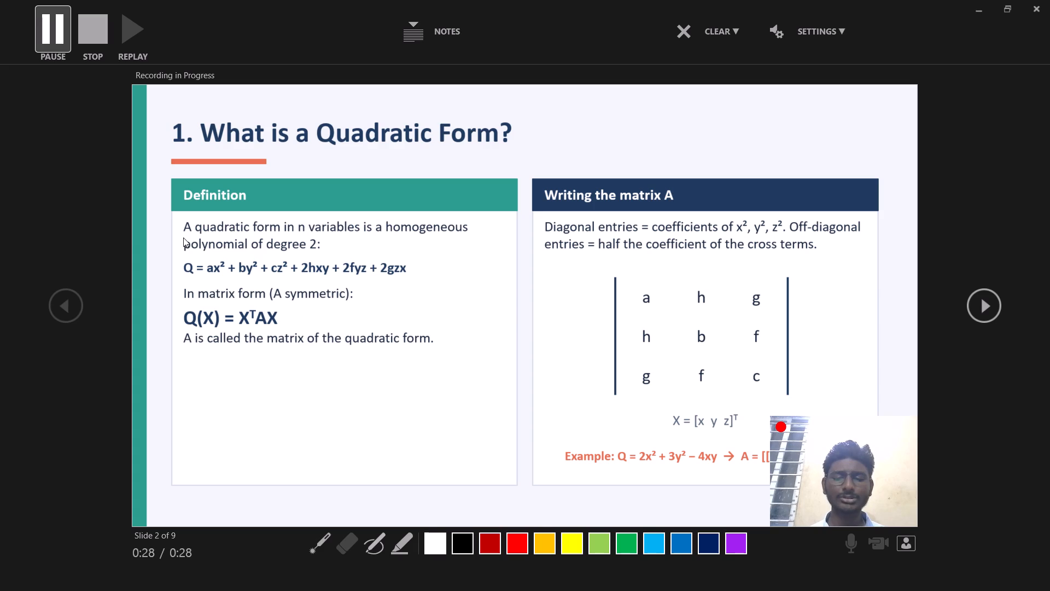
pyautogui.click(308, 366)
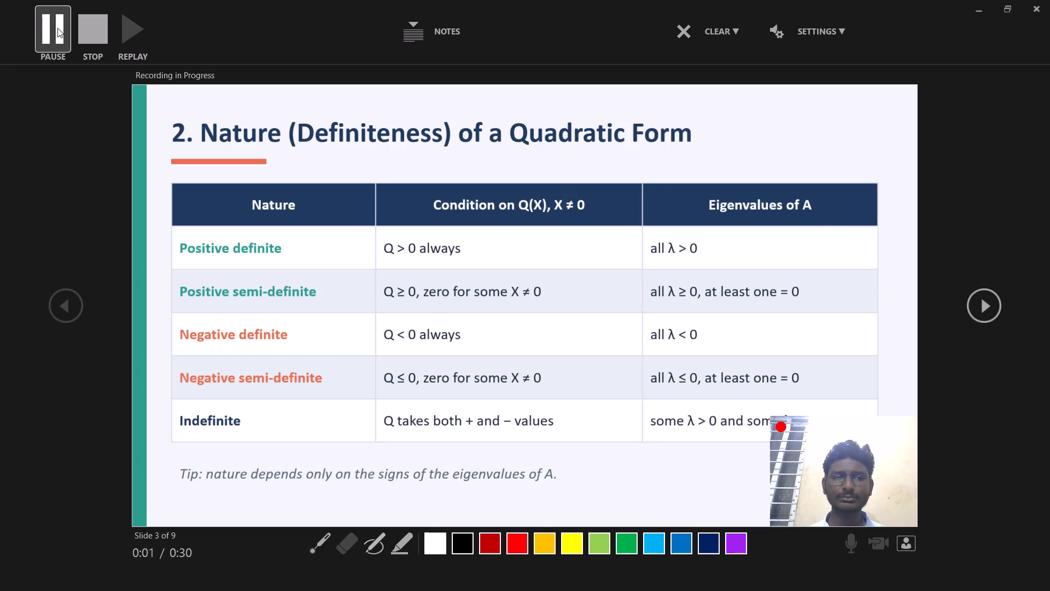
pyautogui.click(57, 28)
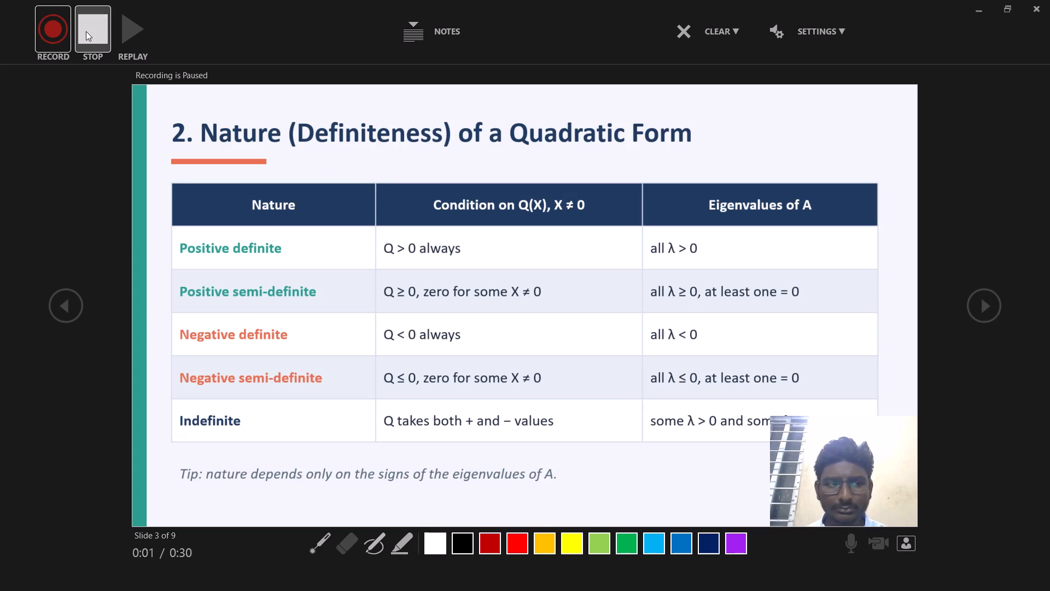
pyautogui.click(86, 31)
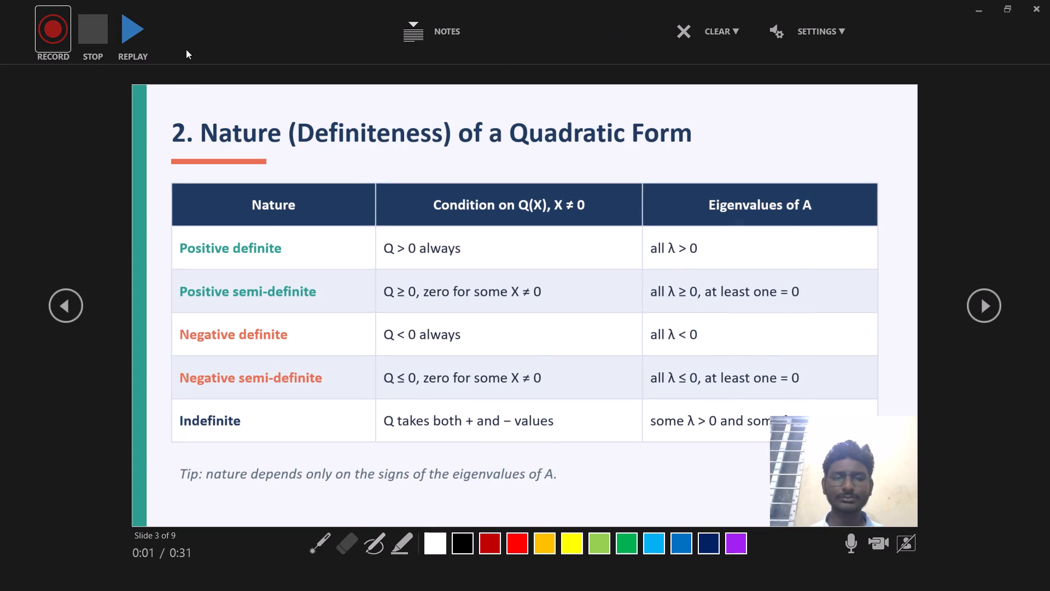
# Return to slide 2, "What is a Quadratic Form?", and replay its new narration take from the start.
pyautogui.click(133, 33)
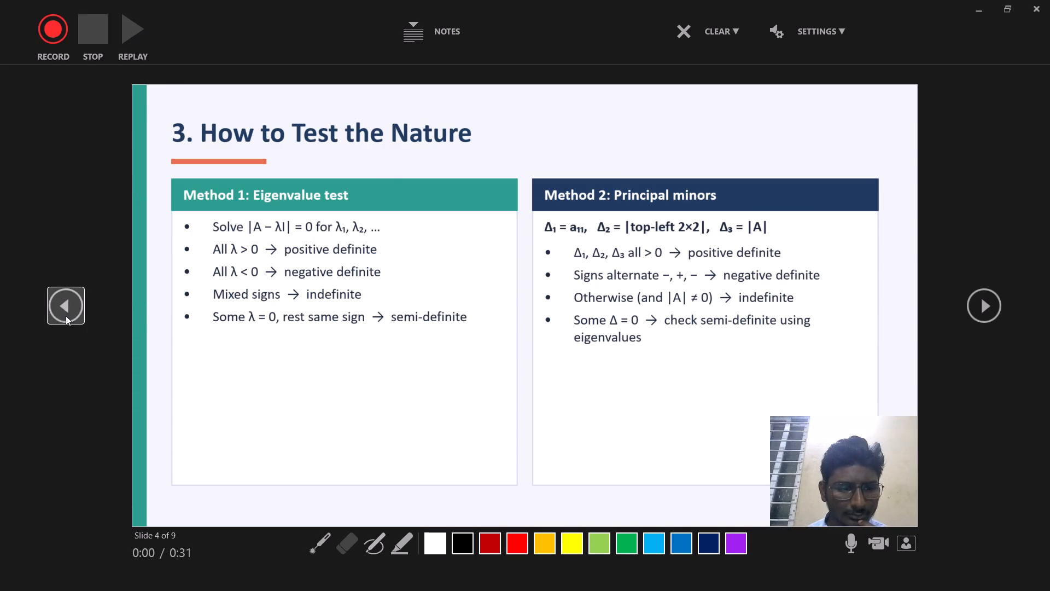
pyautogui.click(64, 315)
pyautogui.click(62, 303)
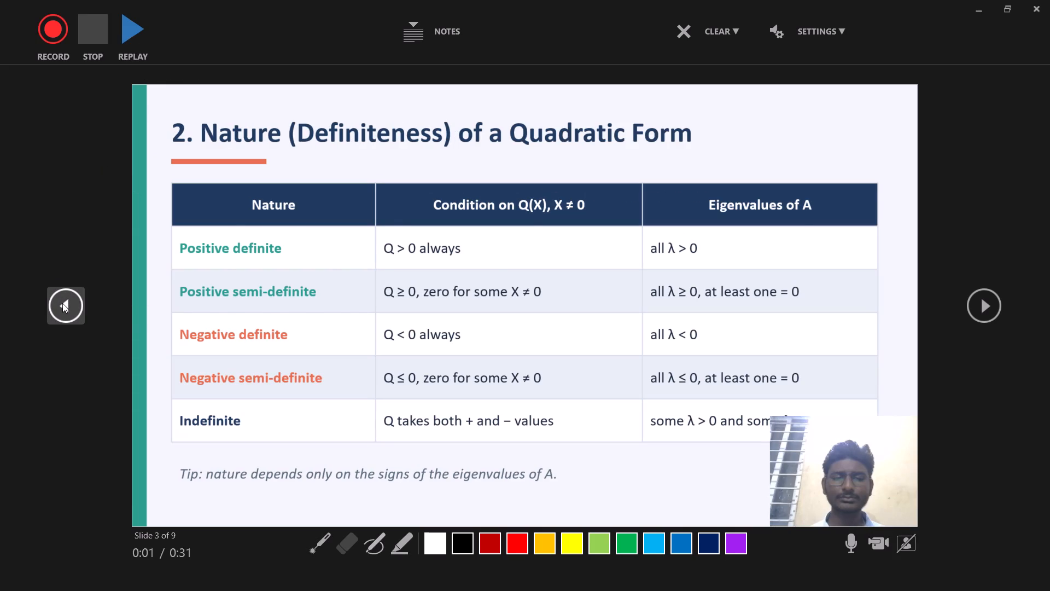
pyautogui.click(133, 18)
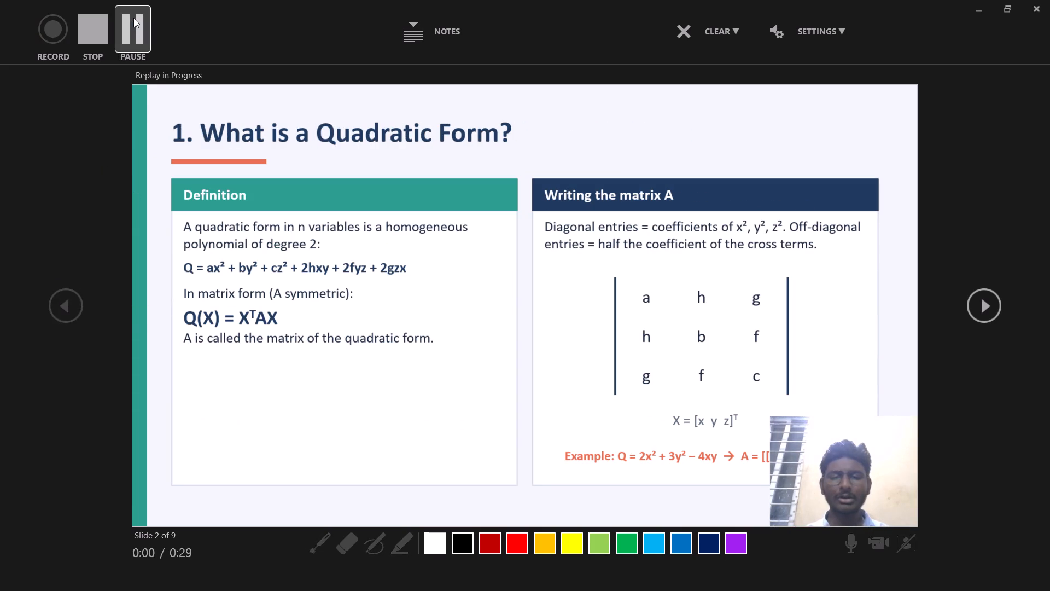
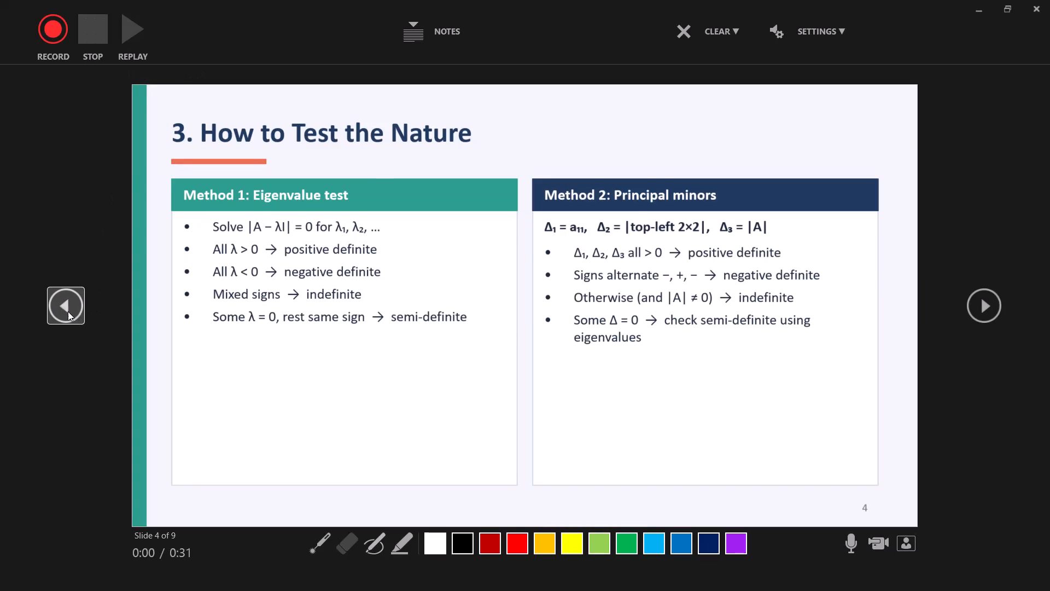
# Go back from slide 4 to slide 2, "What is a Quadratic Form?", to check its recorded take.
pyautogui.click(59, 303)
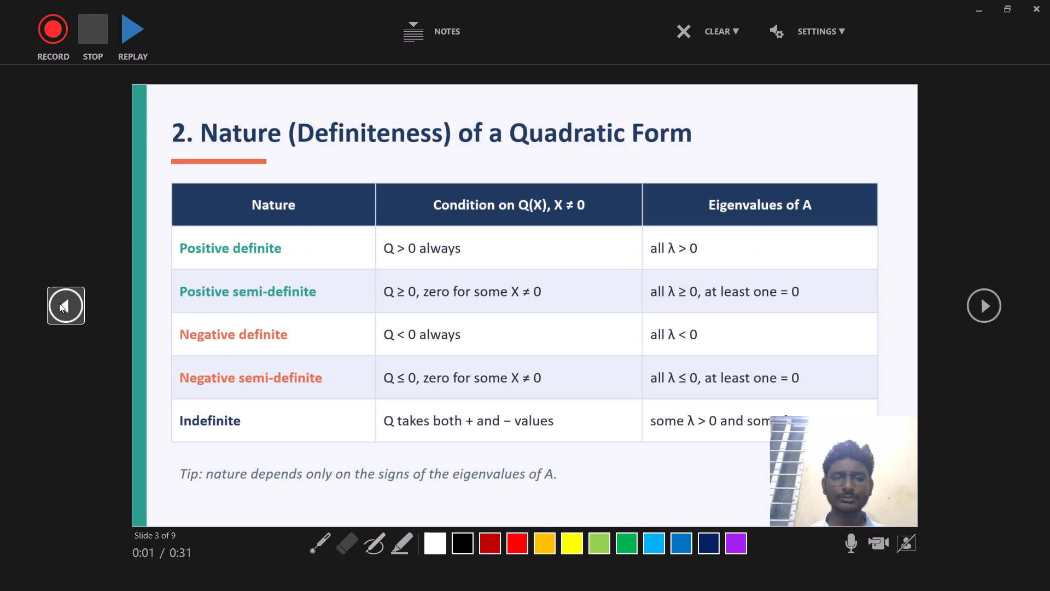
pyautogui.click(59, 303)
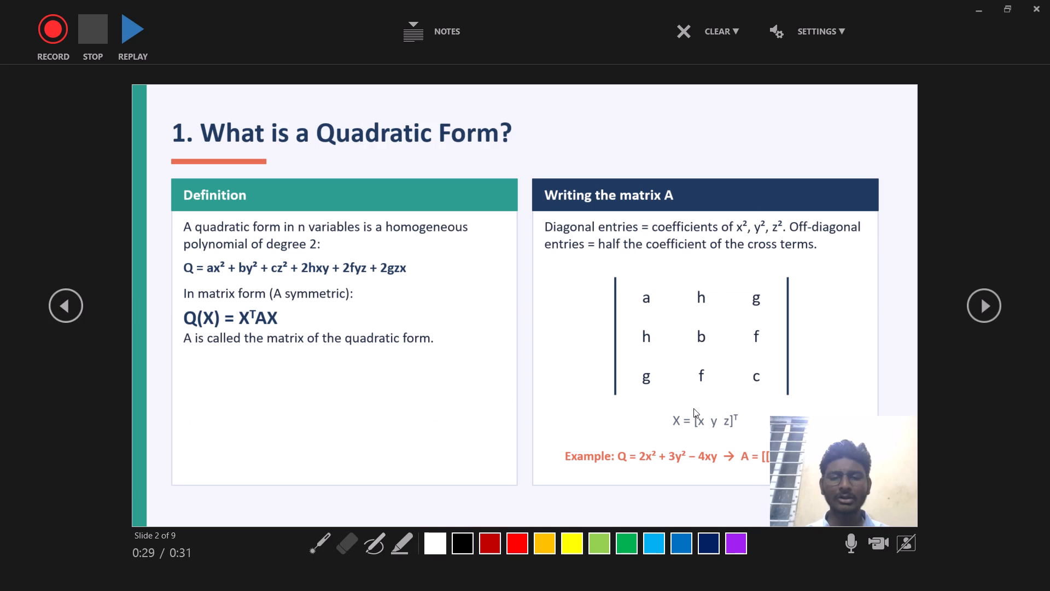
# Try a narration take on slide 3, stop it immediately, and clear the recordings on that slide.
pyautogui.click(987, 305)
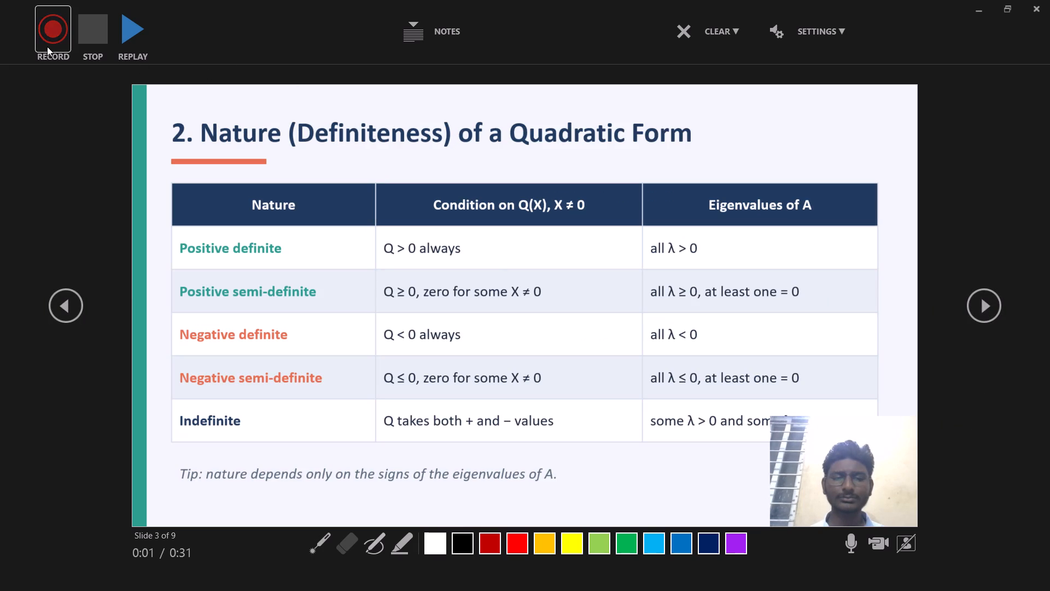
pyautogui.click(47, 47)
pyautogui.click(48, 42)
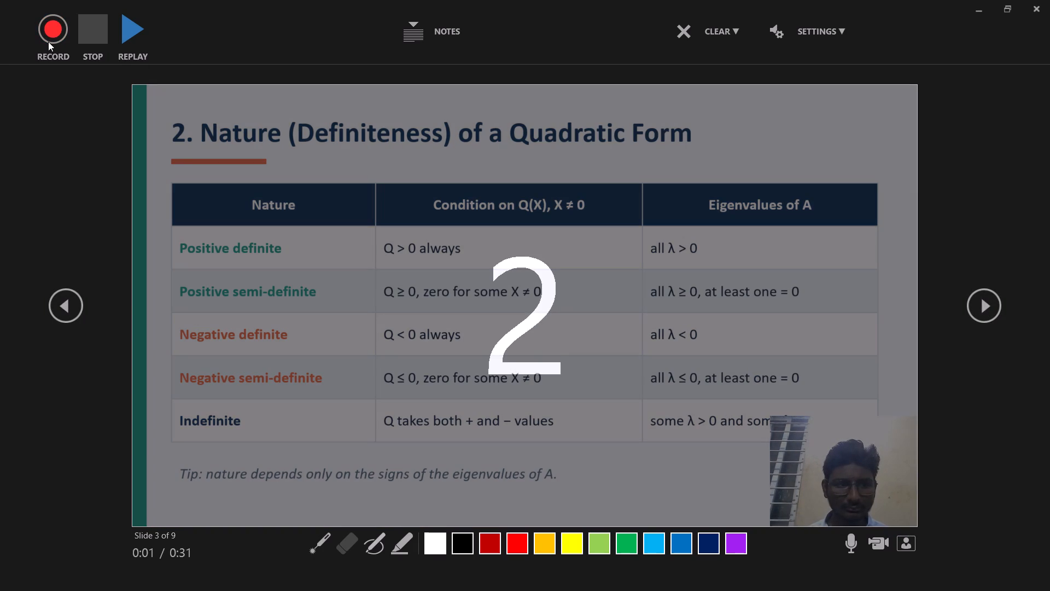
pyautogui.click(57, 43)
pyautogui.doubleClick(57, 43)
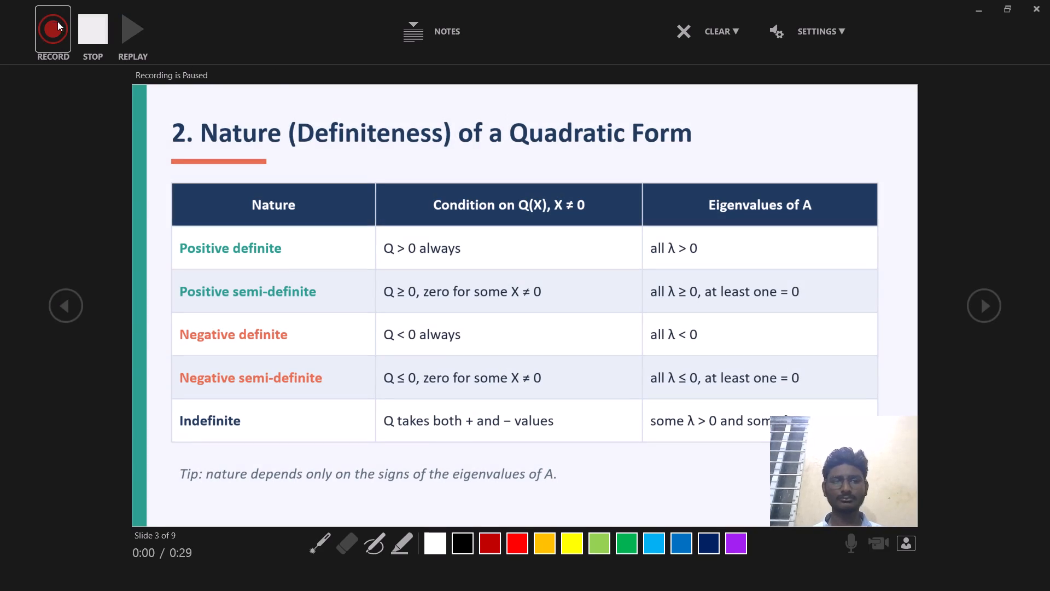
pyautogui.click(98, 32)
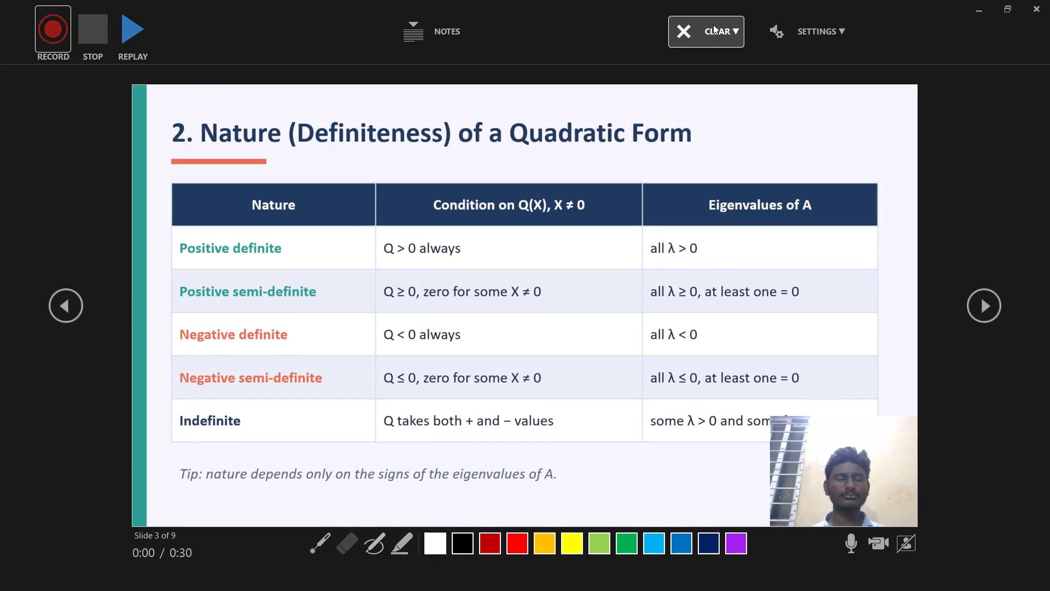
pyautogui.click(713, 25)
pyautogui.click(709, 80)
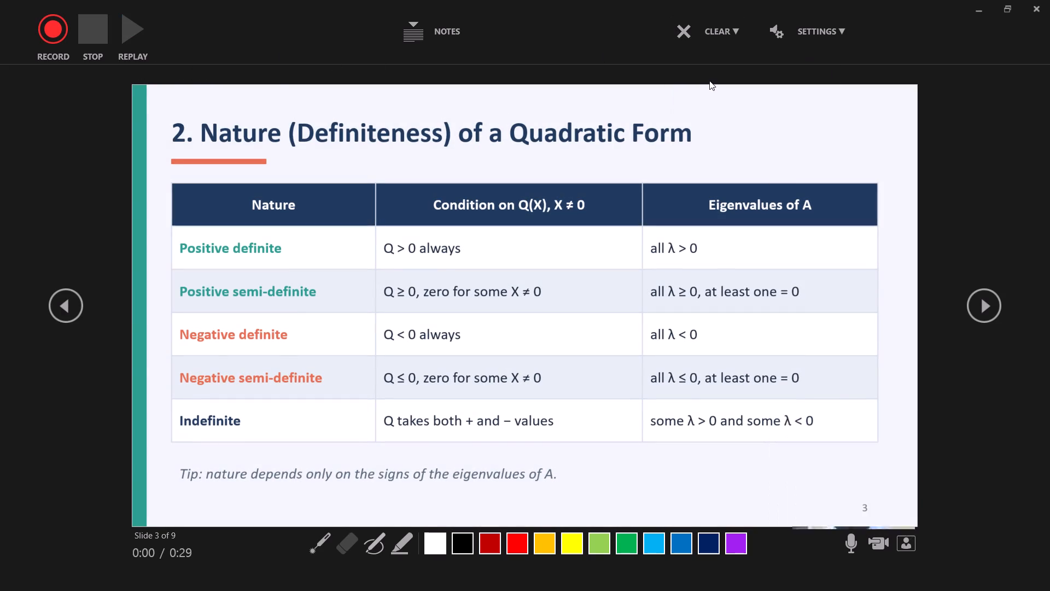
# After a look back at slide 2, record a webcam narration take of about 26 seconds on slide 3, "Nature (Definiteness) of a Quadratic Form".
pyautogui.click(75, 312)
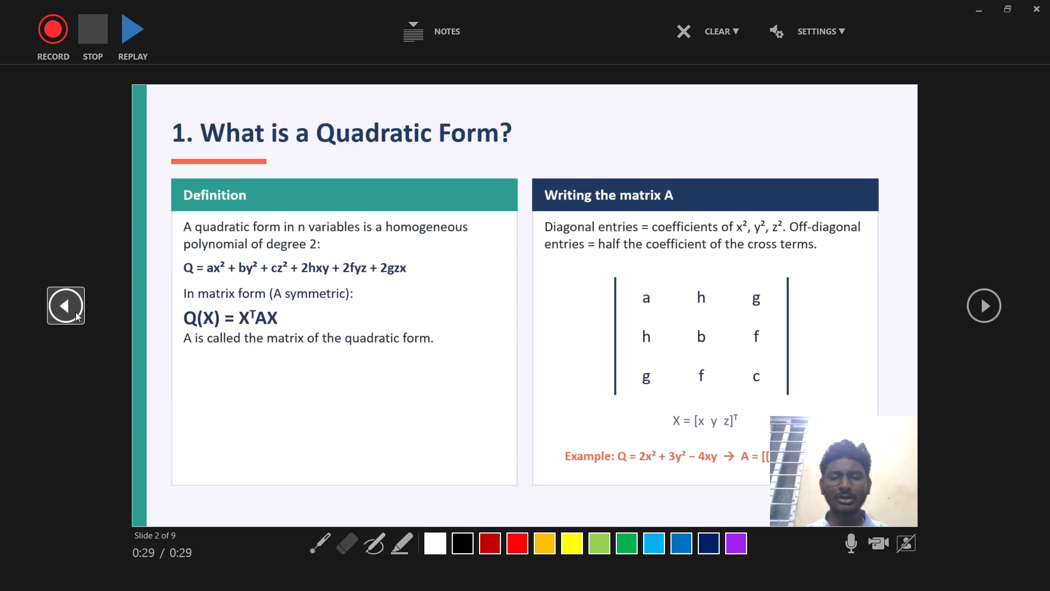
pyautogui.click(989, 310)
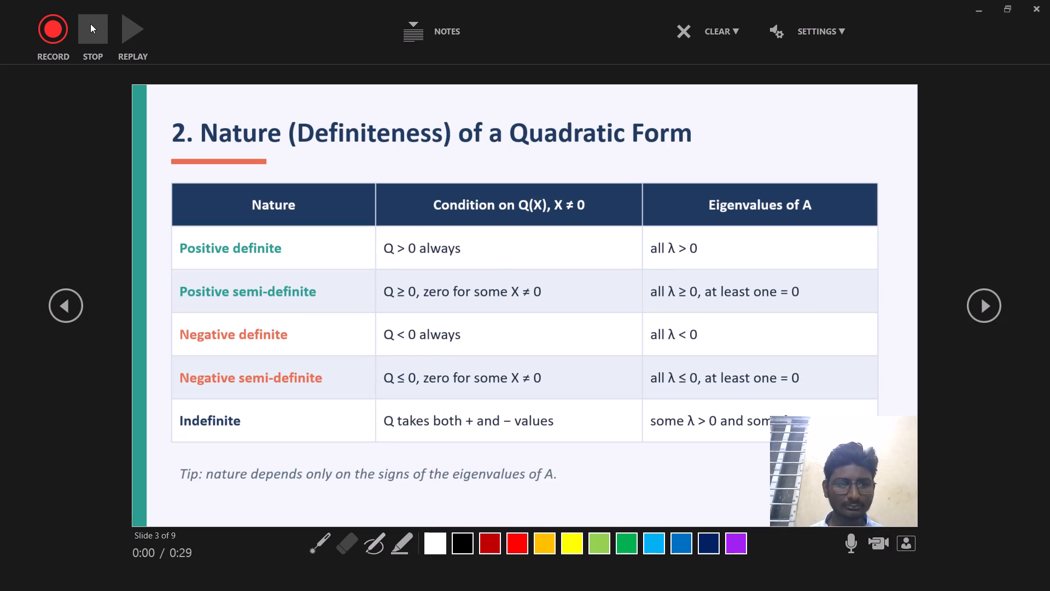
pyautogui.click(50, 32)
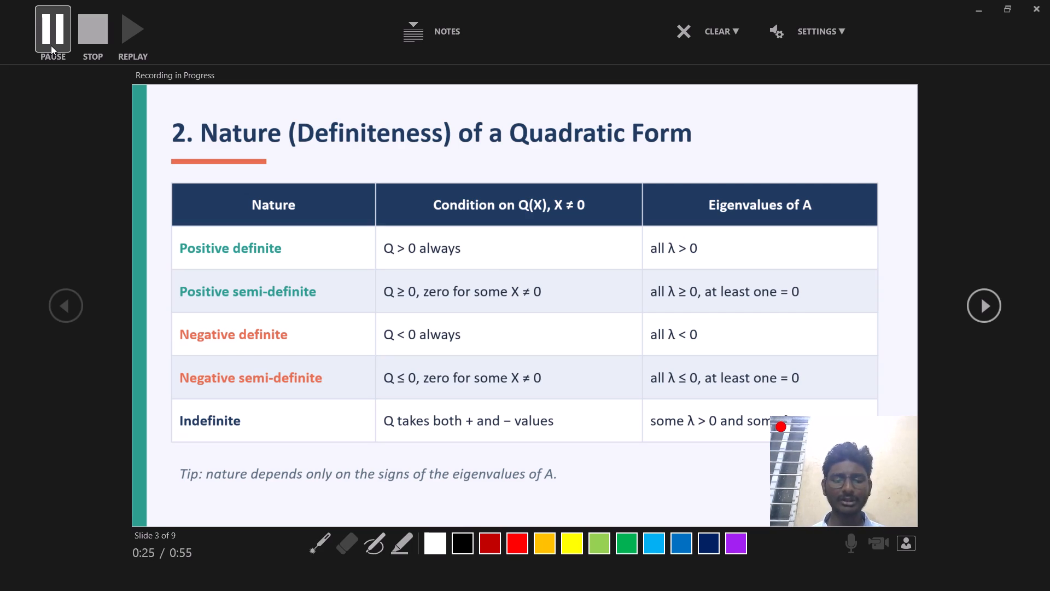
pyautogui.click(51, 45)
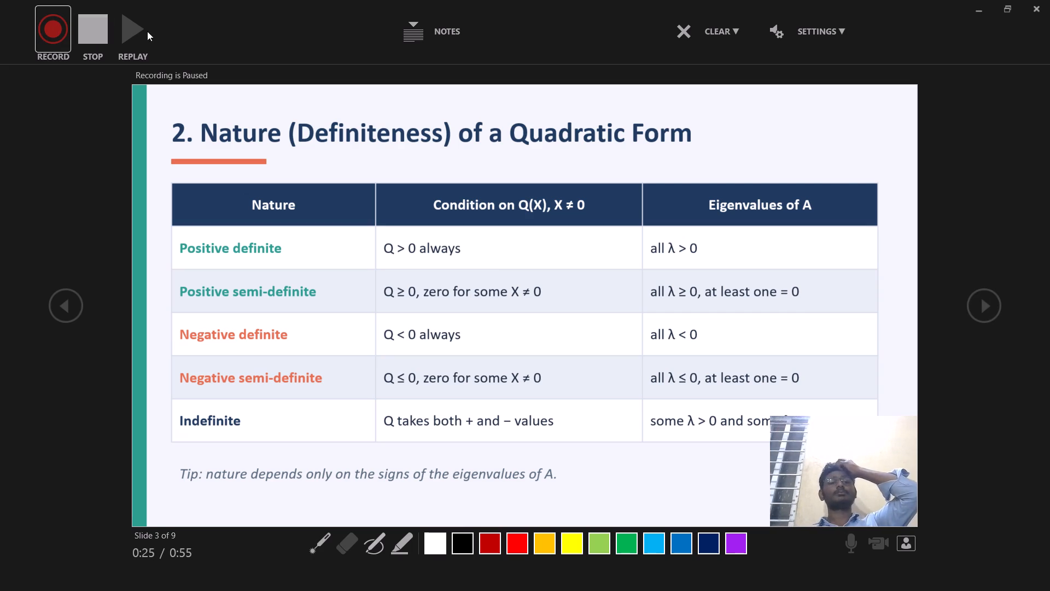
pyautogui.click(103, 40)
# Replay the new narration take on slide 3.
pyautogui.click(135, 40)
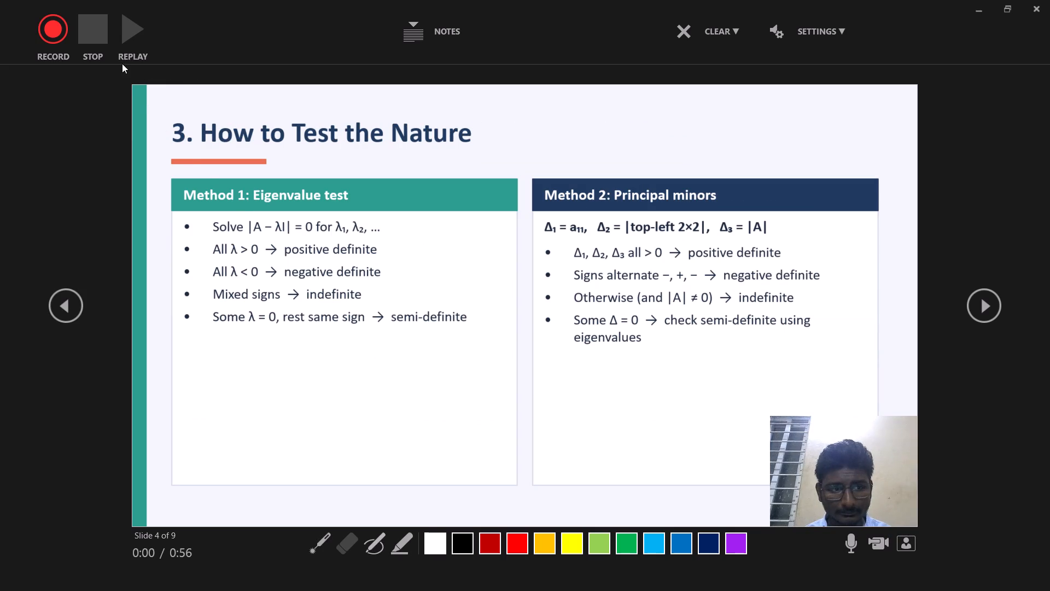
# Record a webcam narration take of about 28 seconds on slide 4, "How to Test the Nature".
pyautogui.click(45, 42)
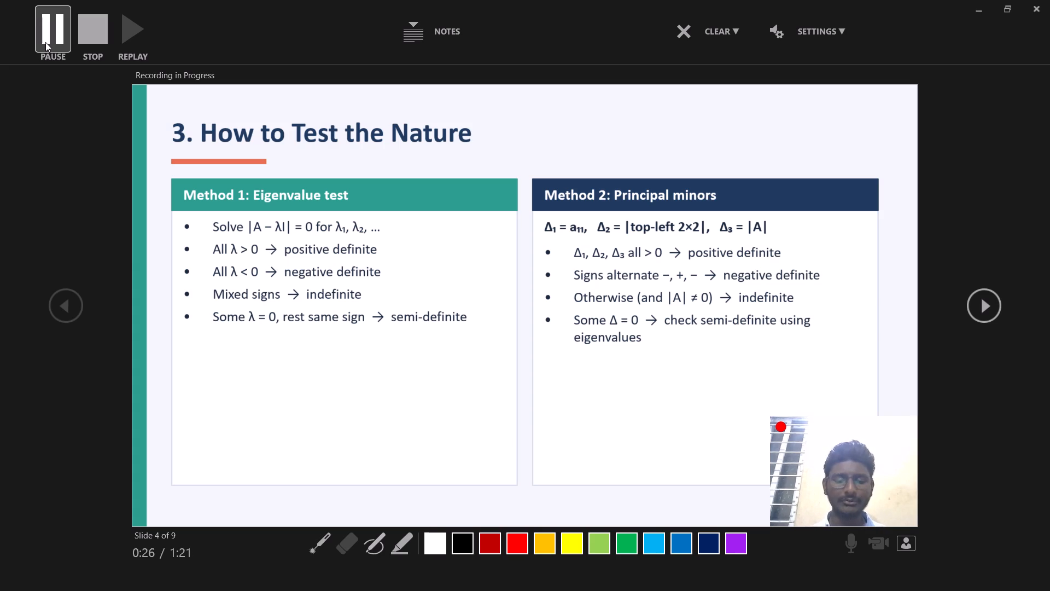
pyautogui.click(45, 42)
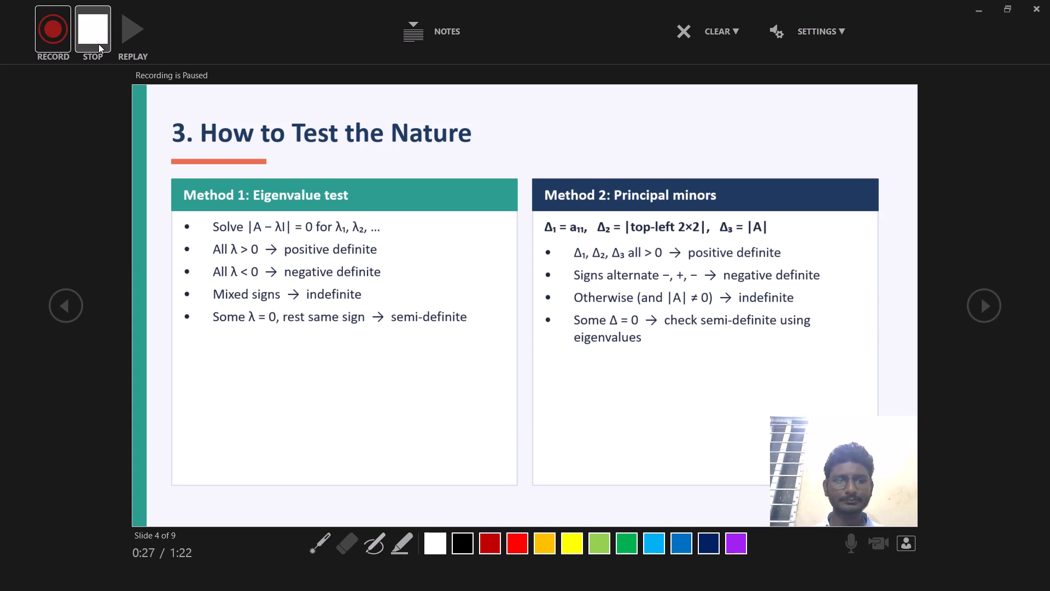
pyautogui.click(98, 44)
# Replay the slide 4 narration take to about 15 seconds and stop the replay.
pyautogui.click(135, 36)
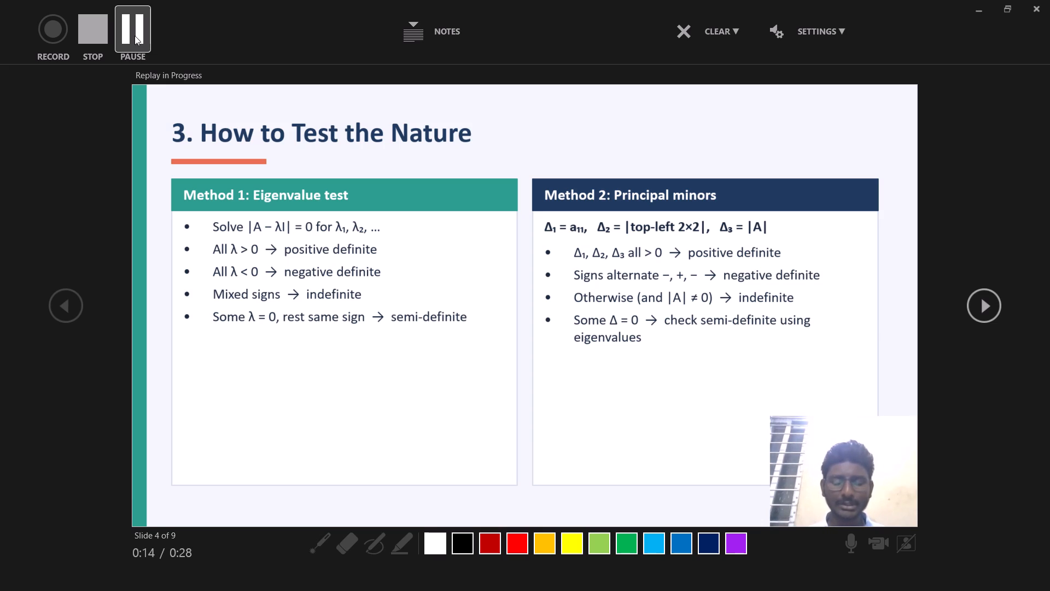
pyautogui.click(135, 36)
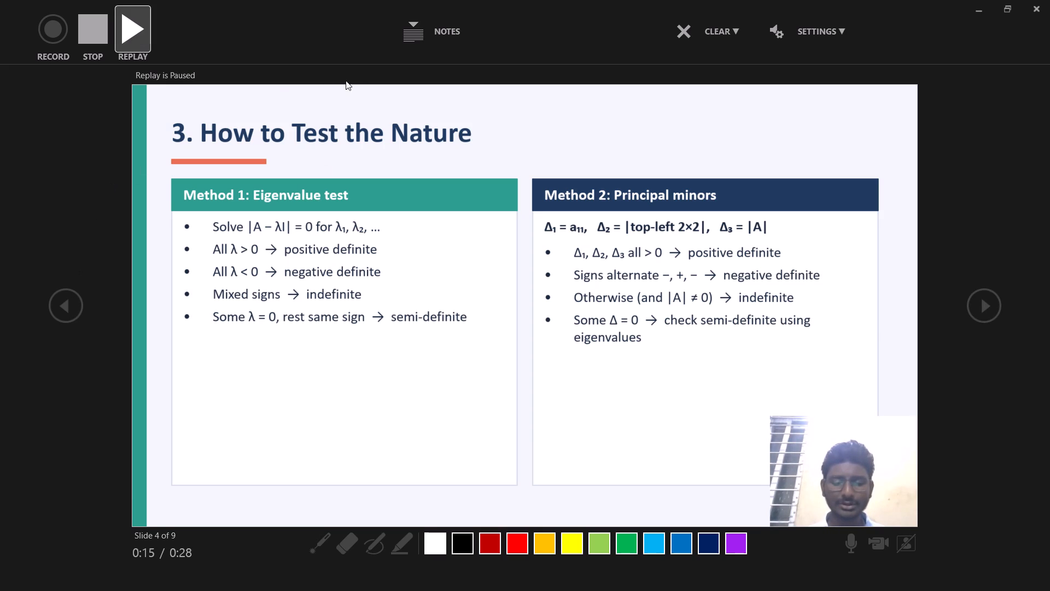
pyautogui.click(104, 35)
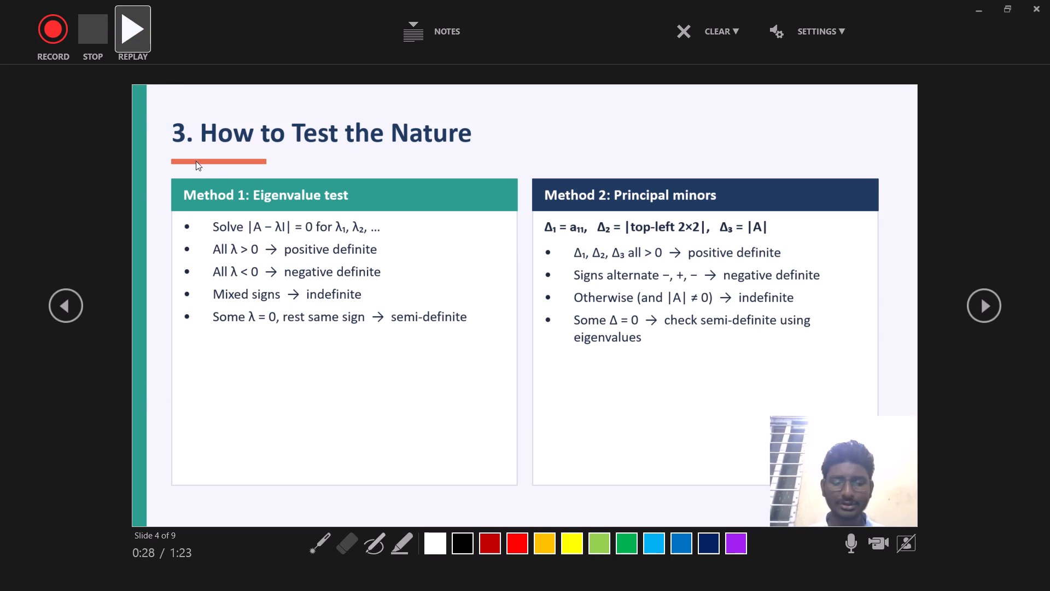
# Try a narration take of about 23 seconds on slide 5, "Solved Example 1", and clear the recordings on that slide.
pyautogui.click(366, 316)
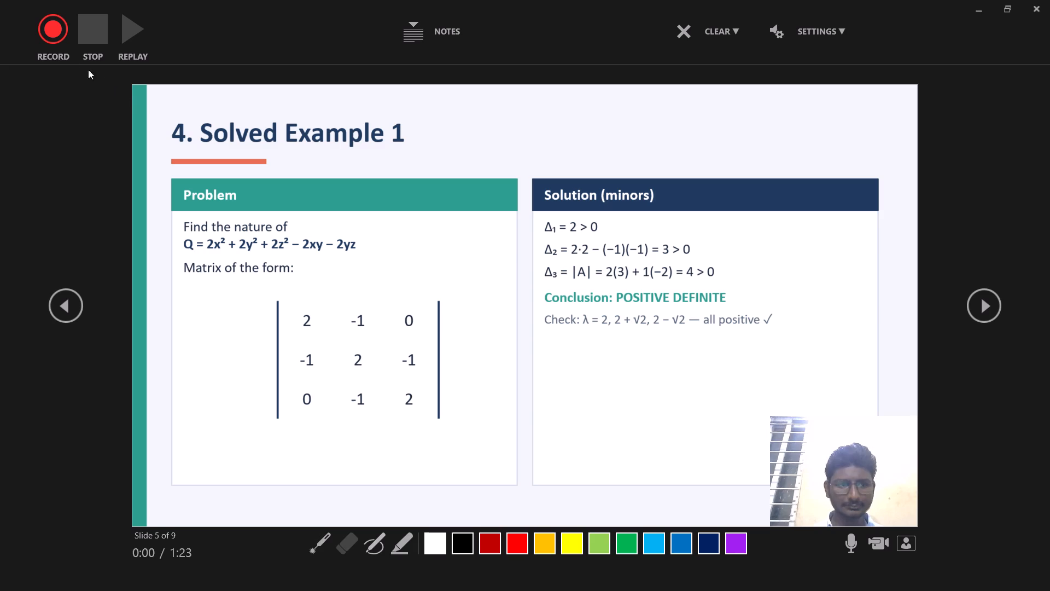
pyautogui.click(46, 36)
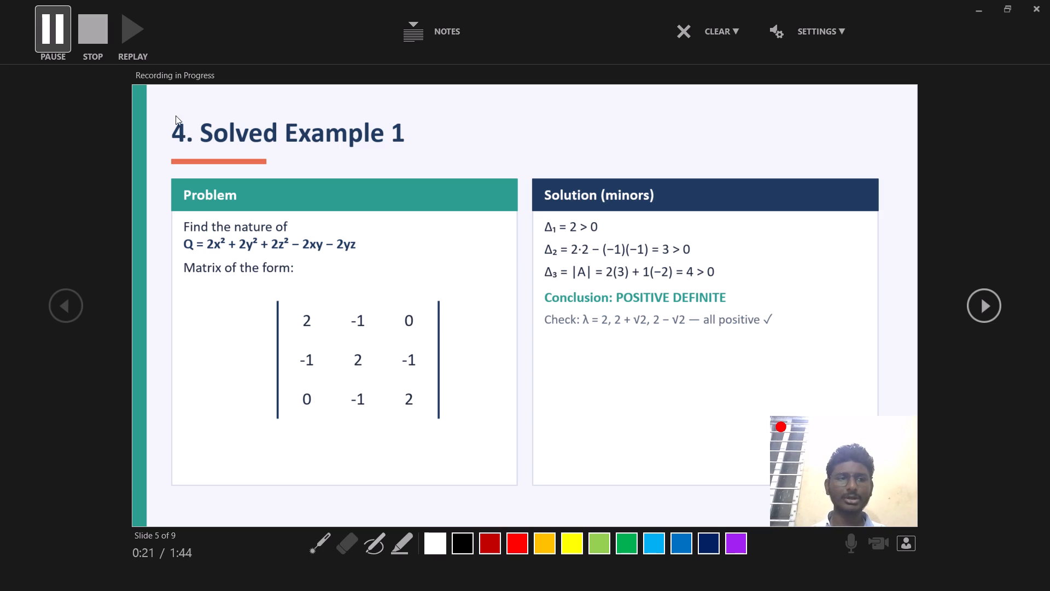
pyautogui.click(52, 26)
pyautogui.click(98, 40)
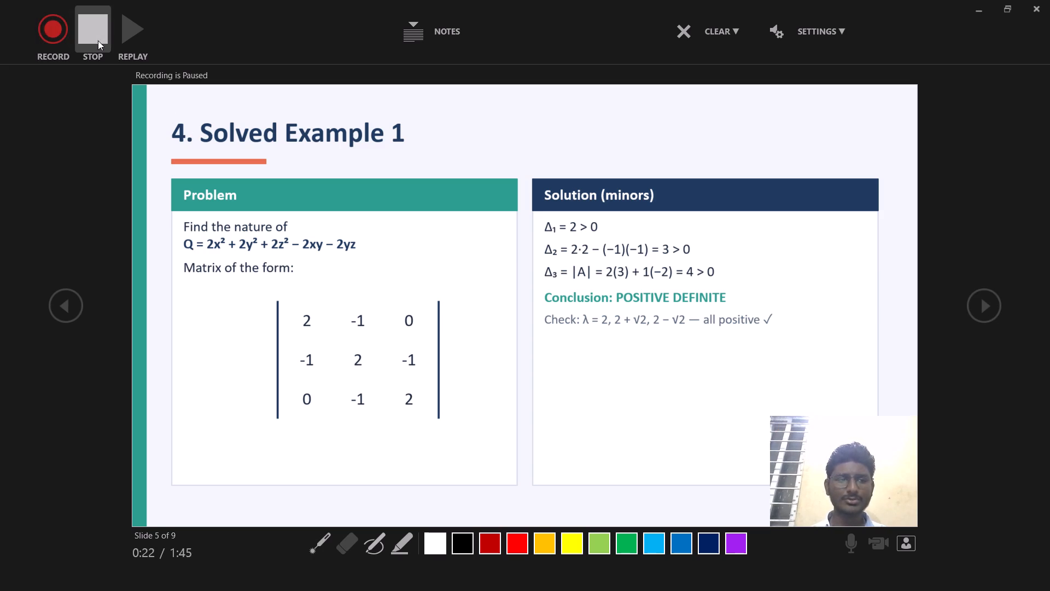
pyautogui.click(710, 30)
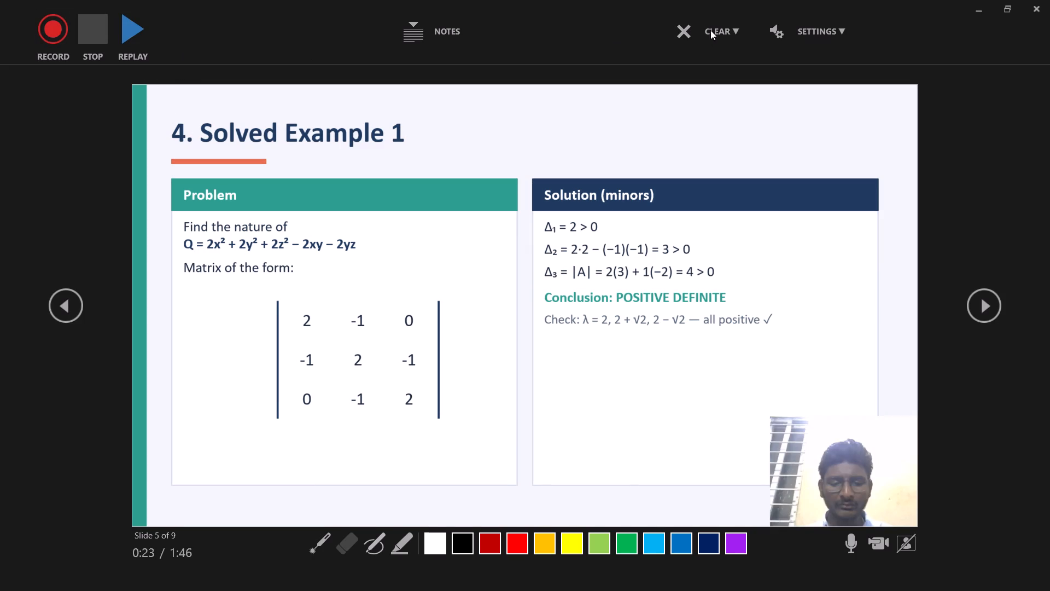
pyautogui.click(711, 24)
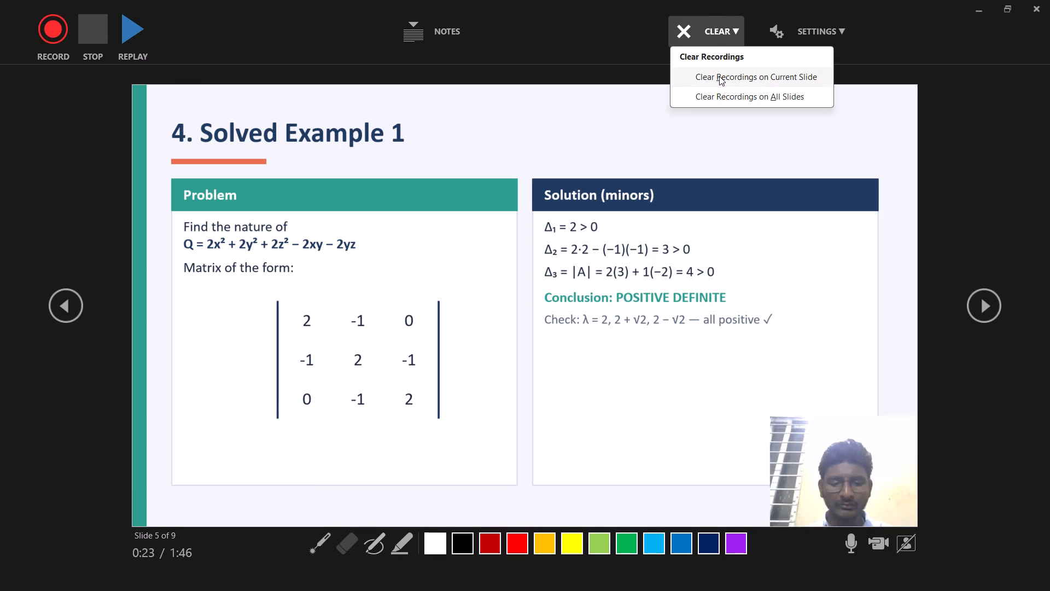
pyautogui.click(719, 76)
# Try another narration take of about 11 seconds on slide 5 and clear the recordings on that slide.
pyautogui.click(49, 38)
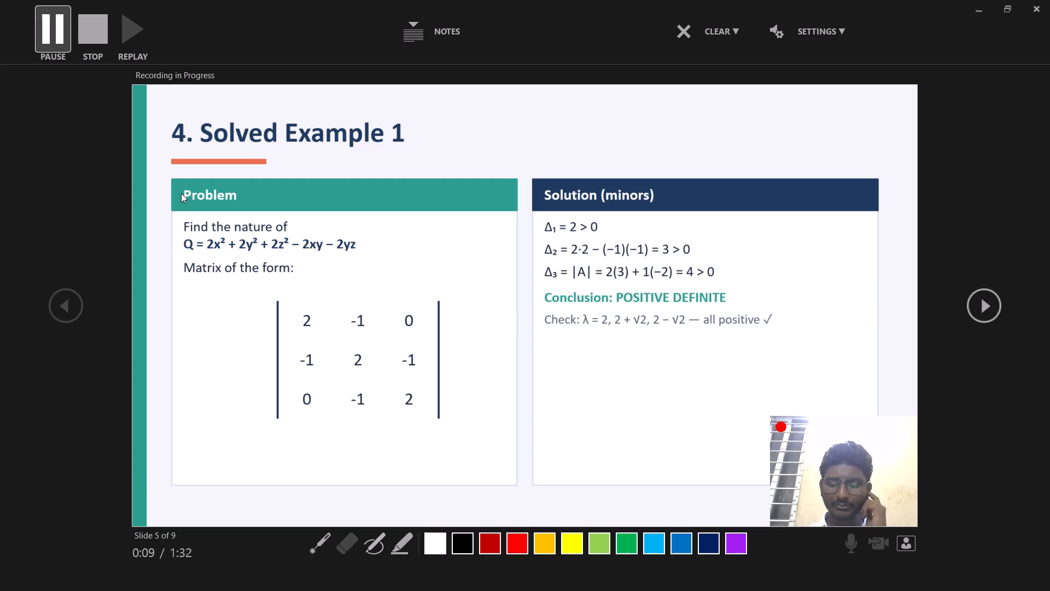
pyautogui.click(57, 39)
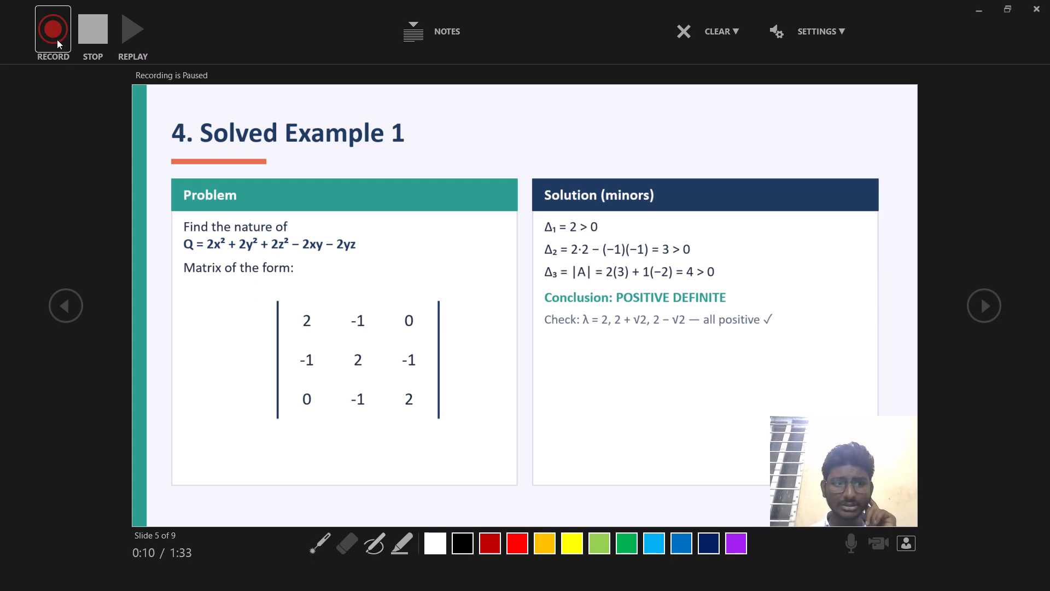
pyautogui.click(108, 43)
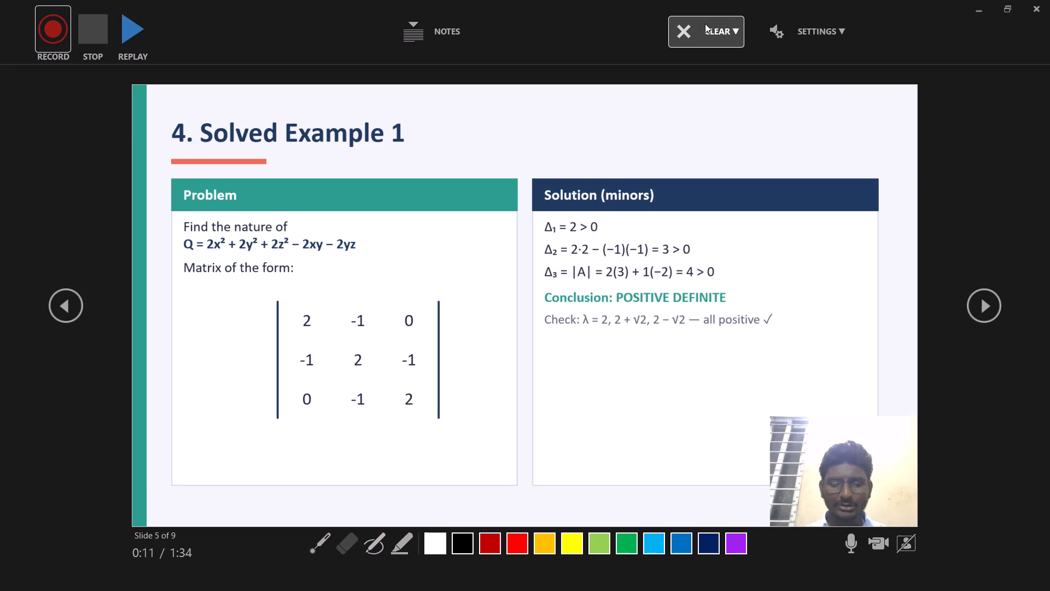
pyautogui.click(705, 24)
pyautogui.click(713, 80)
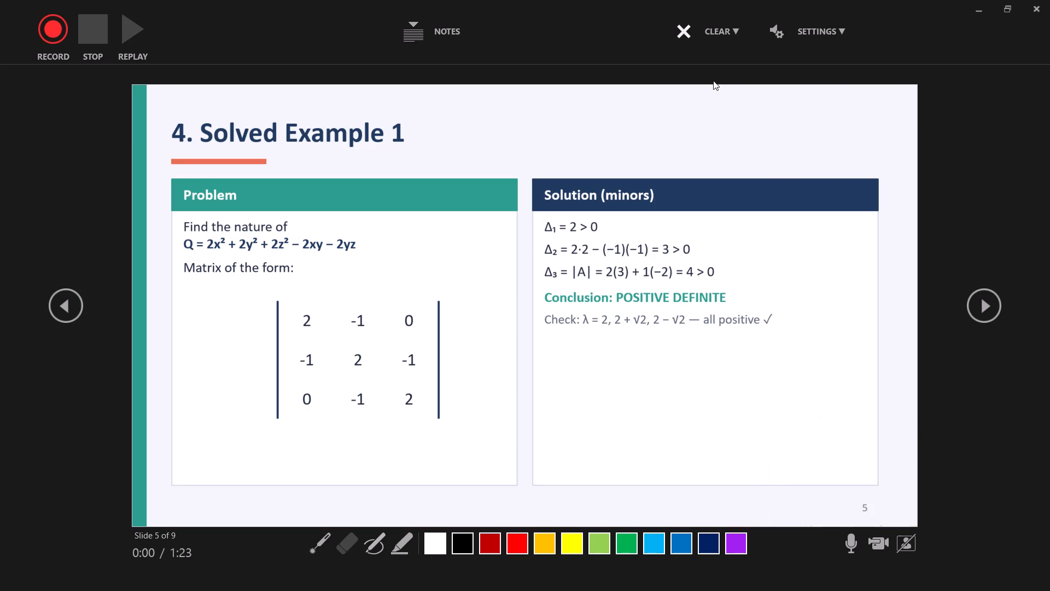
# Record a new webcam narration take of about 21 seconds on slide 5, "Solved Example 1".
pyautogui.click(48, 32)
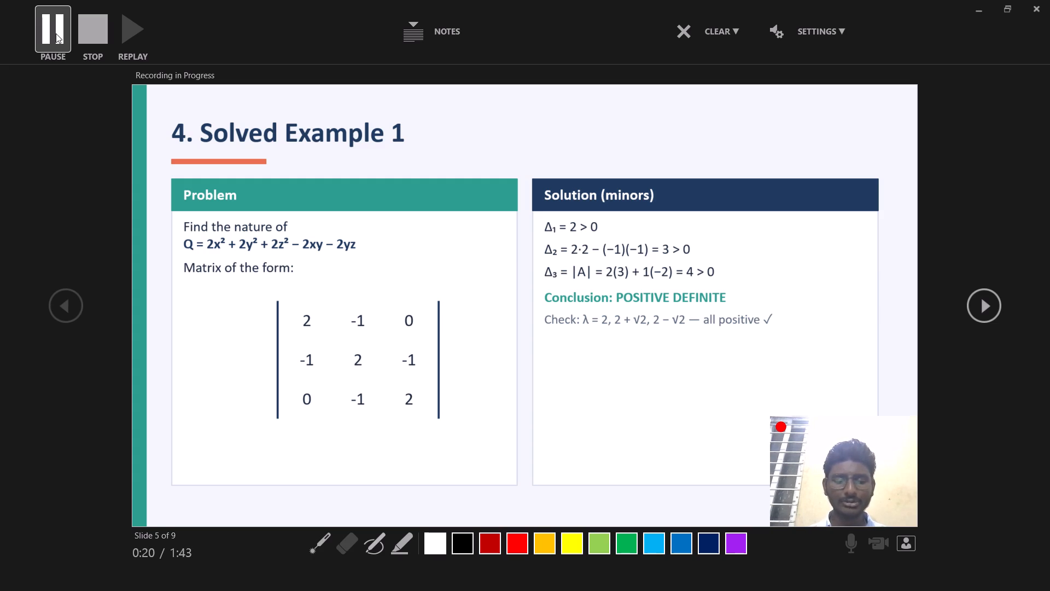
pyautogui.click(56, 33)
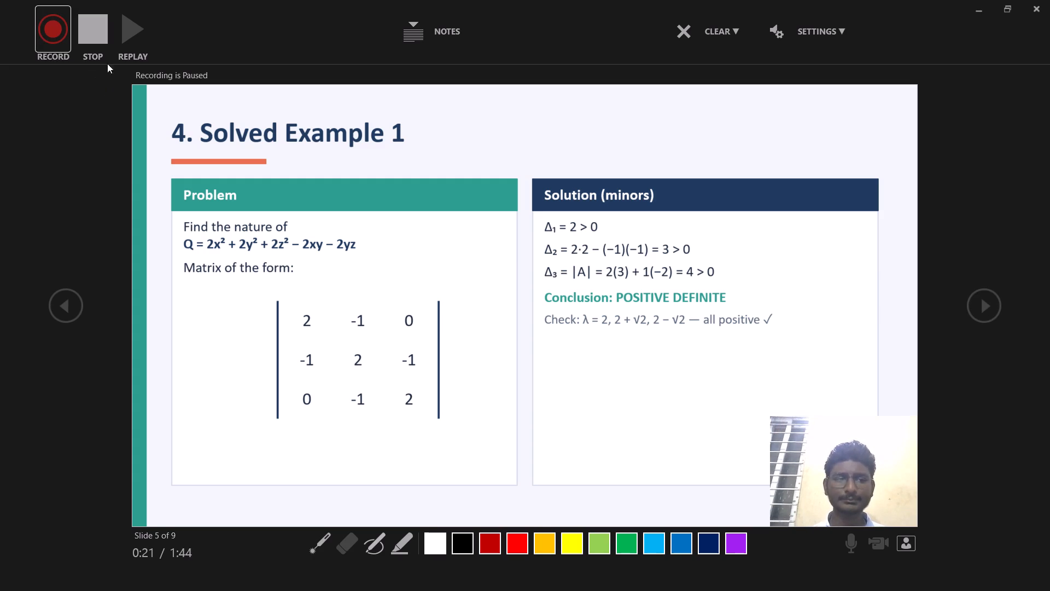
pyautogui.click(100, 36)
# Replay the slide 5 narration take to about 15 seconds and stop the replay.
pyautogui.click(136, 39)
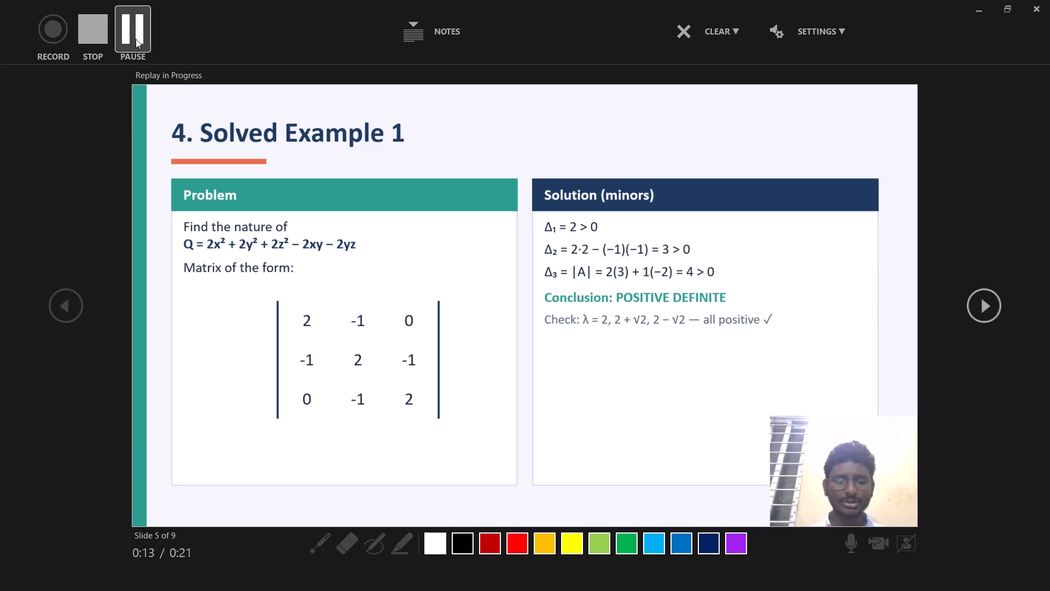
pyautogui.click(136, 39)
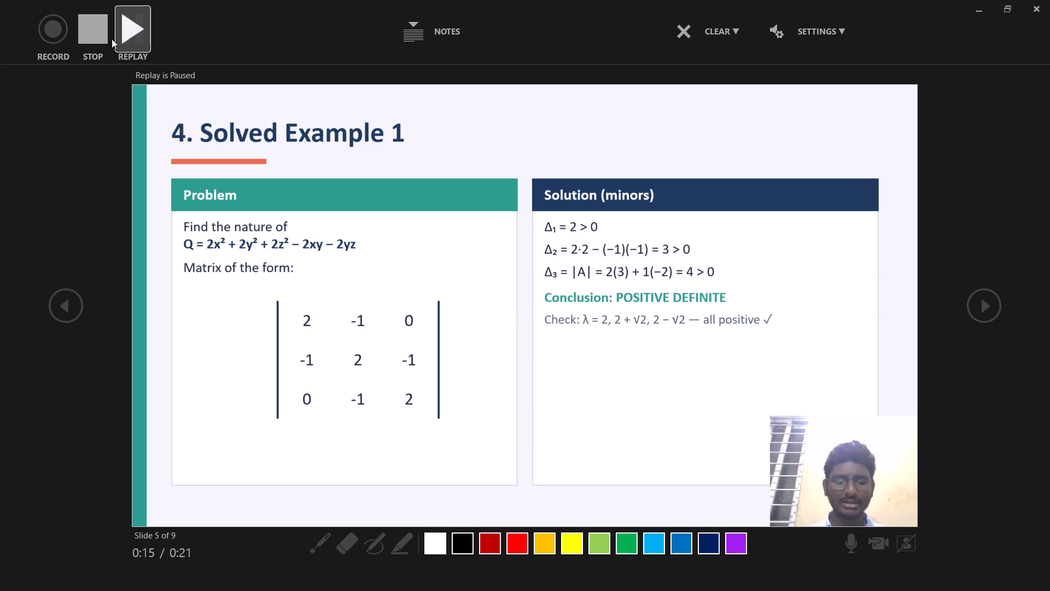
pyautogui.click(102, 41)
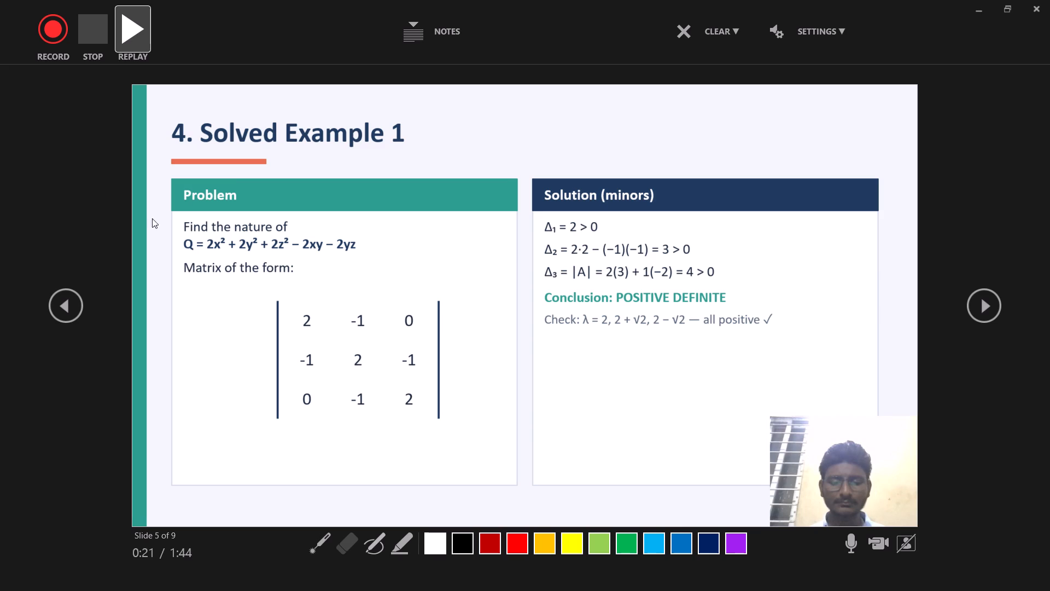
# Go back to slide 4 to check its recorded take and return to slide 5.
pyautogui.click(80, 309)
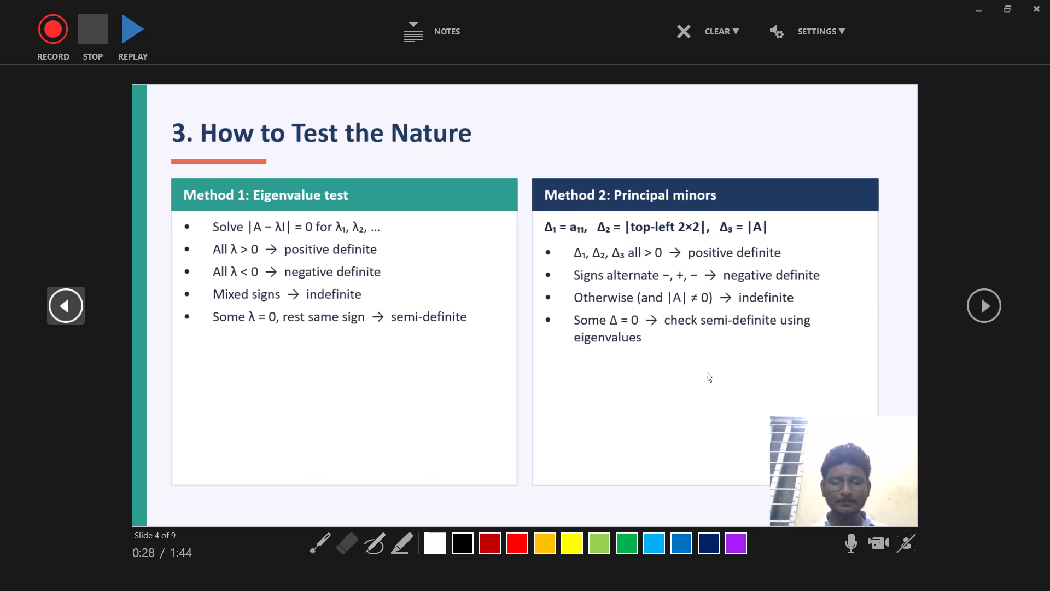
pyautogui.click(707, 372)
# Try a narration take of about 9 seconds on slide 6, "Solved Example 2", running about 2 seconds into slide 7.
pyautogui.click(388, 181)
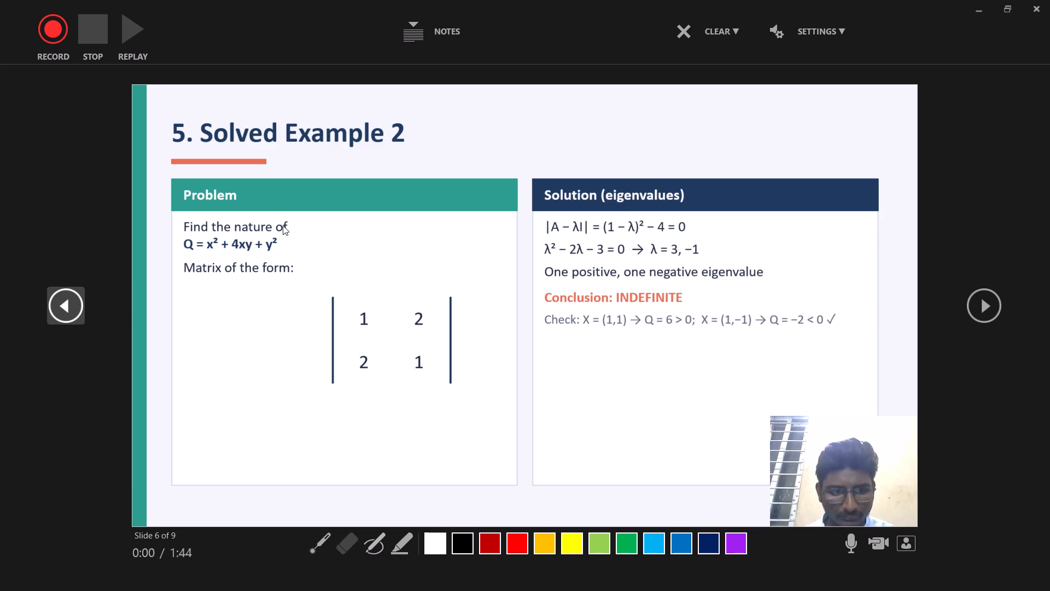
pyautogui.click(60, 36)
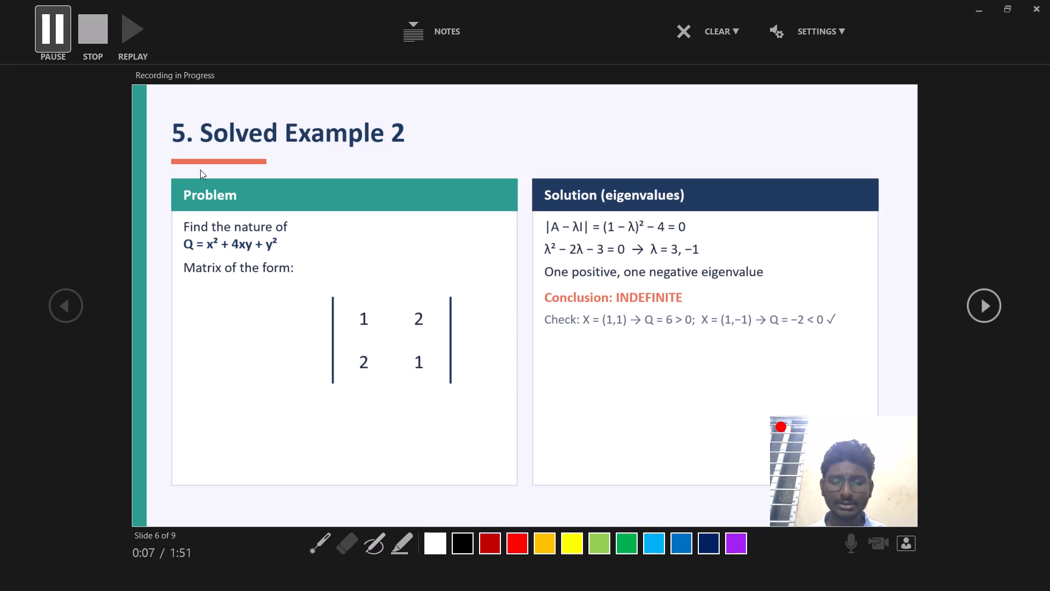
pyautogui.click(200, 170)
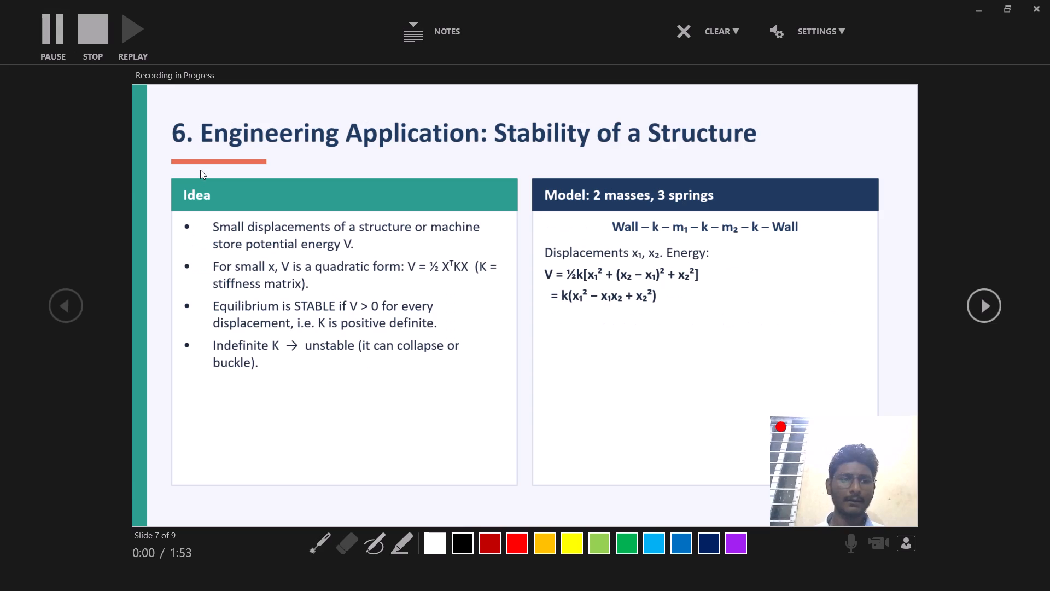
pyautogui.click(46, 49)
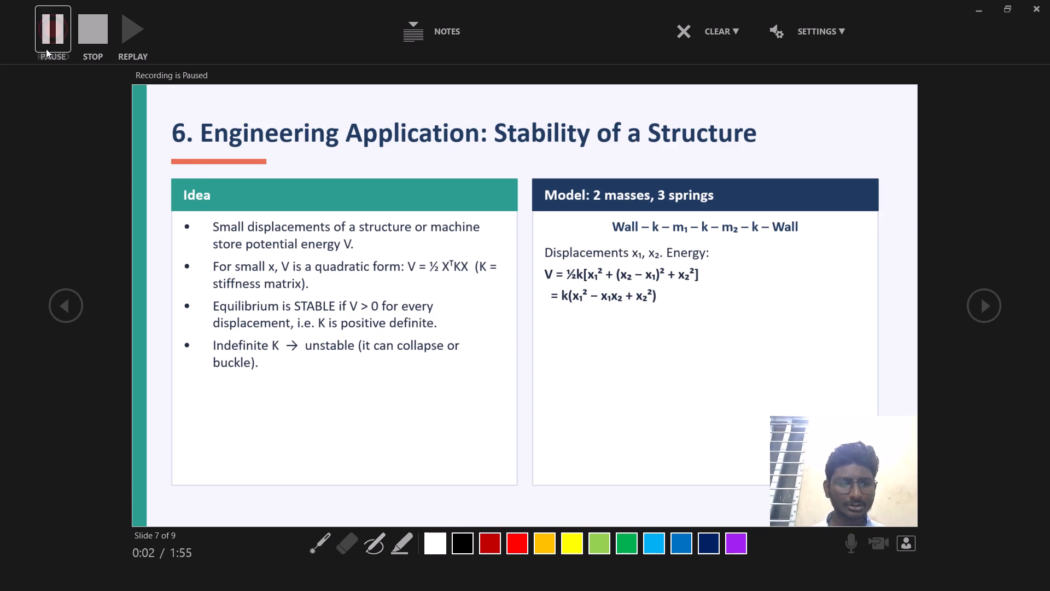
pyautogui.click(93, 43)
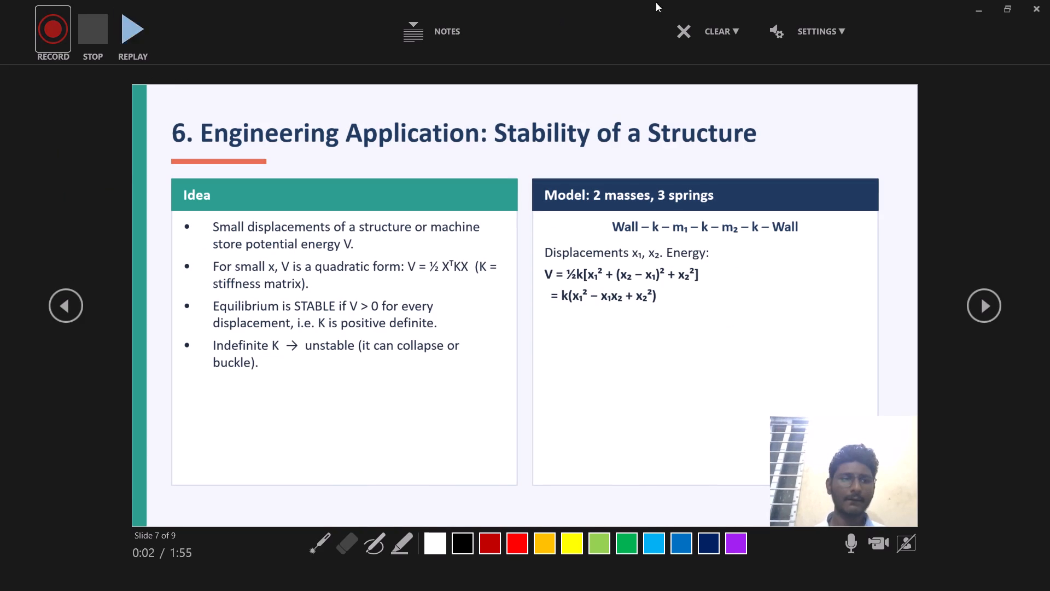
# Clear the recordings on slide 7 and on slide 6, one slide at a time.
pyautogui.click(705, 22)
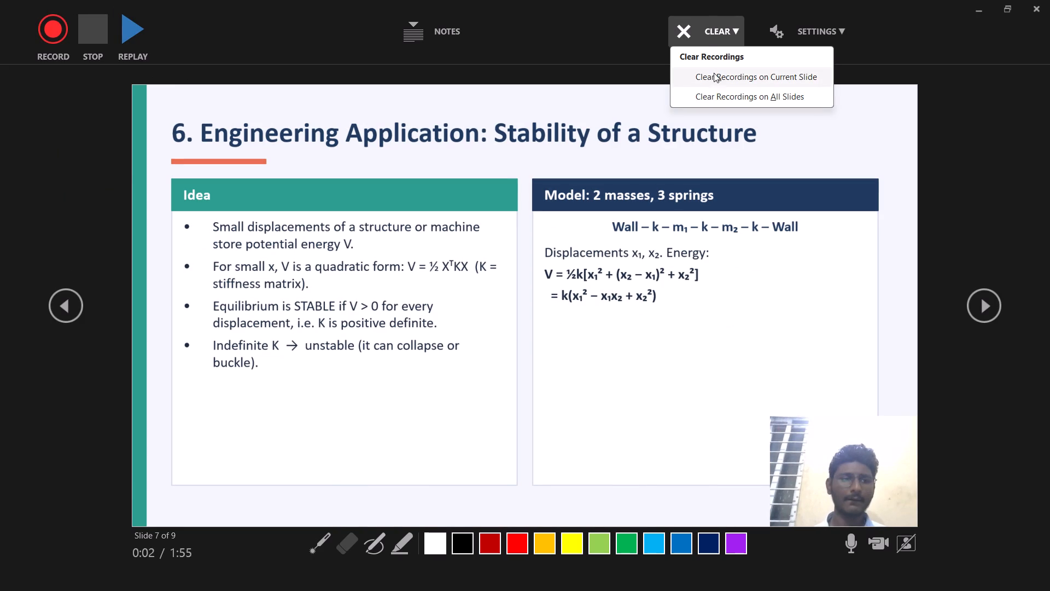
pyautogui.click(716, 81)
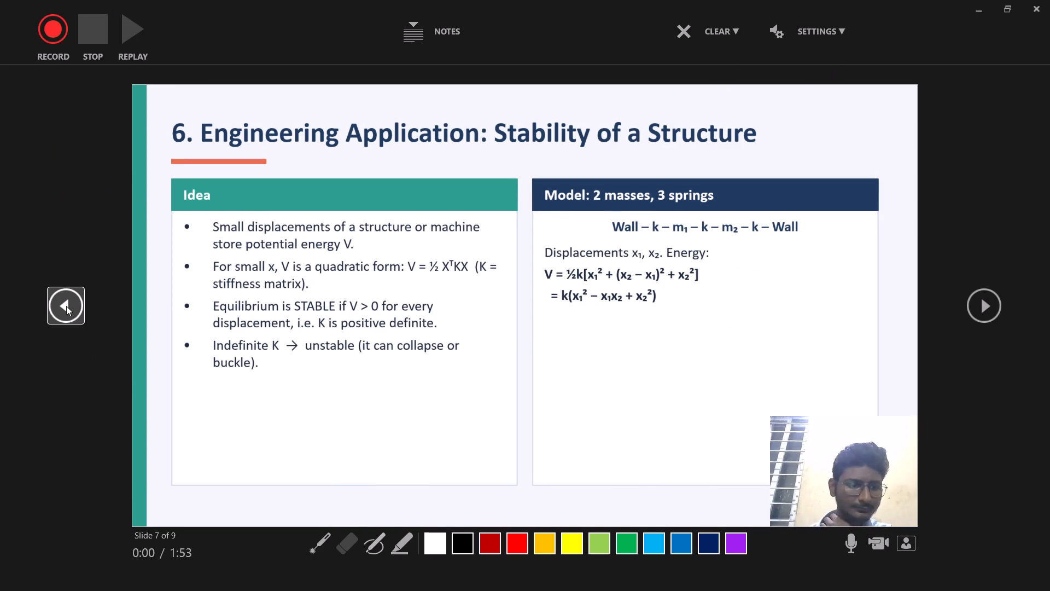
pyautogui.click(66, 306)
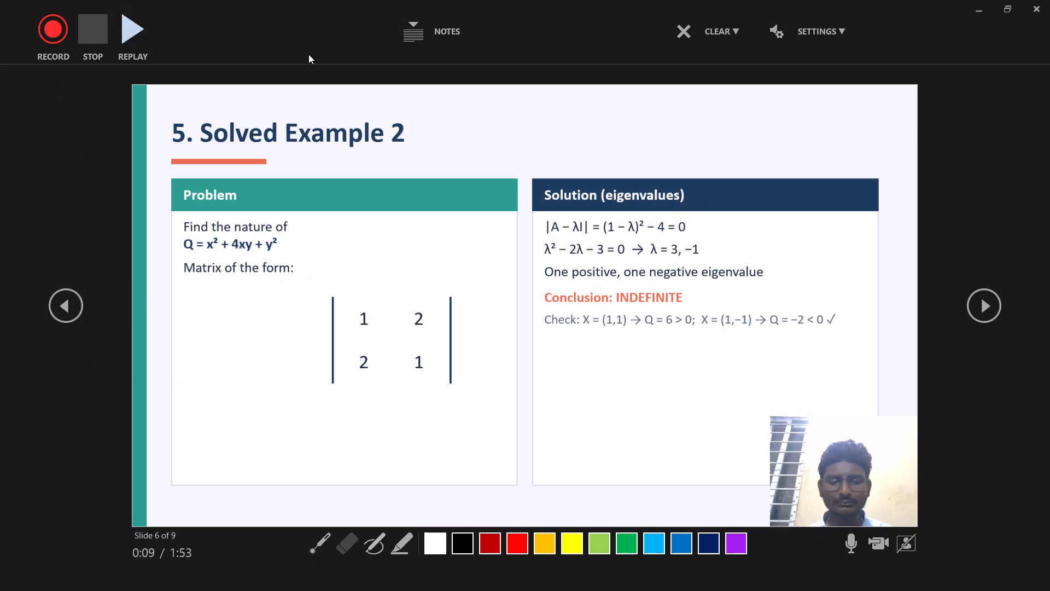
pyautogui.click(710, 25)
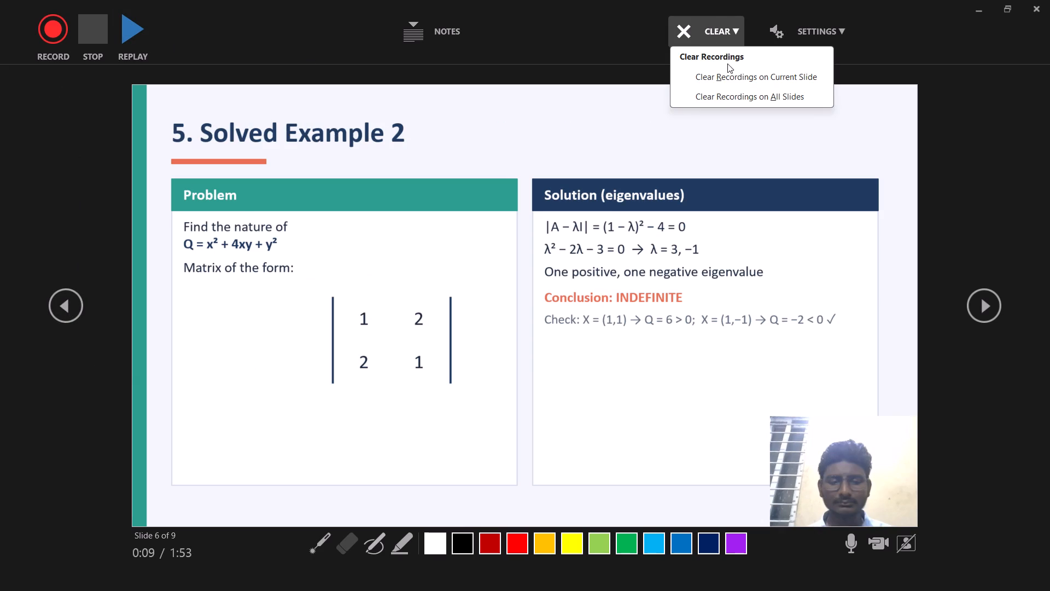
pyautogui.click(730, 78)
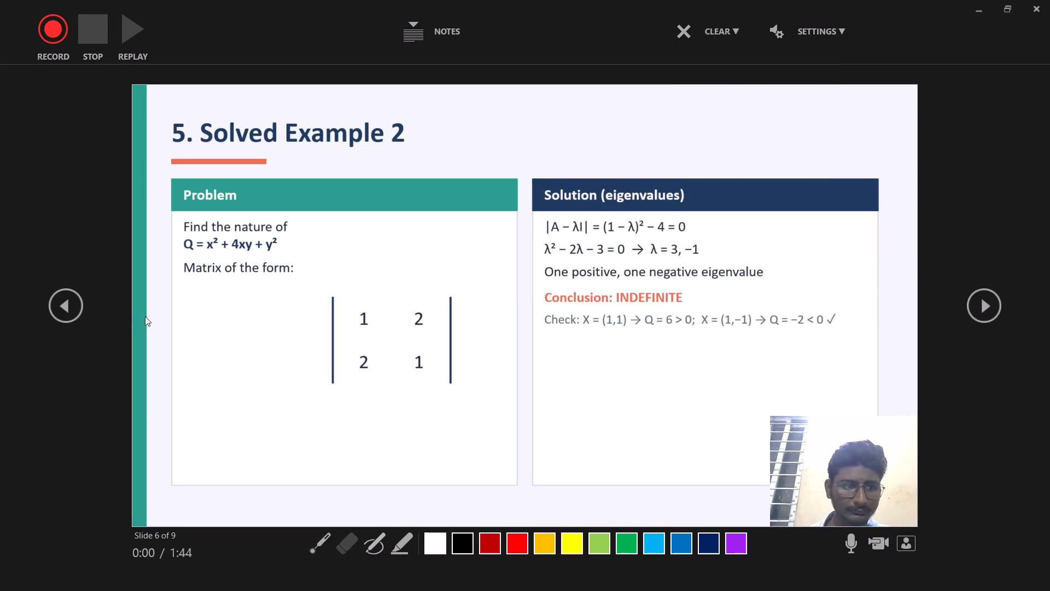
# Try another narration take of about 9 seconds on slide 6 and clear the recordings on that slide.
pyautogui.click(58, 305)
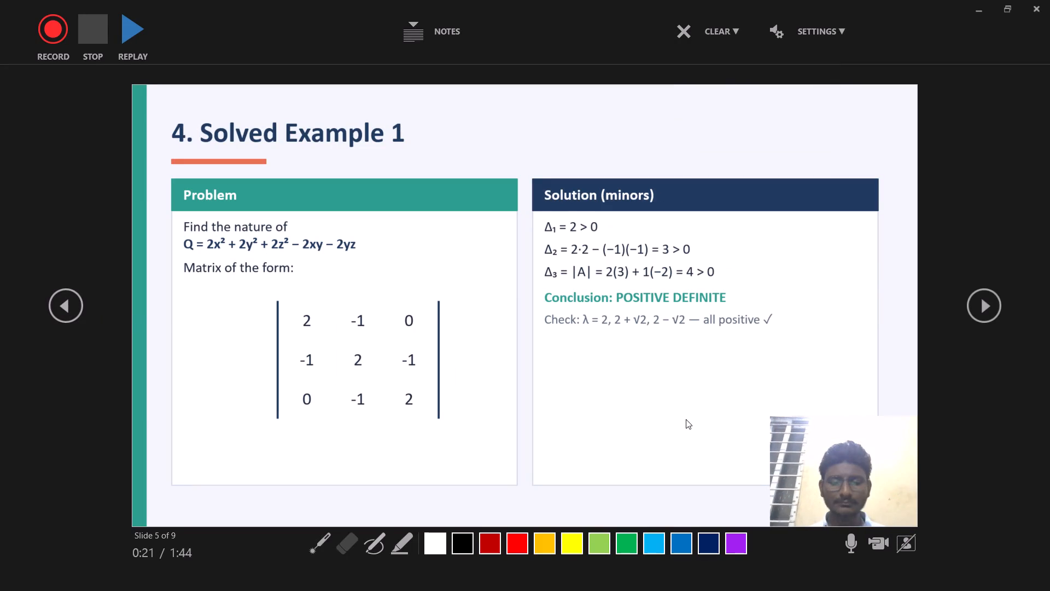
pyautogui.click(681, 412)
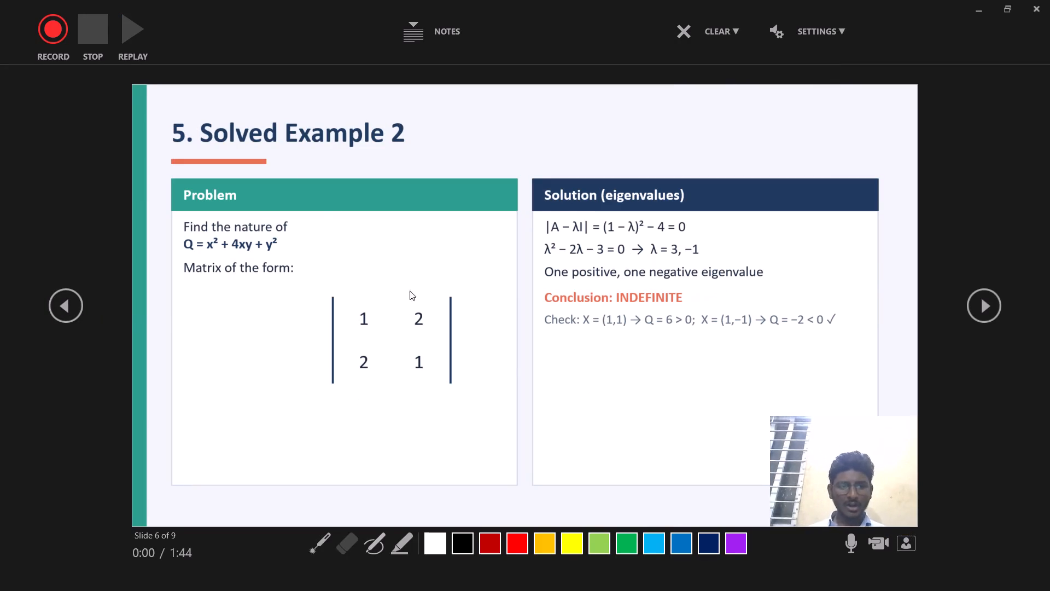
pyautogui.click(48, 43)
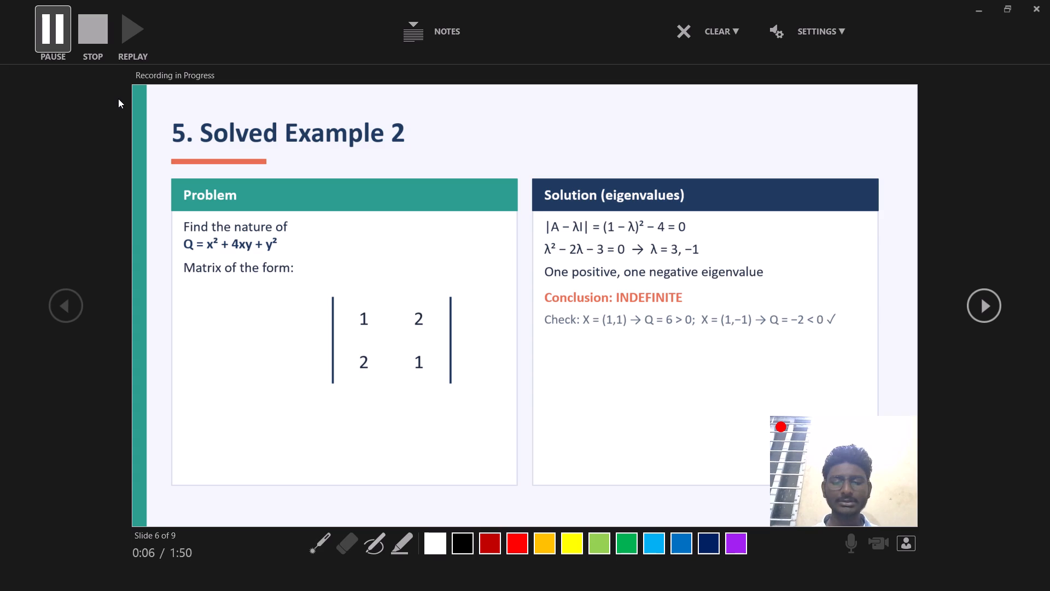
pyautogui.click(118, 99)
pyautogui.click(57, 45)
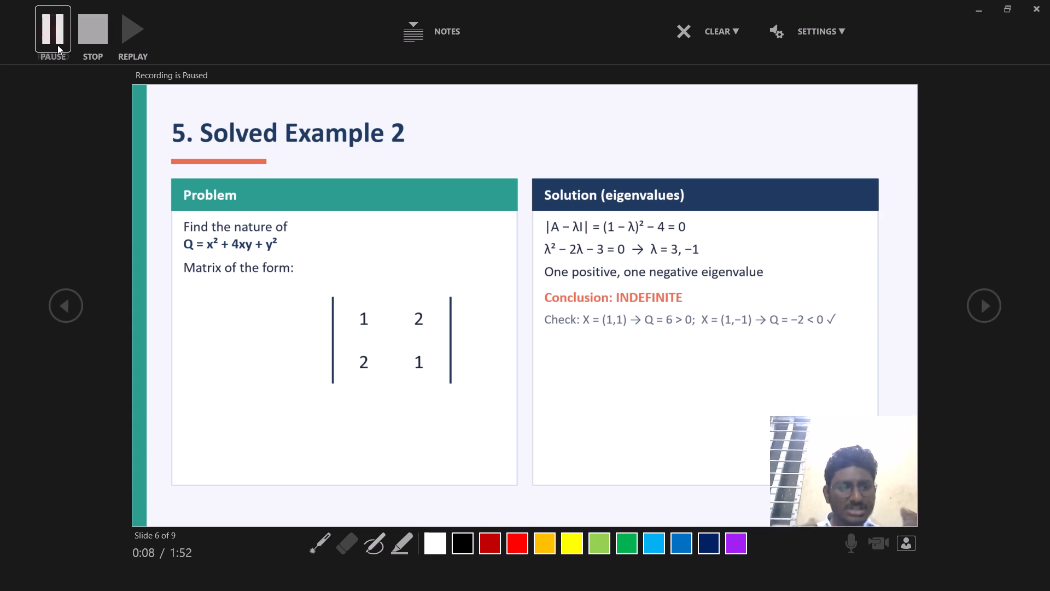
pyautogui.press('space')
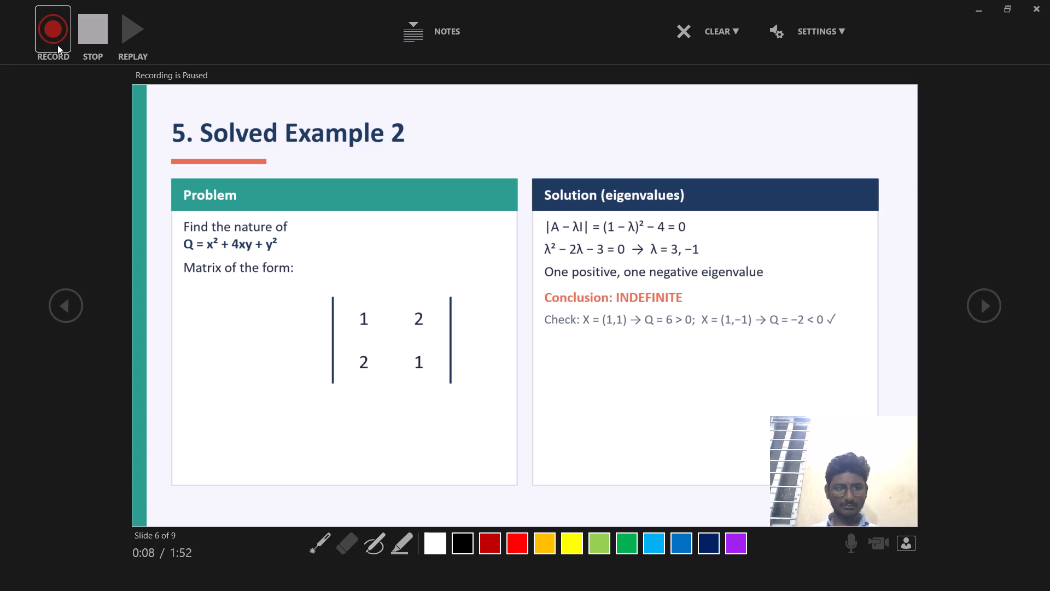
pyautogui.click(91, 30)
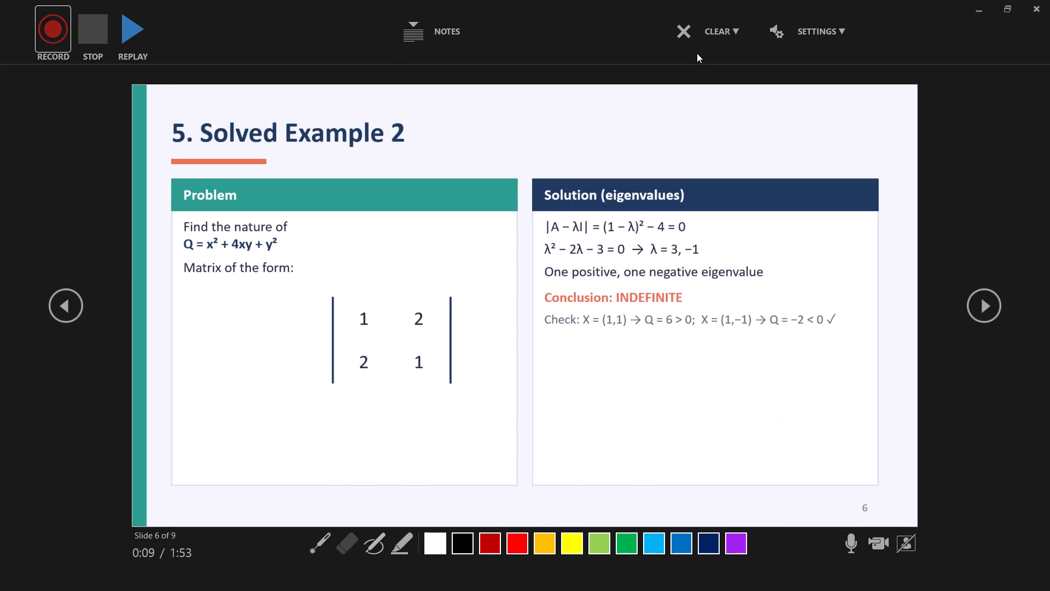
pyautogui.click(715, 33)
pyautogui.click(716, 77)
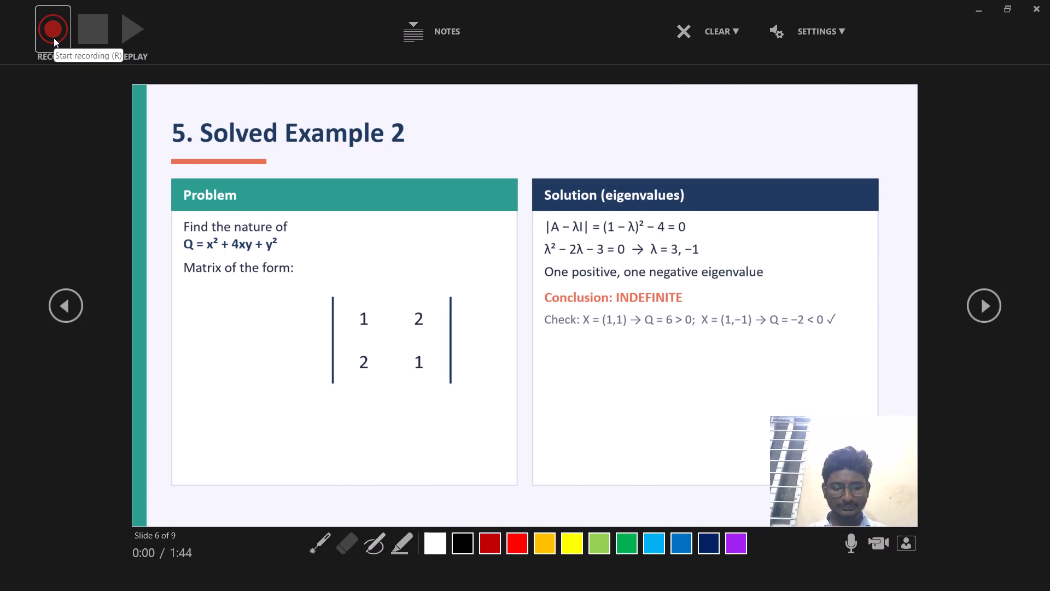
# Record a new webcam narration take of about 31 seconds on slide 6, "Solved Example 2".
pyautogui.press('F11')
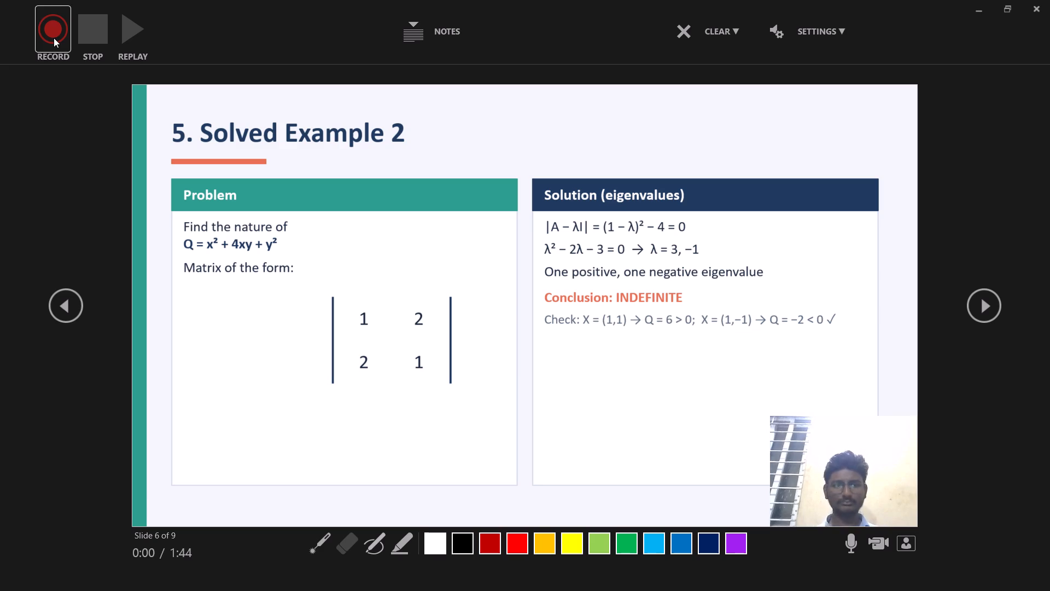
pyautogui.click(54, 38)
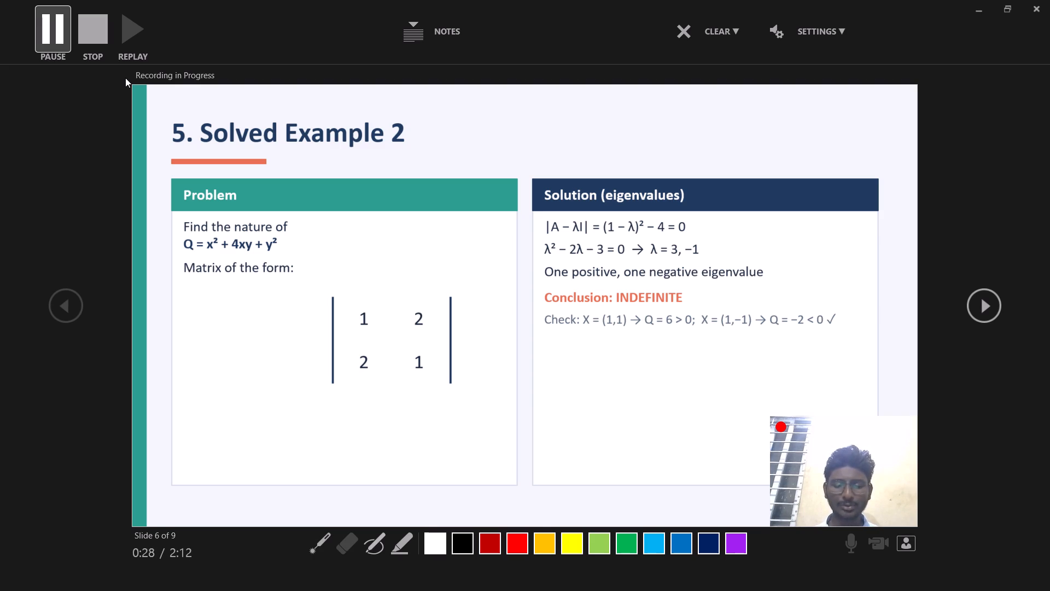
pyautogui.click(125, 78)
pyautogui.click(67, 34)
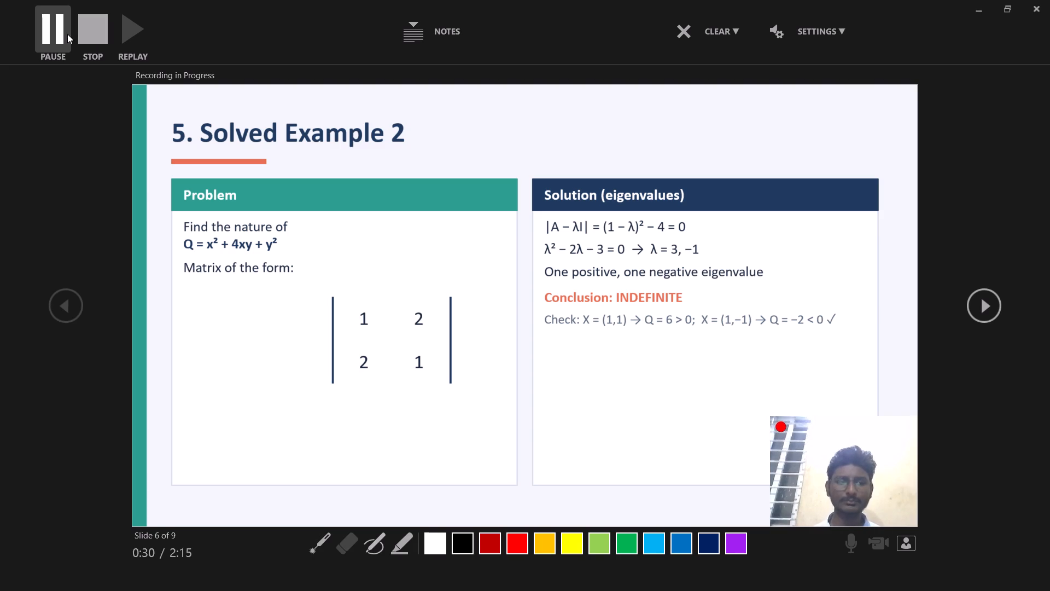
pyautogui.click(94, 37)
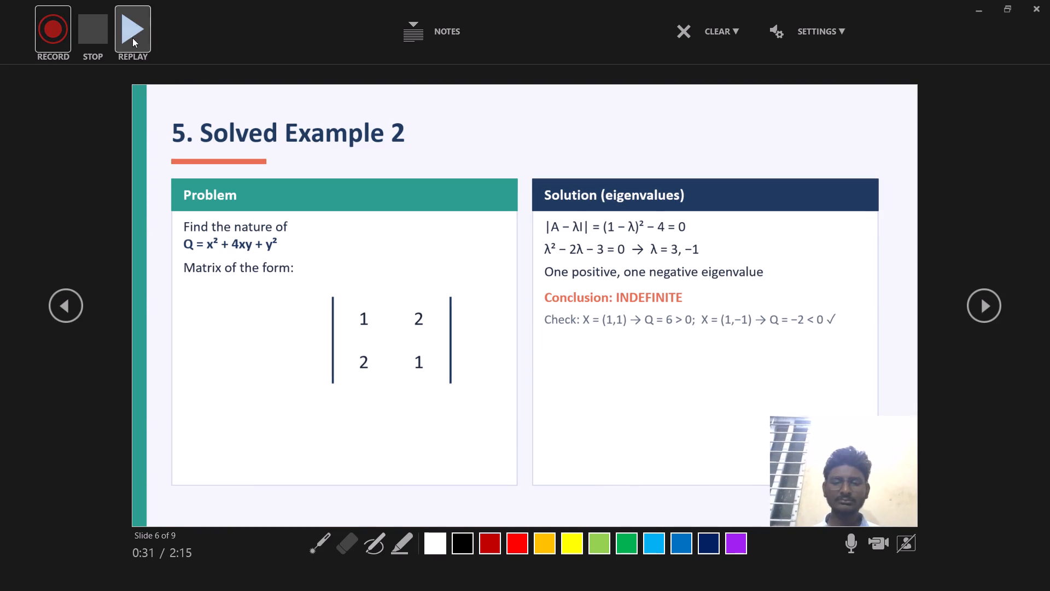
# Replay the slide 6 narration take to about 11 seconds and stop the replay.
pyautogui.click(132, 38)
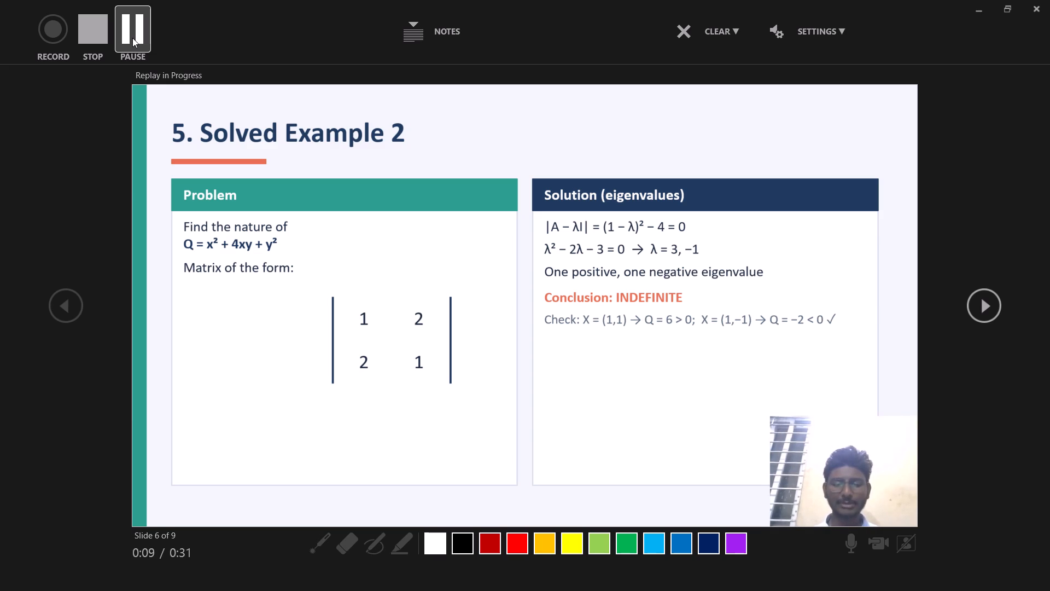
pyautogui.click(132, 38)
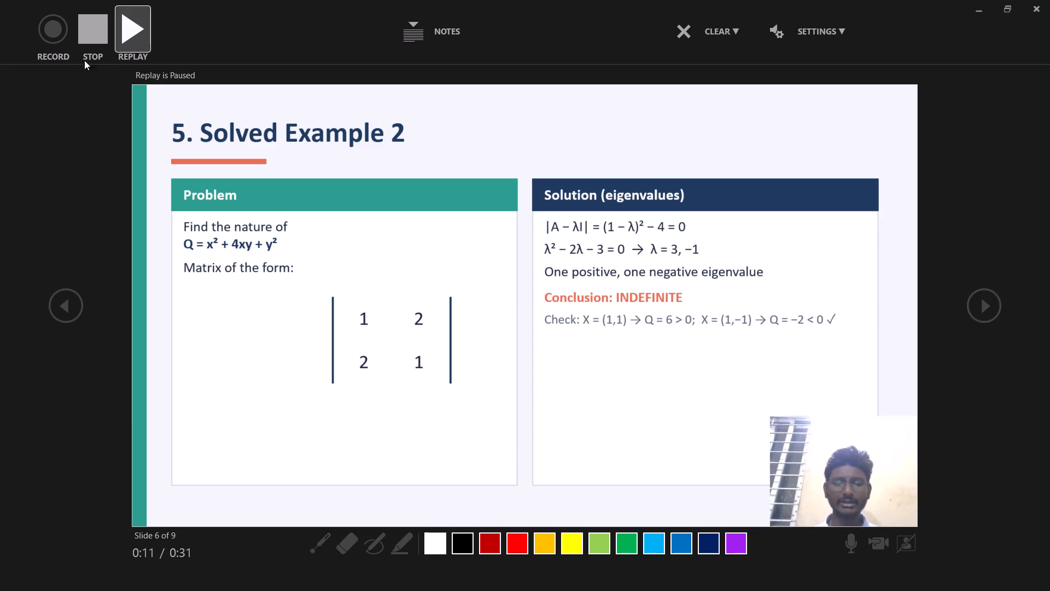
pyautogui.click(89, 42)
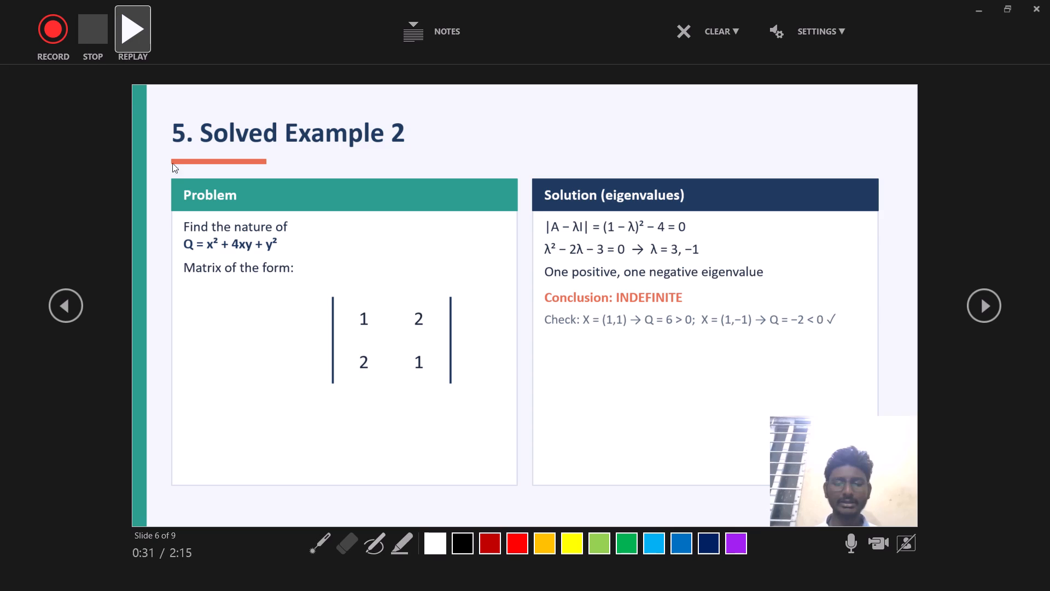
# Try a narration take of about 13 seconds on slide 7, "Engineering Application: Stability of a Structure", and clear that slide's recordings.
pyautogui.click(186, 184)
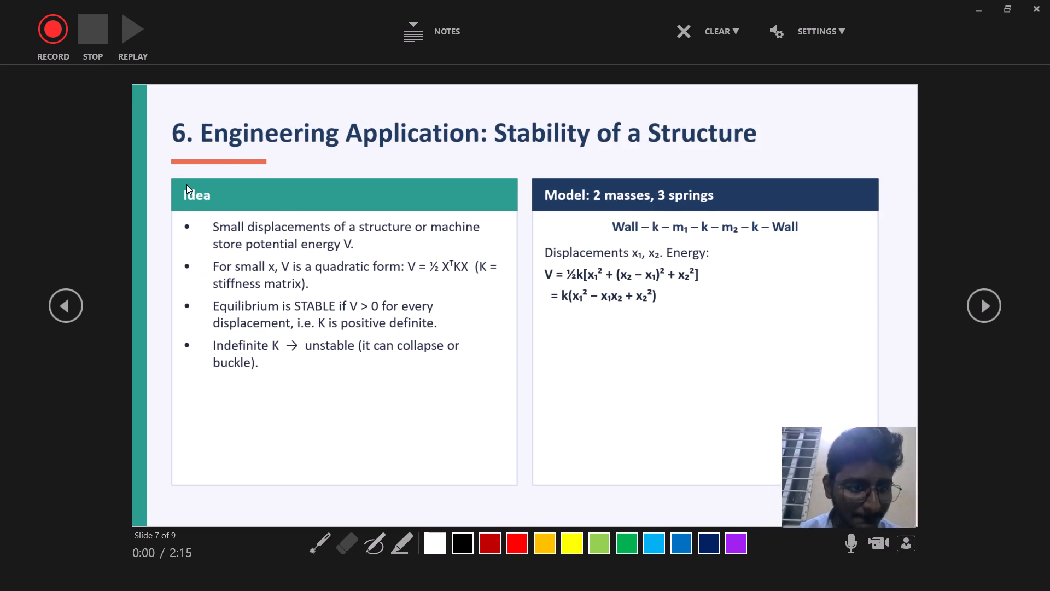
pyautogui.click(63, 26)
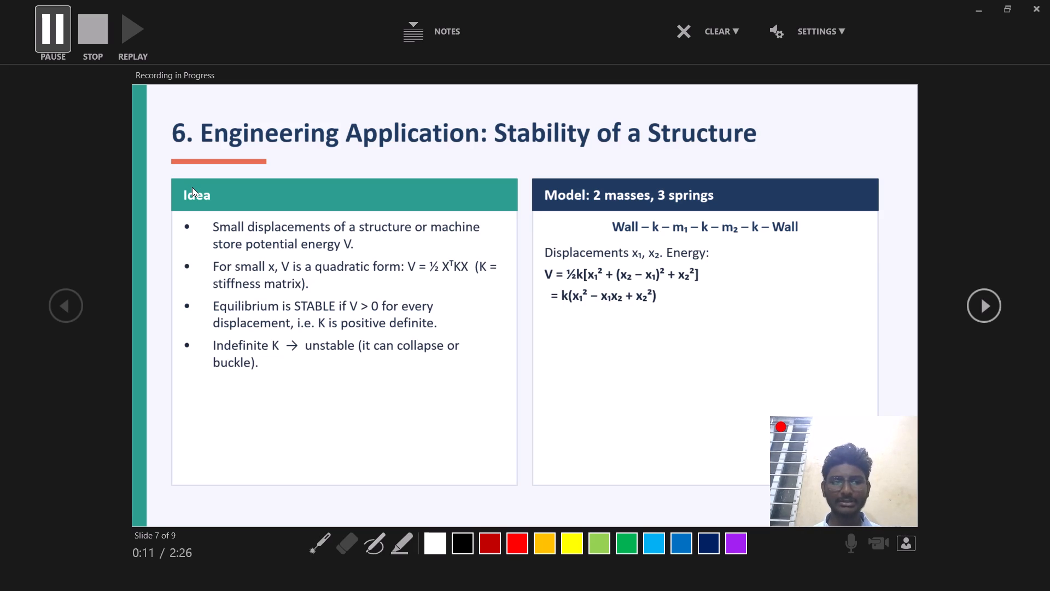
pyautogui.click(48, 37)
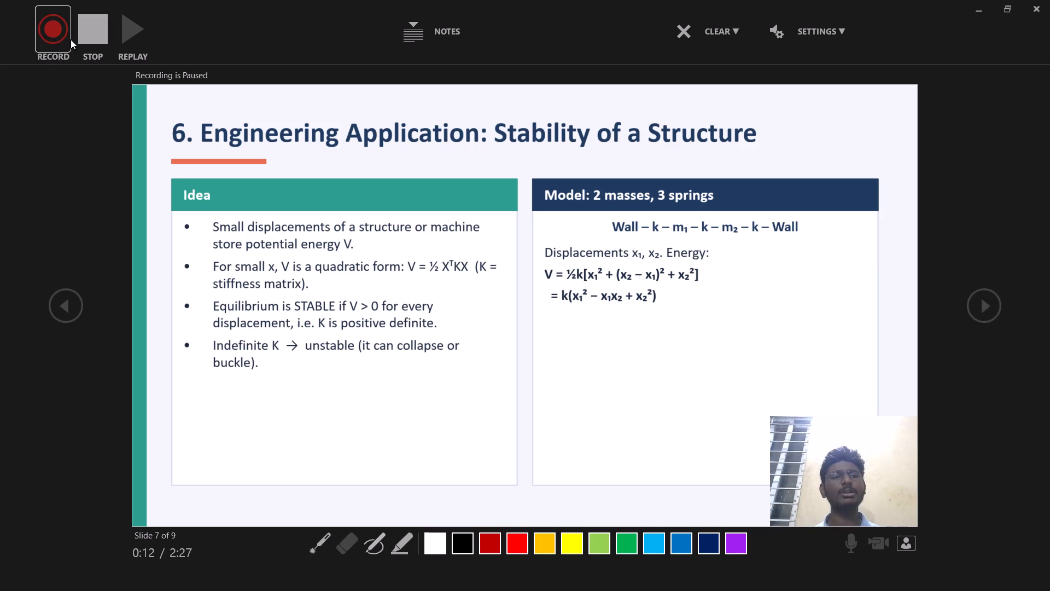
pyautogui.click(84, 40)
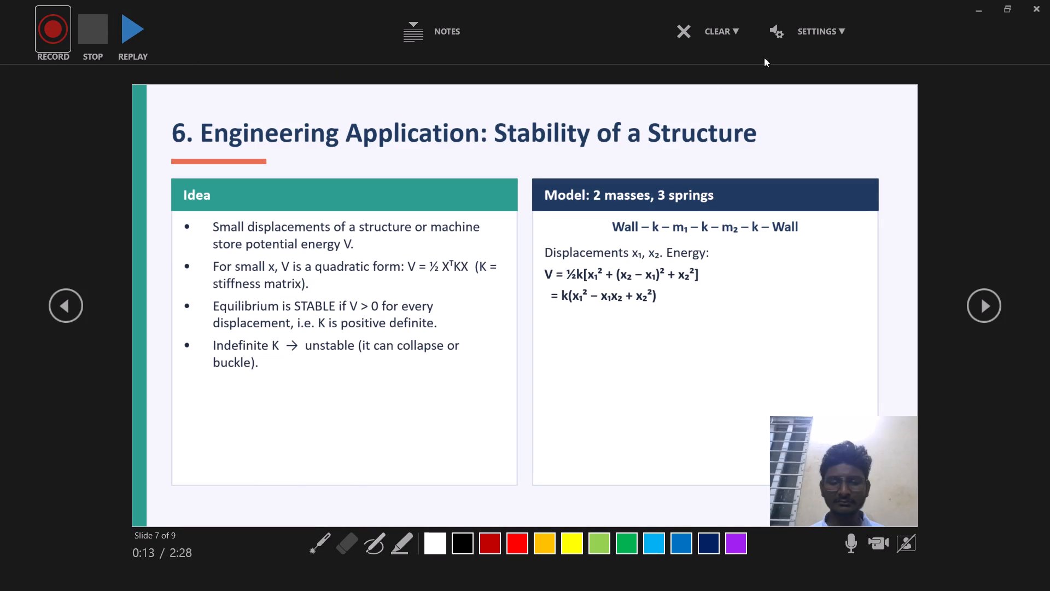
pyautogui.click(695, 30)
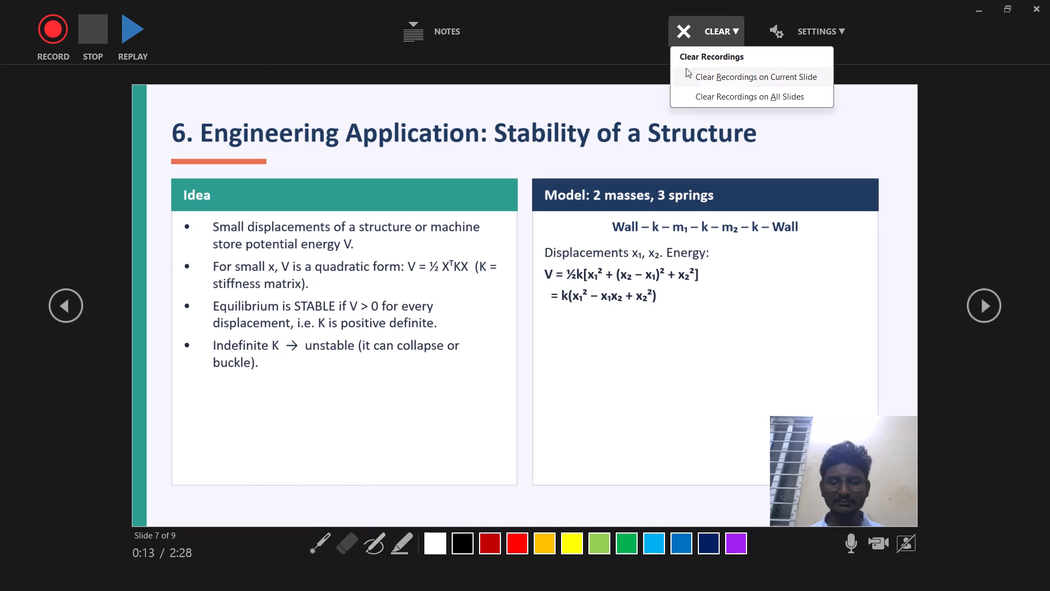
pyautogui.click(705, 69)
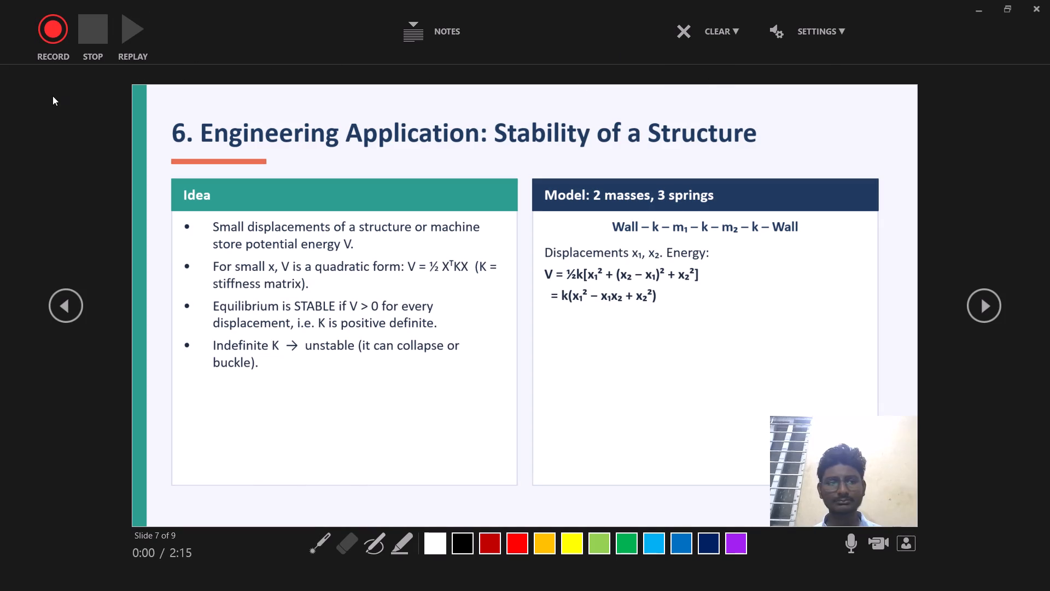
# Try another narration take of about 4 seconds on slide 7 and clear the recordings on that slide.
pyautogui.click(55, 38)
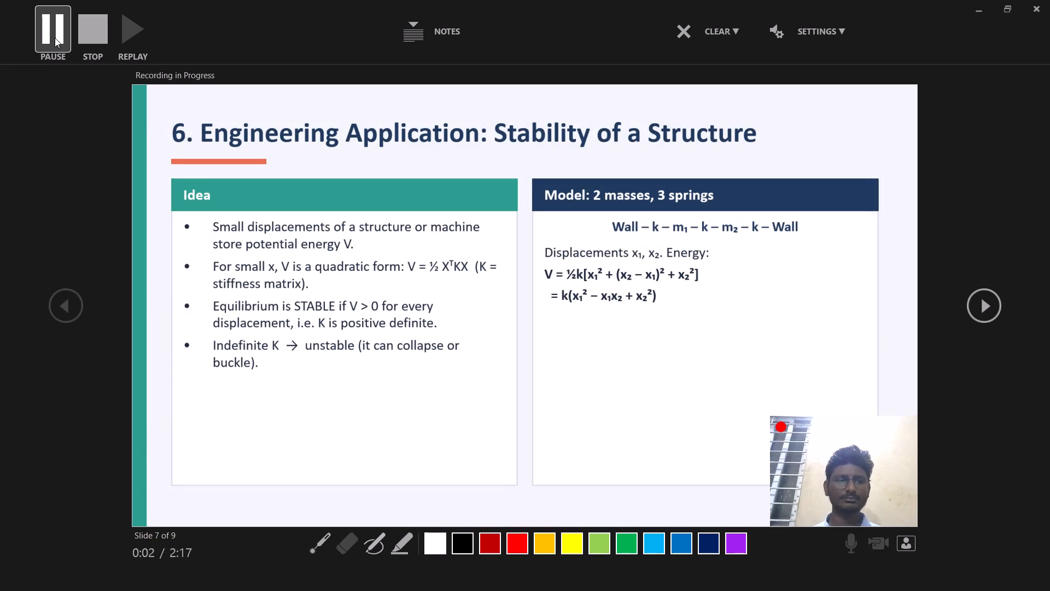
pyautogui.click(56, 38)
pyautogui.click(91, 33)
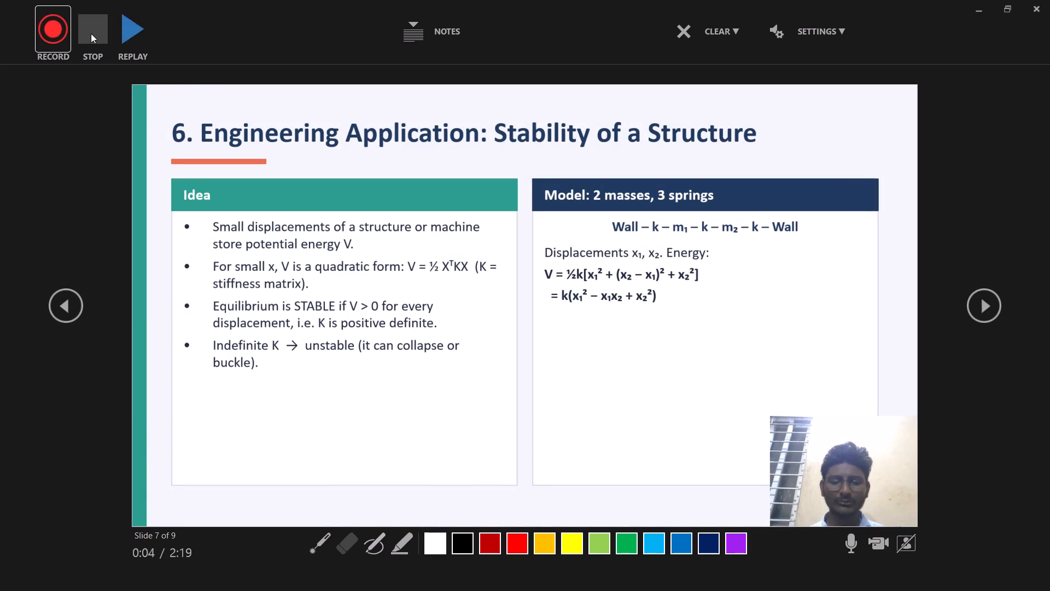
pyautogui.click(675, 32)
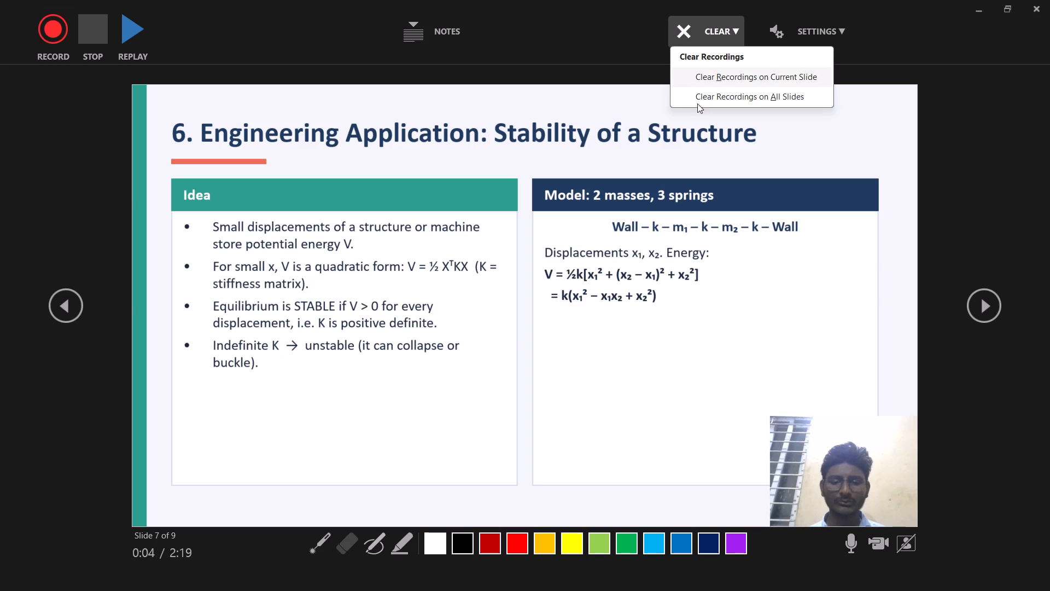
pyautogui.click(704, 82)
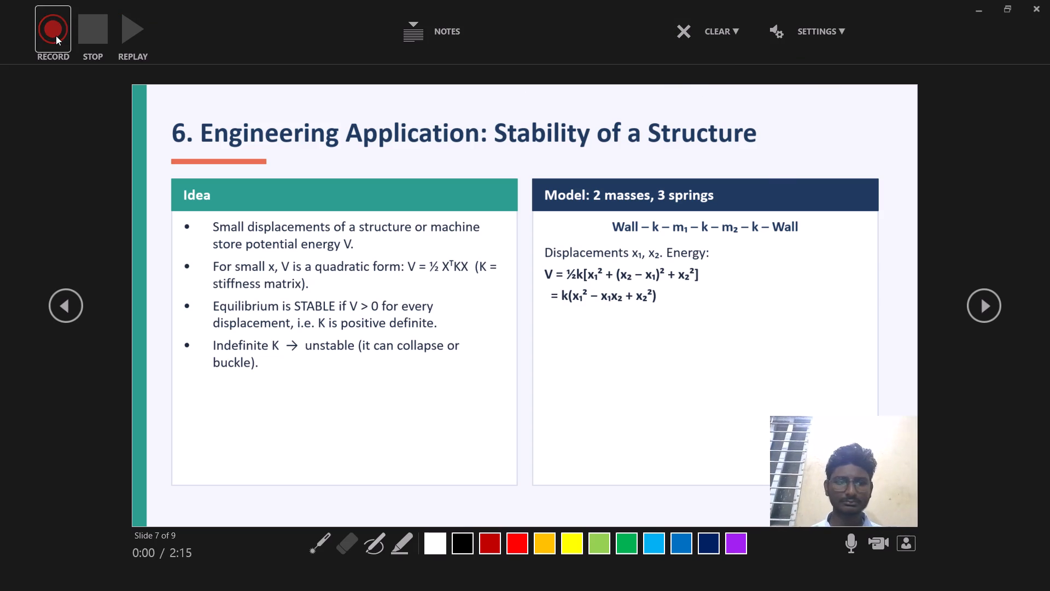
# Record a new webcam narration take of about 27 seconds on slide 7, "Engineering Application: Stability of a Structure".
pyautogui.click(56, 36)
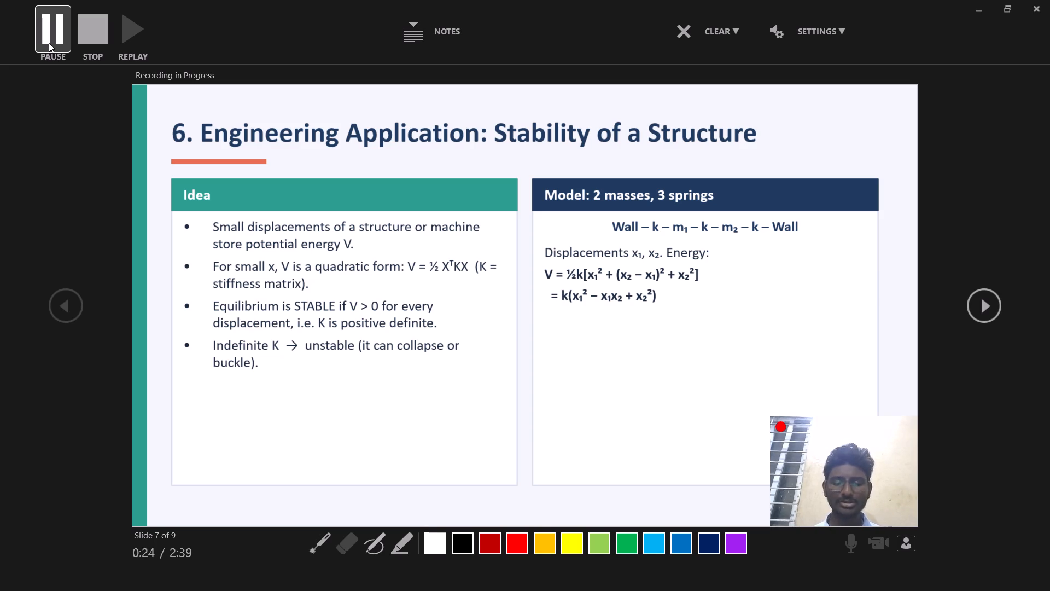
pyautogui.click(49, 43)
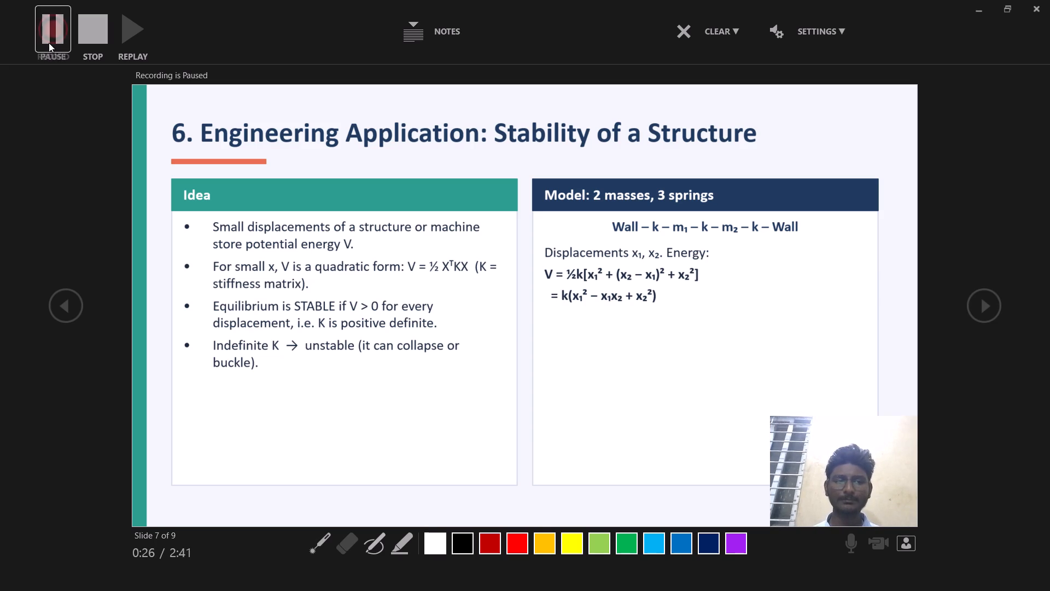
pyautogui.click(97, 37)
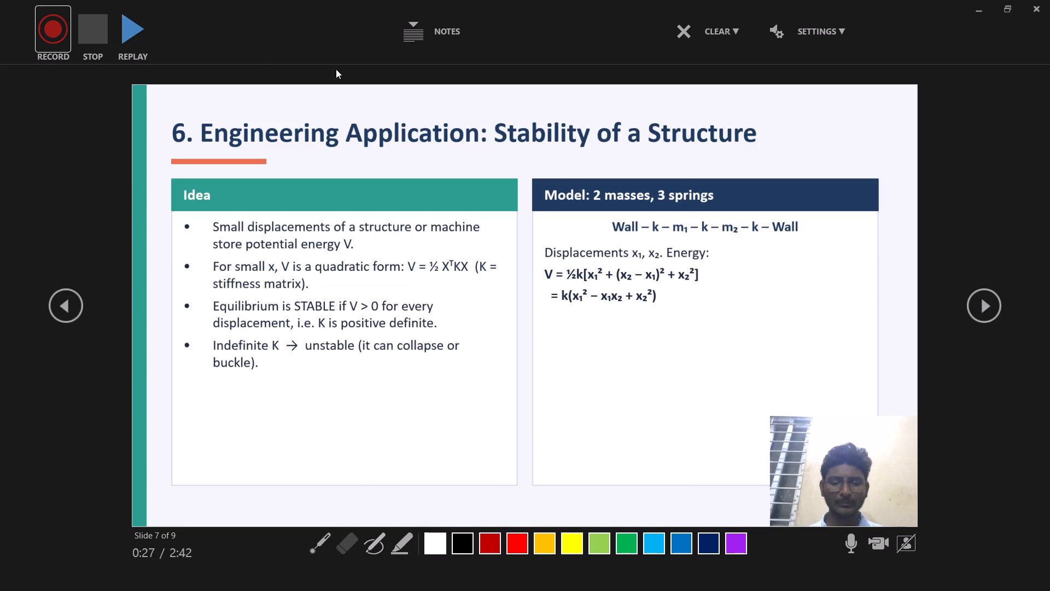
# Advance to slide 8, "Application: Is the System Stable?", and start recording its webcam narration.
pyautogui.click(247, 291)
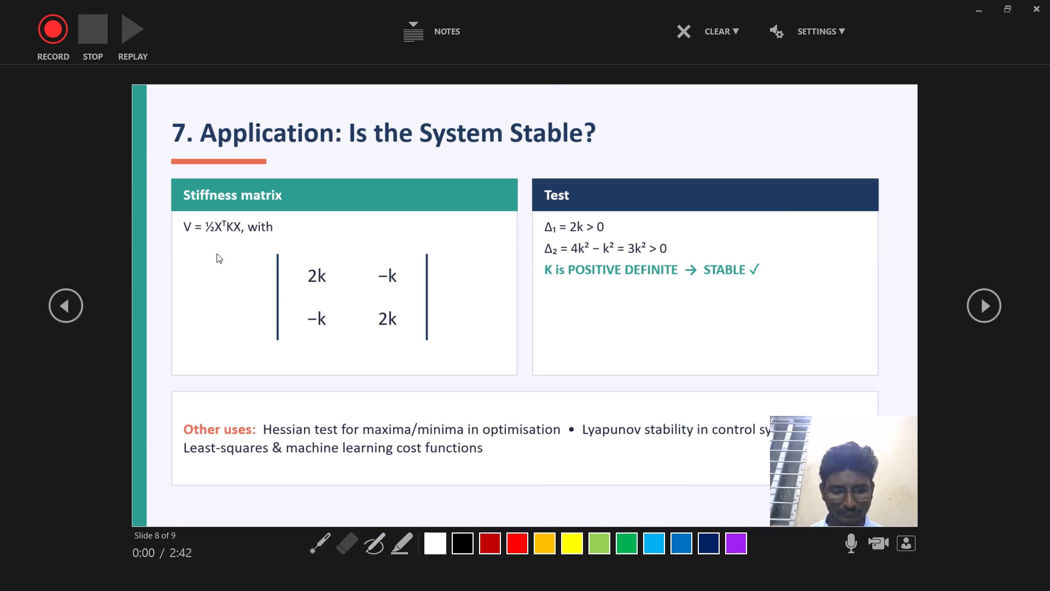
pyautogui.click(52, 38)
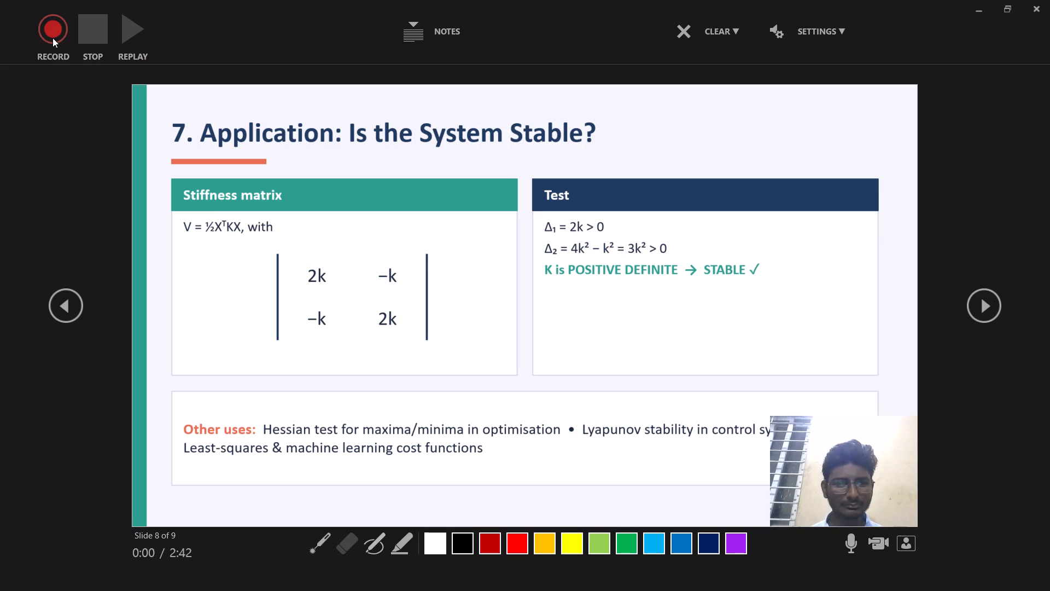
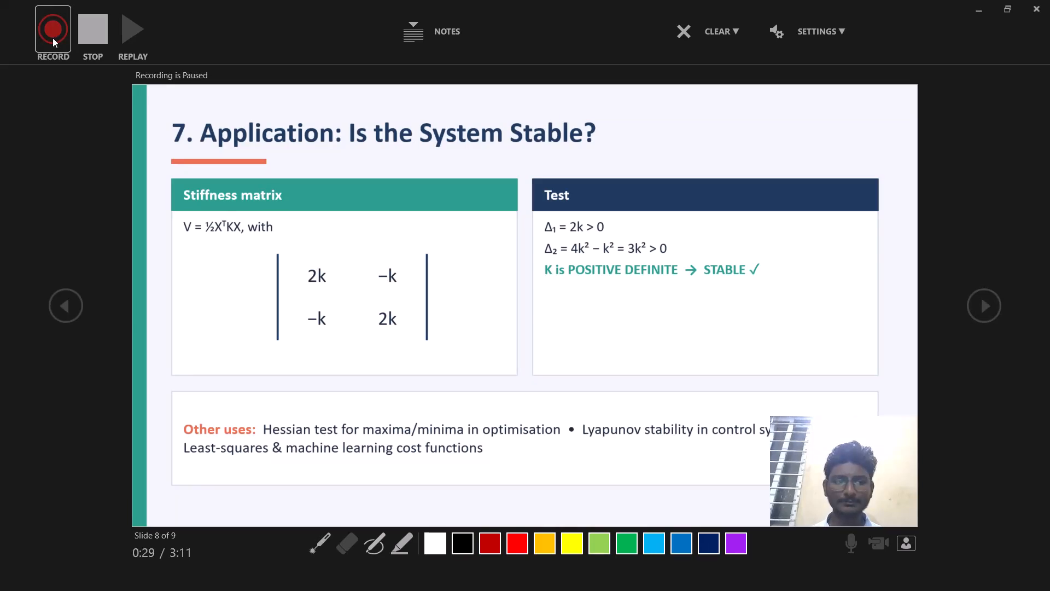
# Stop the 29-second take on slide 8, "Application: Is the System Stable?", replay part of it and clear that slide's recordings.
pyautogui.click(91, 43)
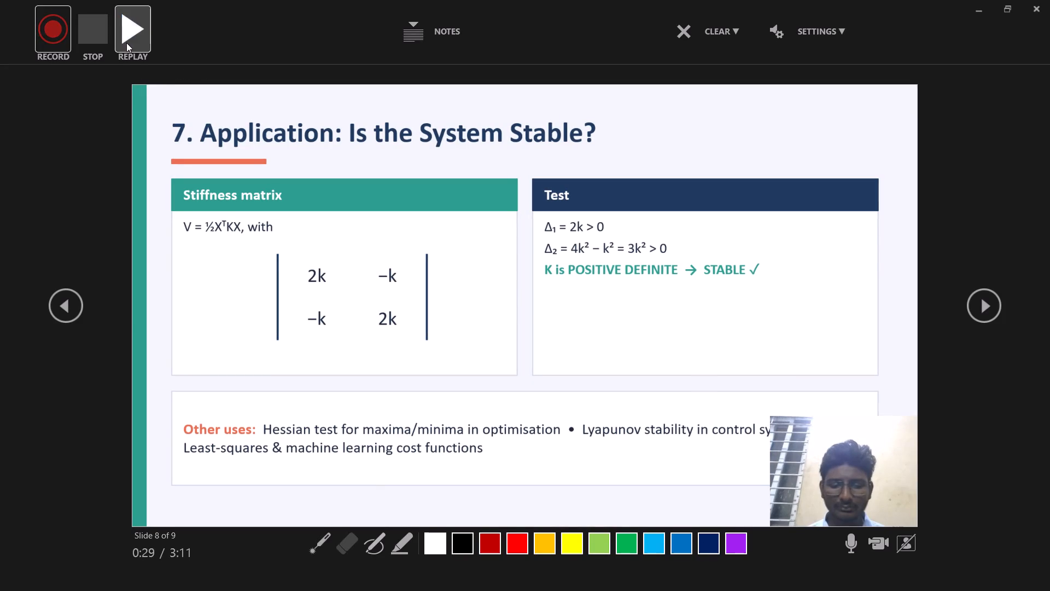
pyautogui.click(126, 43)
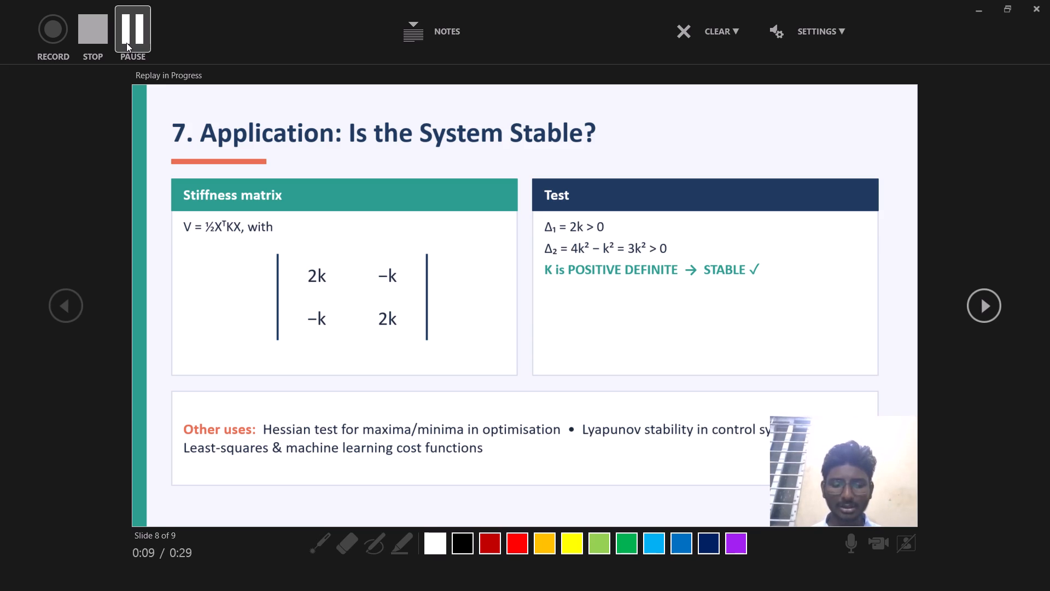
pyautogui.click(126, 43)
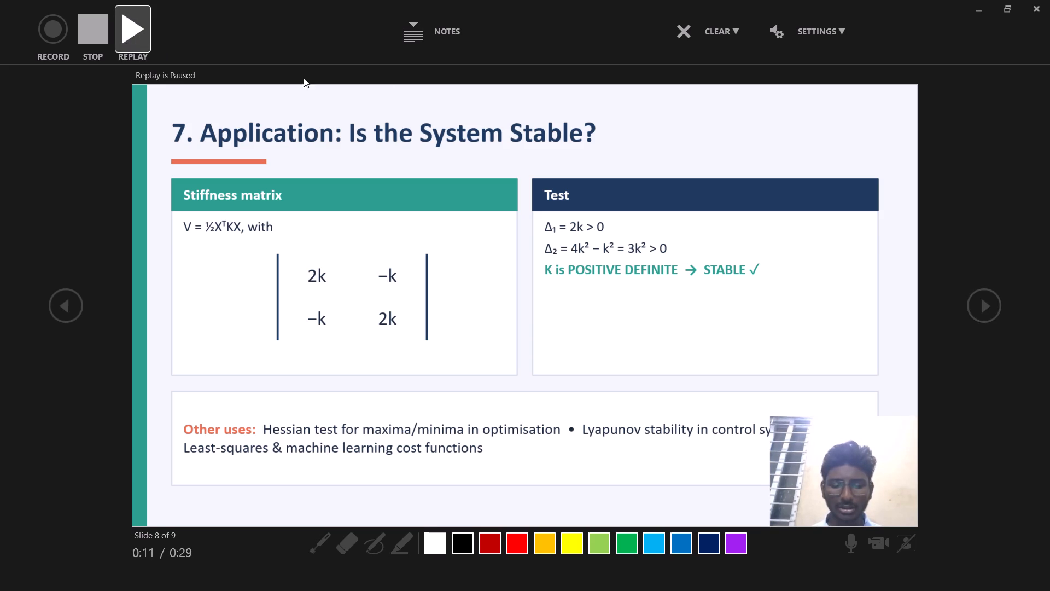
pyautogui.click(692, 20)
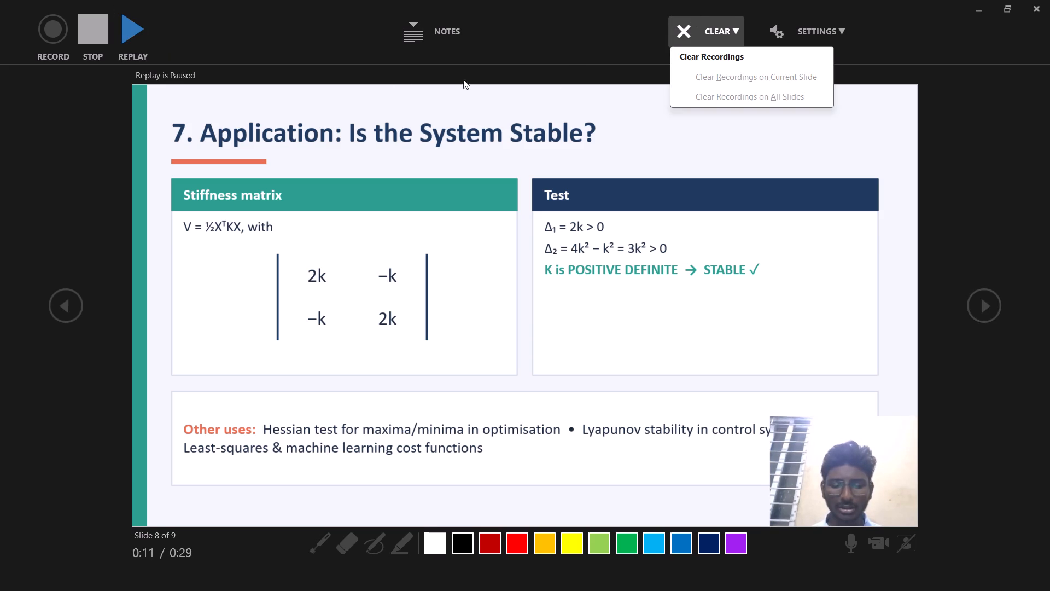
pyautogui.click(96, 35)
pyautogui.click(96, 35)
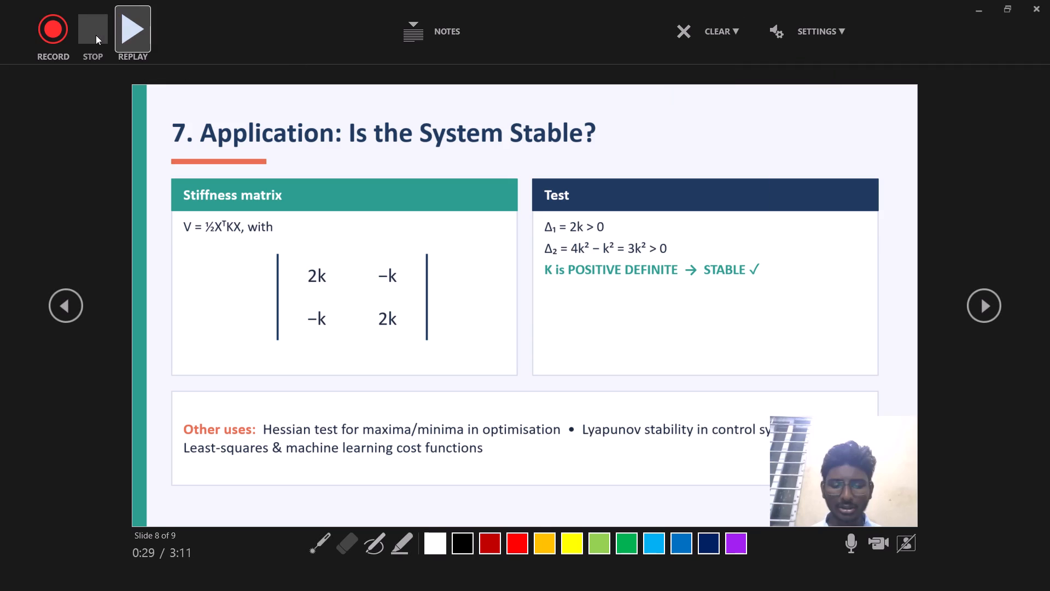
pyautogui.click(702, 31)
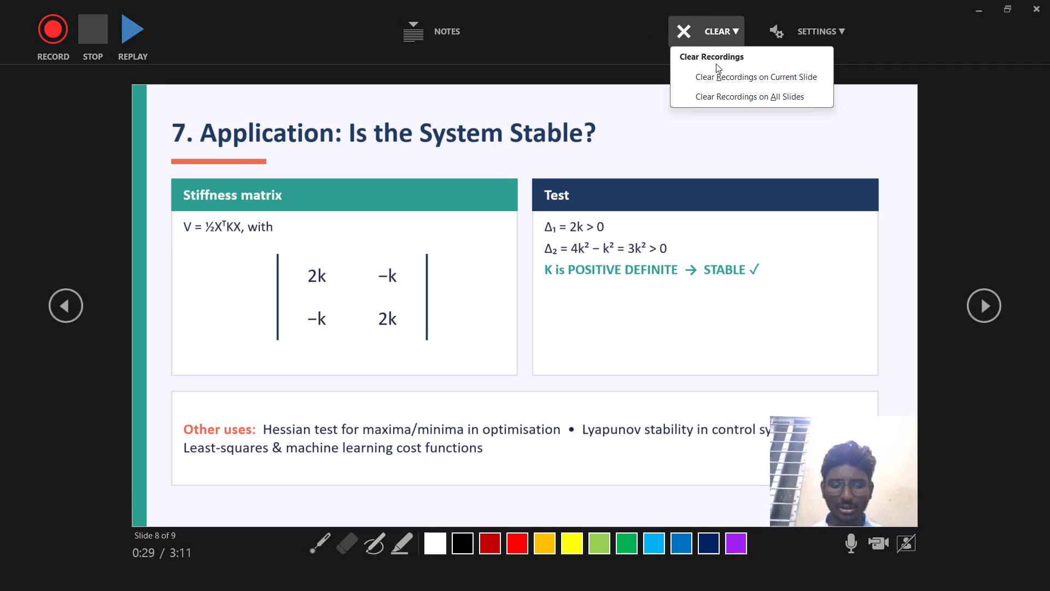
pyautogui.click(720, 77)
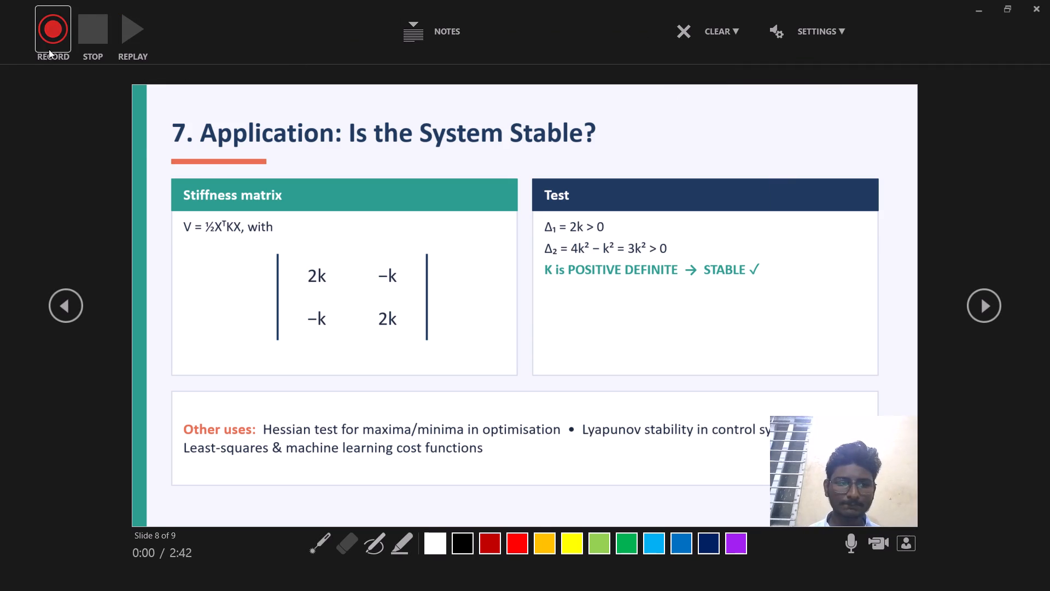
# Record a new webcam narration take of about 28 seconds on slide 8 and advance to slide 9, "Summary".
pyautogui.click(49, 40)
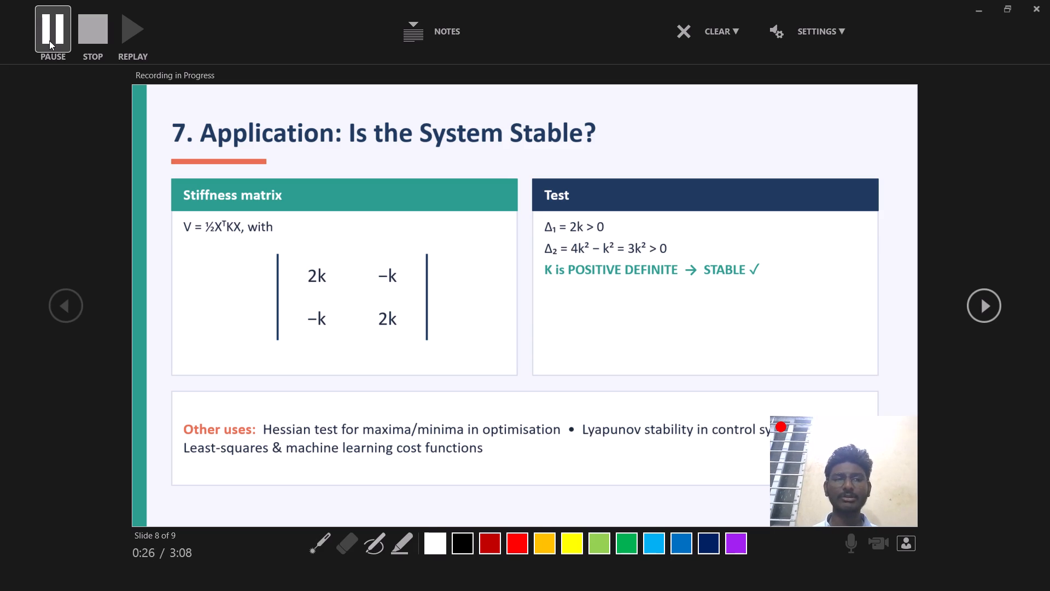
pyautogui.click(49, 40)
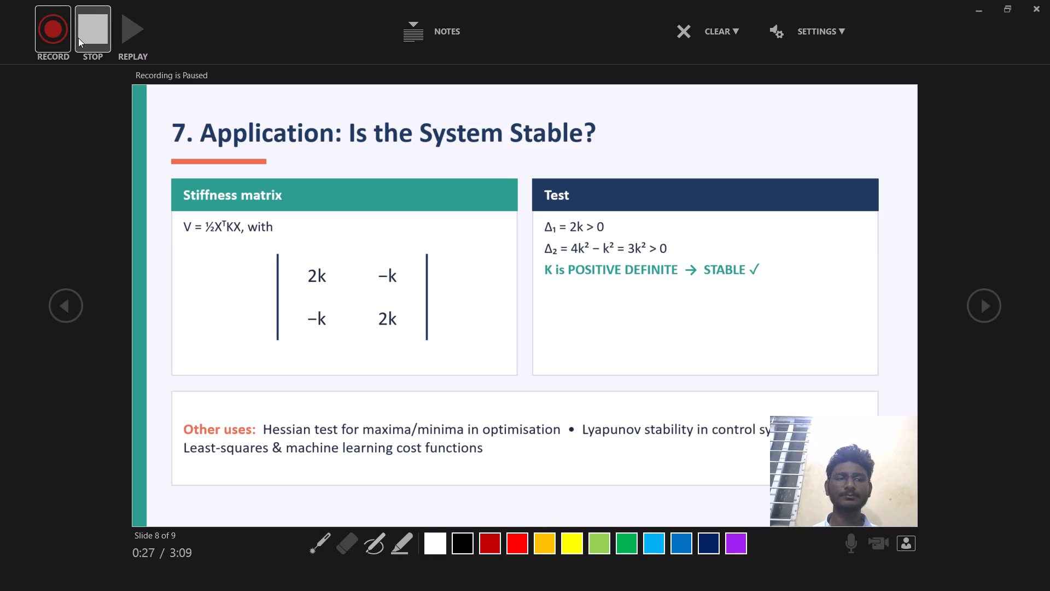
pyautogui.click(78, 38)
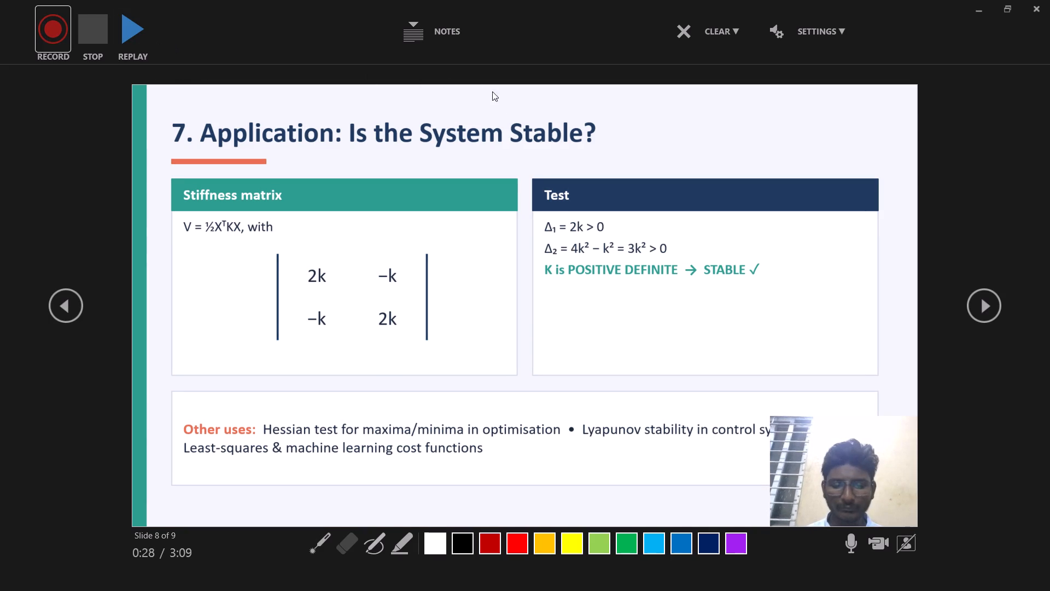
pyautogui.click(283, 294)
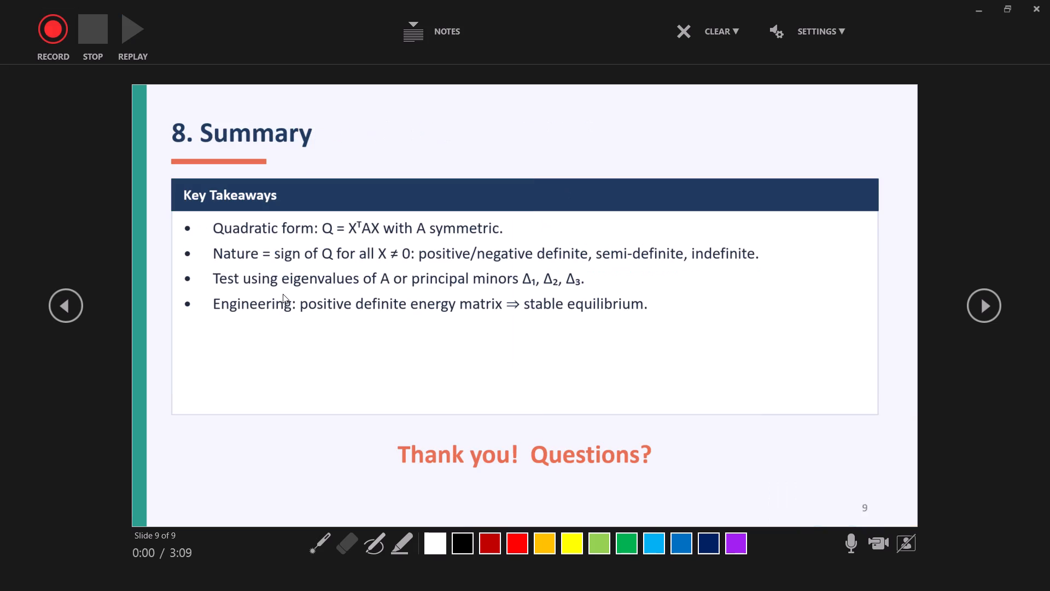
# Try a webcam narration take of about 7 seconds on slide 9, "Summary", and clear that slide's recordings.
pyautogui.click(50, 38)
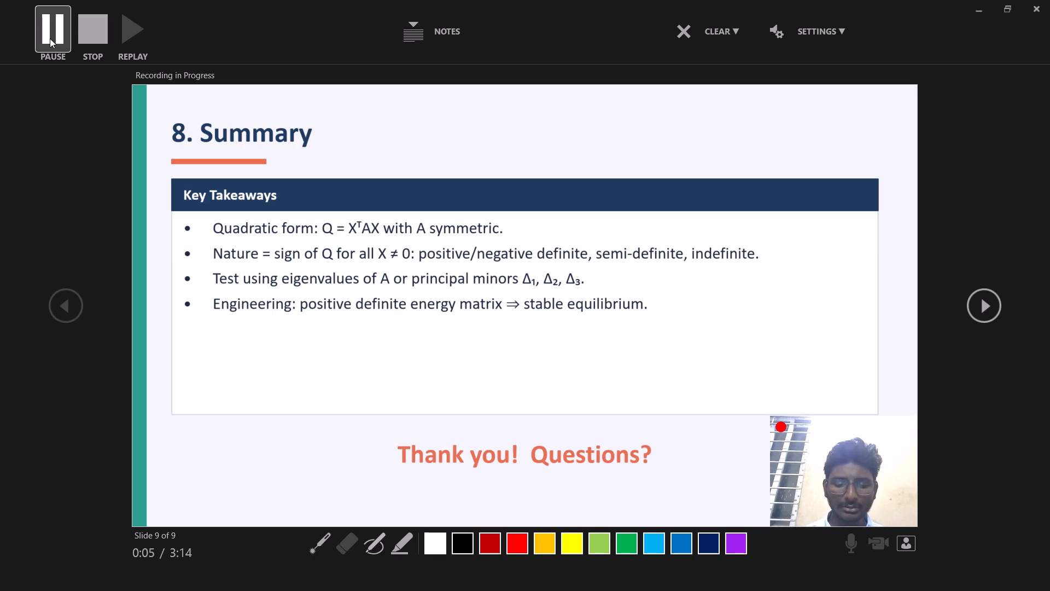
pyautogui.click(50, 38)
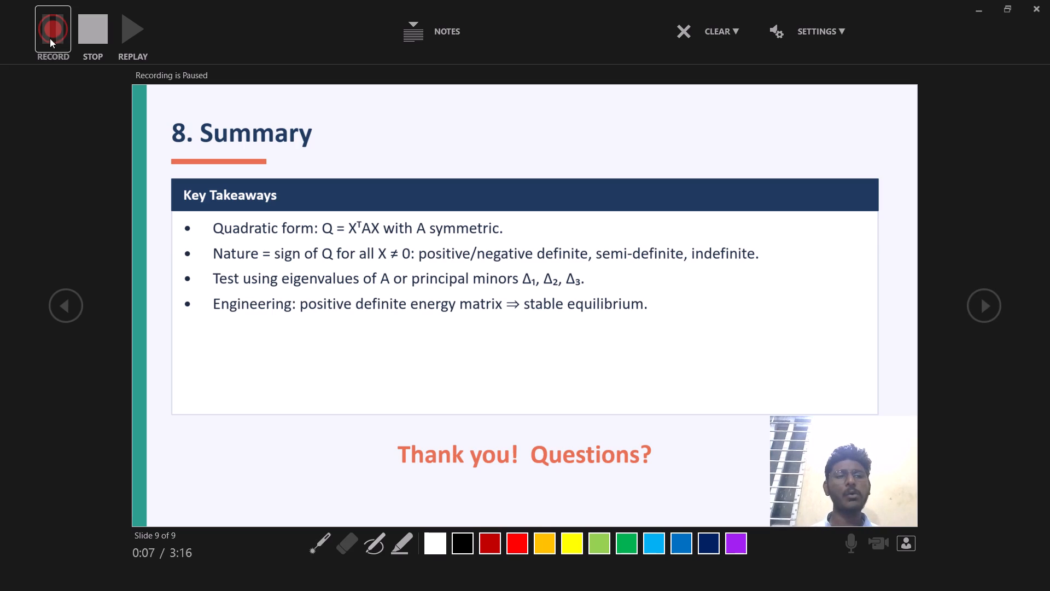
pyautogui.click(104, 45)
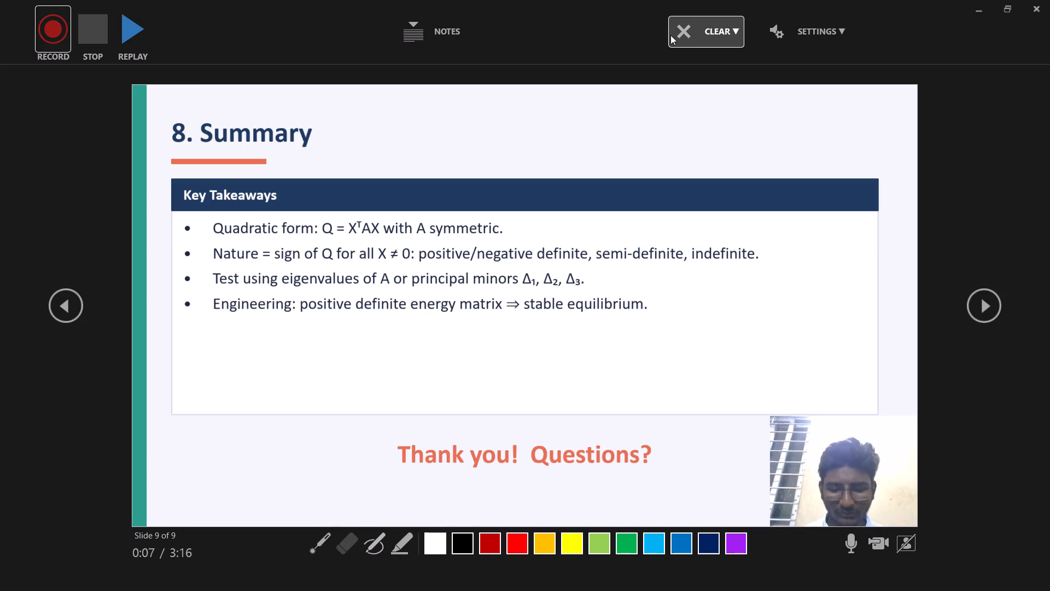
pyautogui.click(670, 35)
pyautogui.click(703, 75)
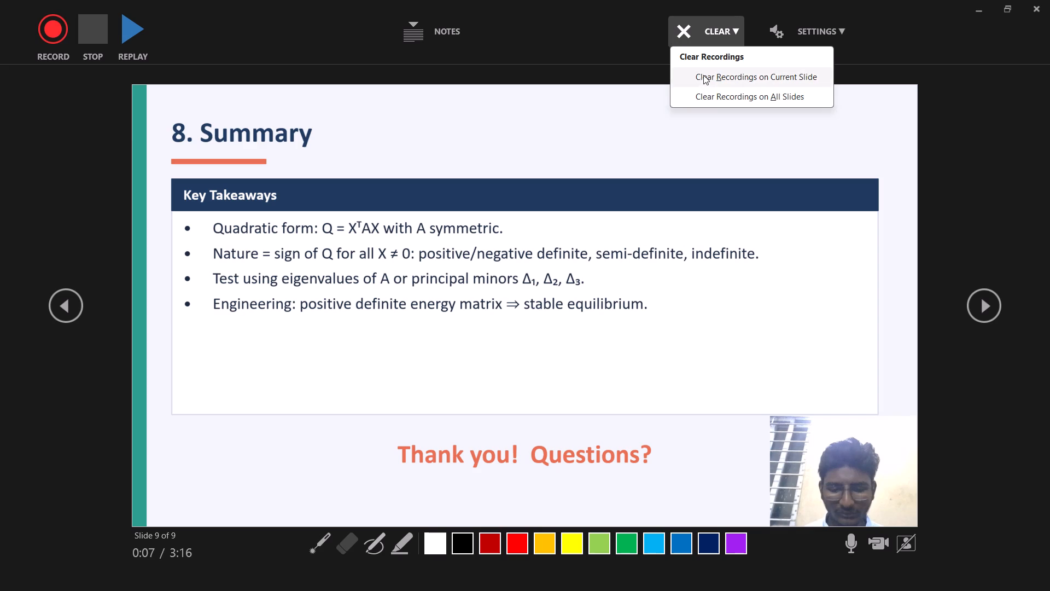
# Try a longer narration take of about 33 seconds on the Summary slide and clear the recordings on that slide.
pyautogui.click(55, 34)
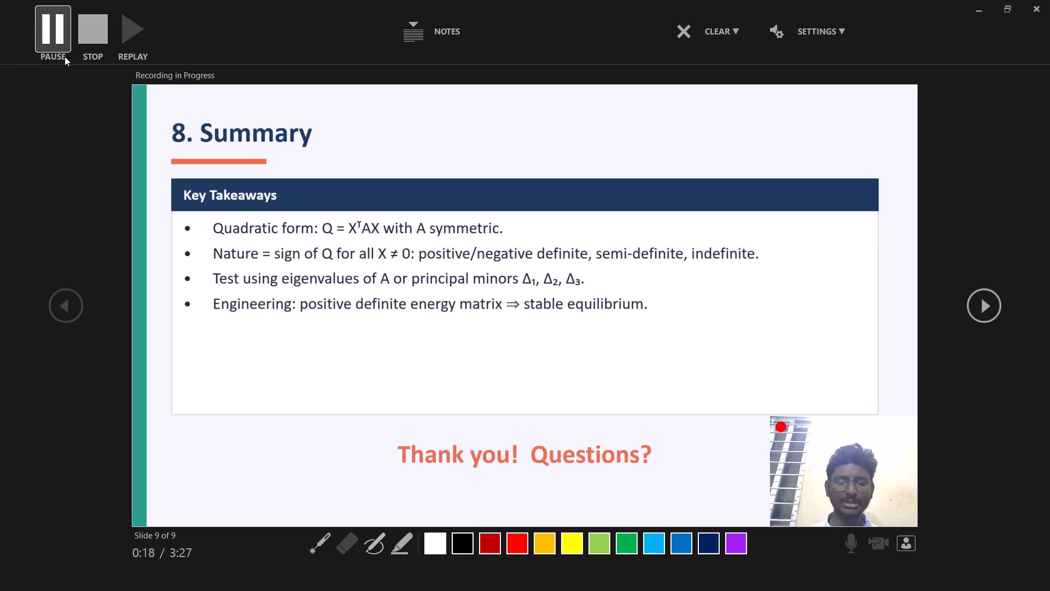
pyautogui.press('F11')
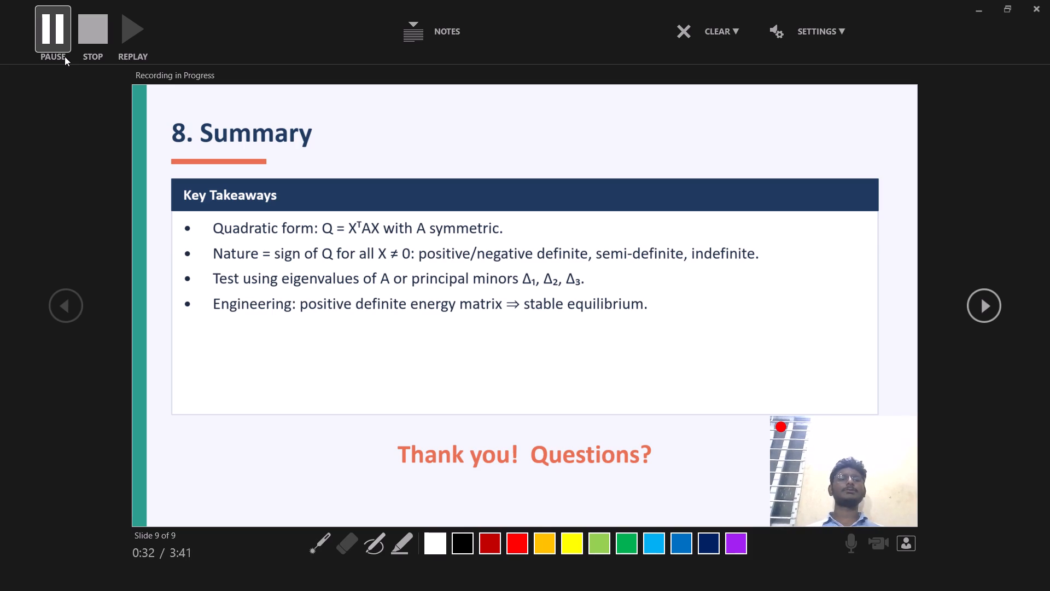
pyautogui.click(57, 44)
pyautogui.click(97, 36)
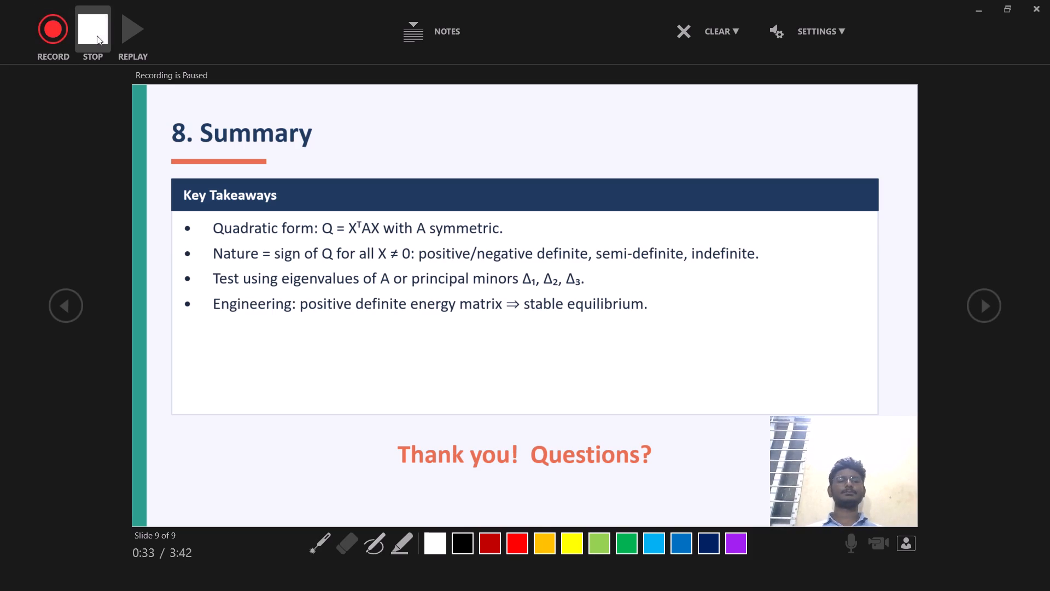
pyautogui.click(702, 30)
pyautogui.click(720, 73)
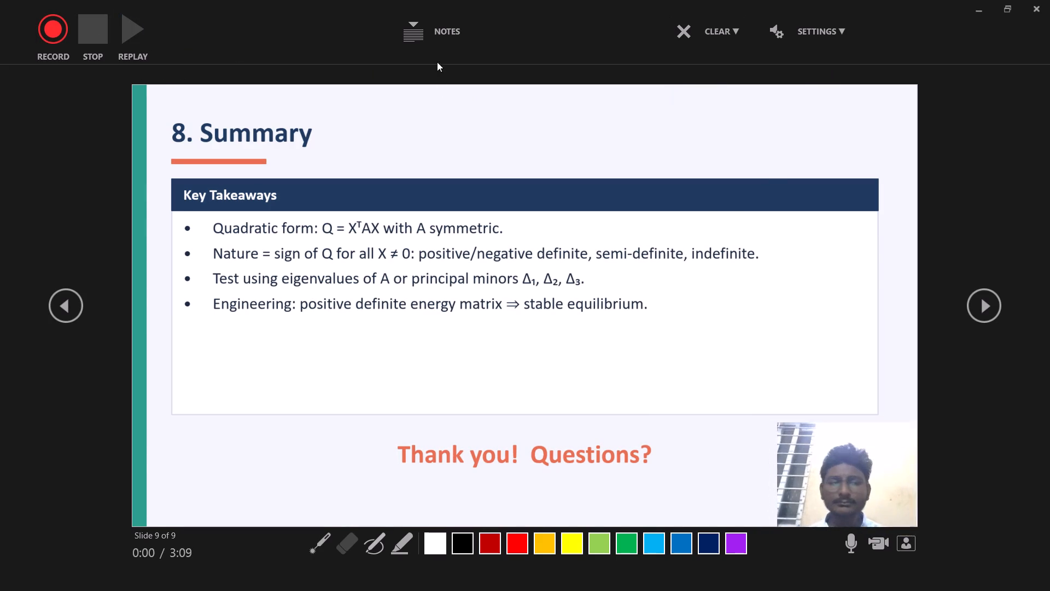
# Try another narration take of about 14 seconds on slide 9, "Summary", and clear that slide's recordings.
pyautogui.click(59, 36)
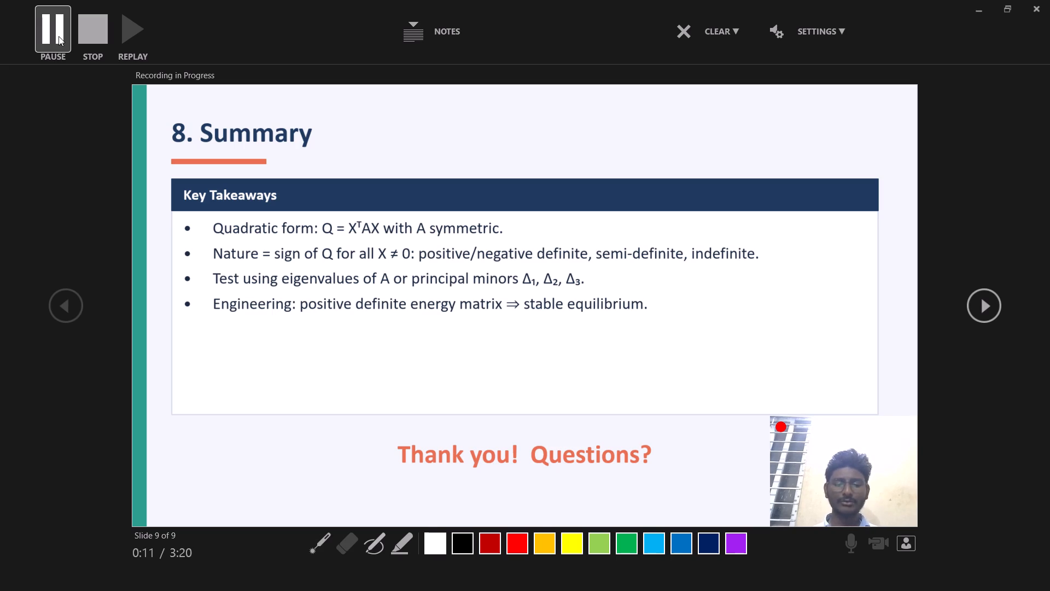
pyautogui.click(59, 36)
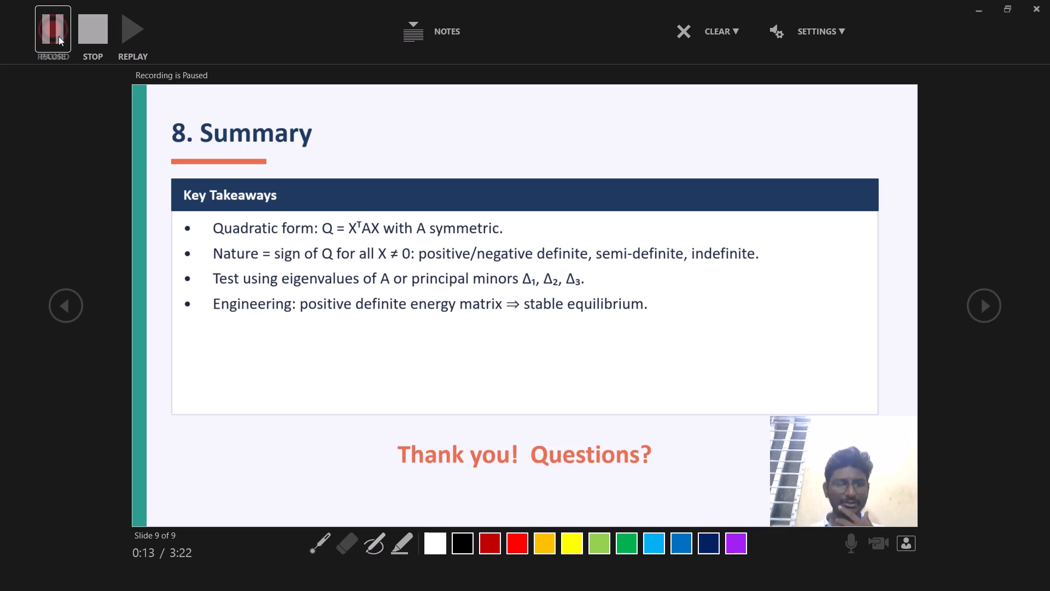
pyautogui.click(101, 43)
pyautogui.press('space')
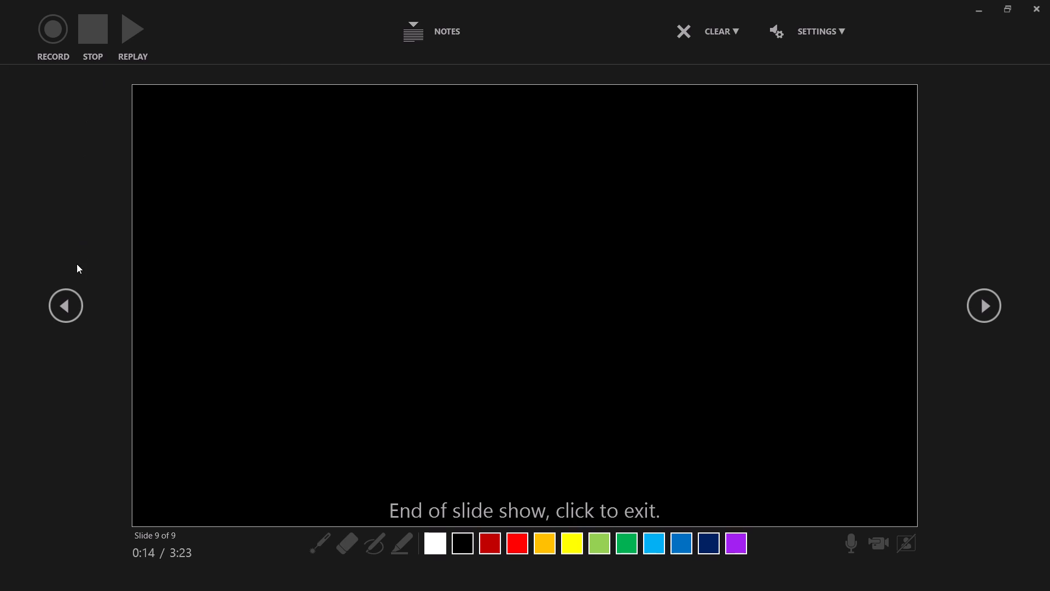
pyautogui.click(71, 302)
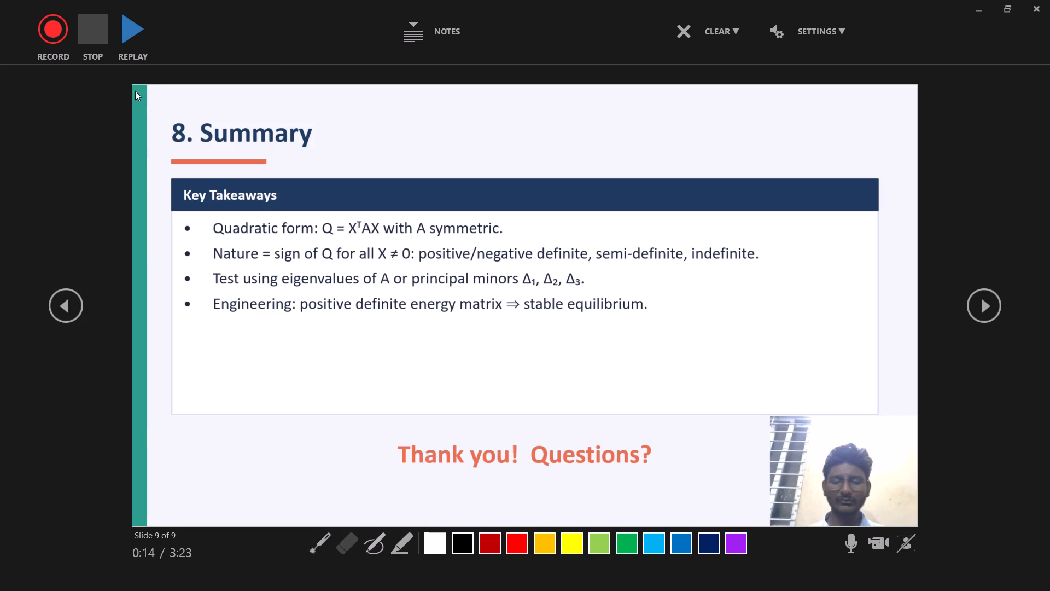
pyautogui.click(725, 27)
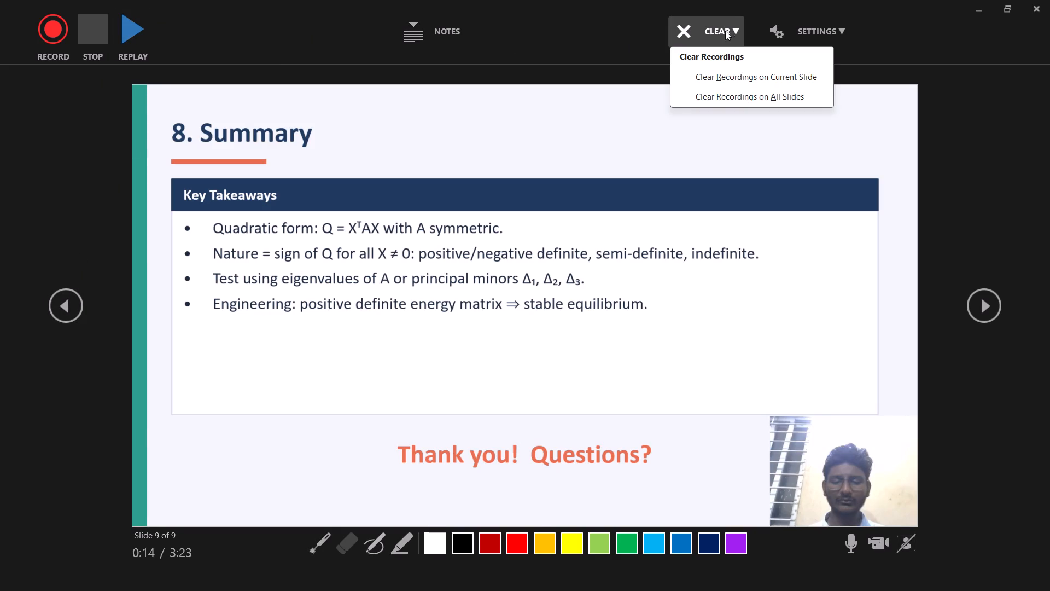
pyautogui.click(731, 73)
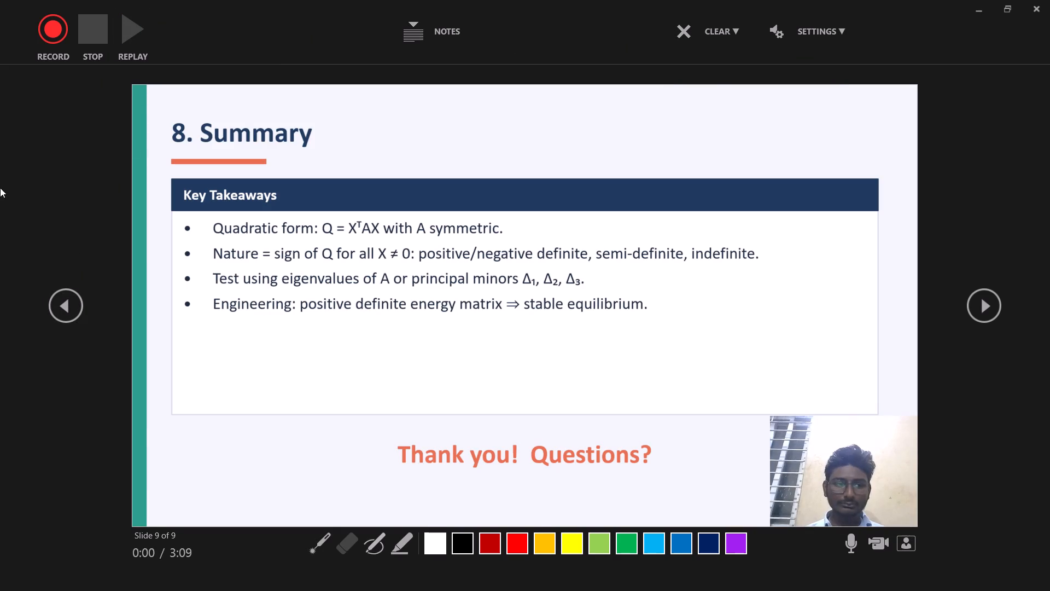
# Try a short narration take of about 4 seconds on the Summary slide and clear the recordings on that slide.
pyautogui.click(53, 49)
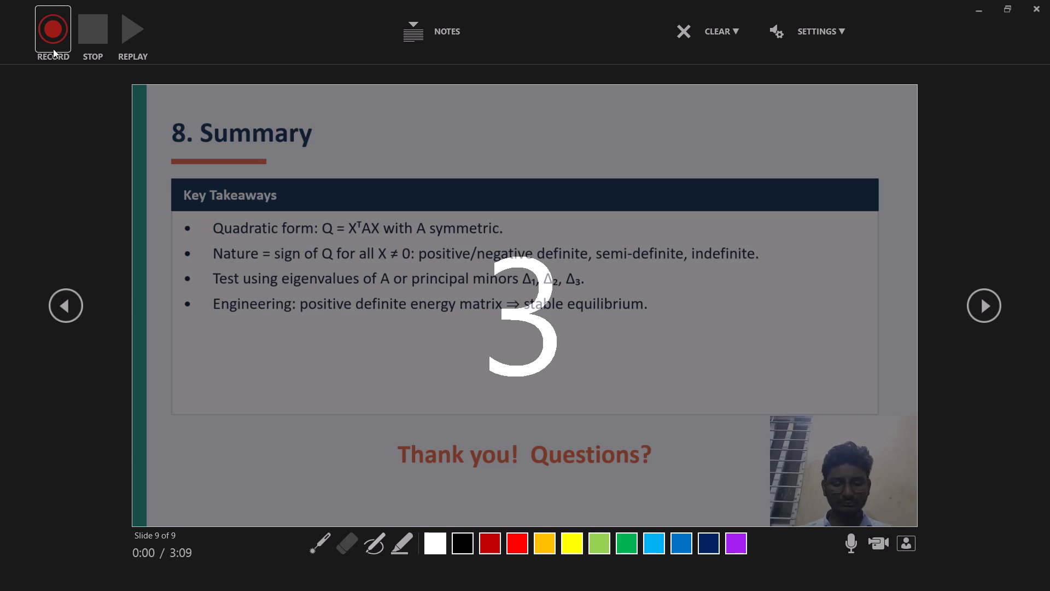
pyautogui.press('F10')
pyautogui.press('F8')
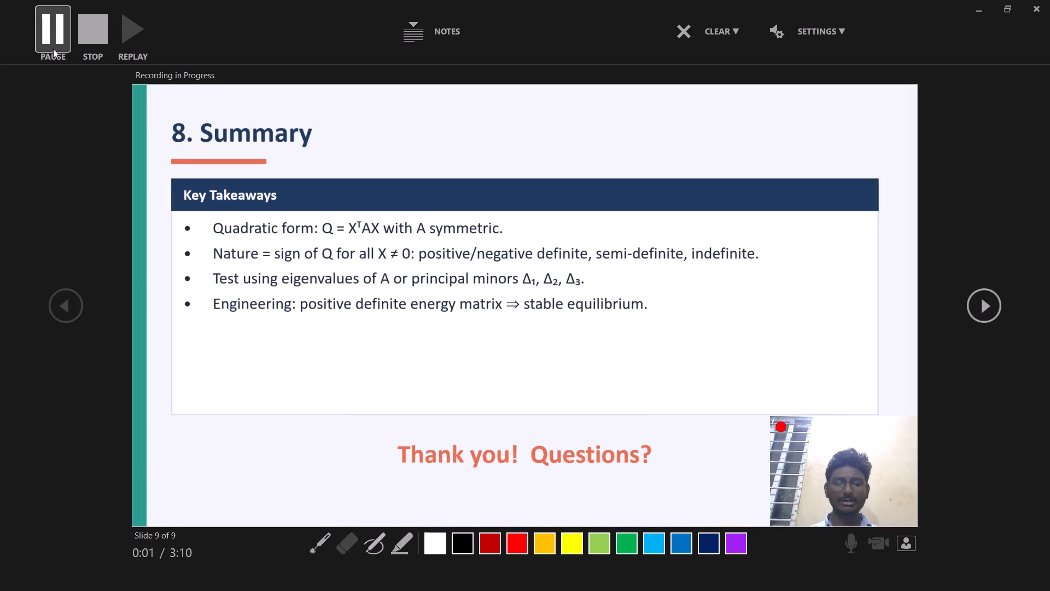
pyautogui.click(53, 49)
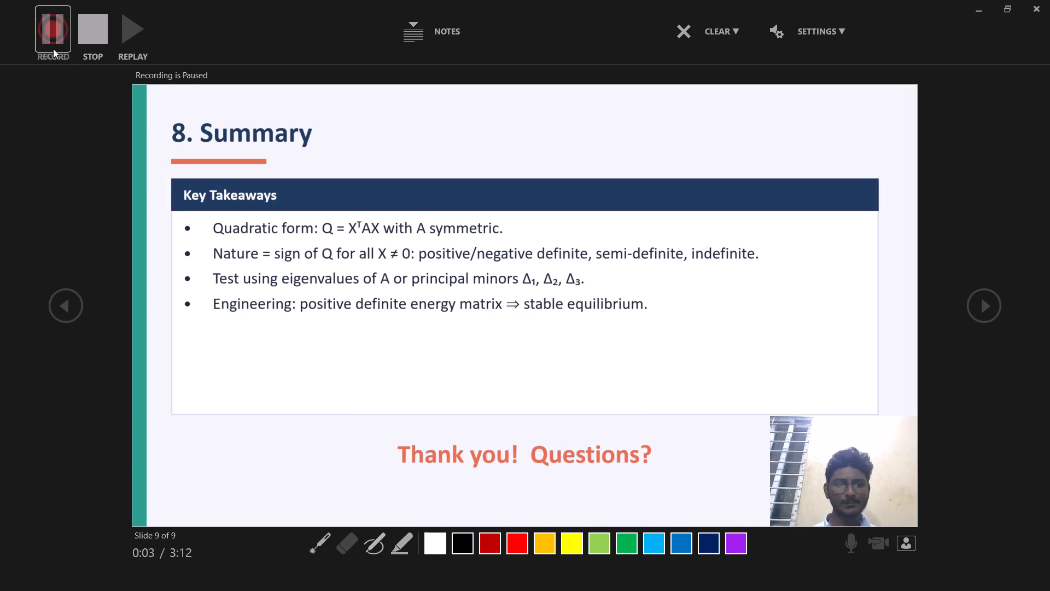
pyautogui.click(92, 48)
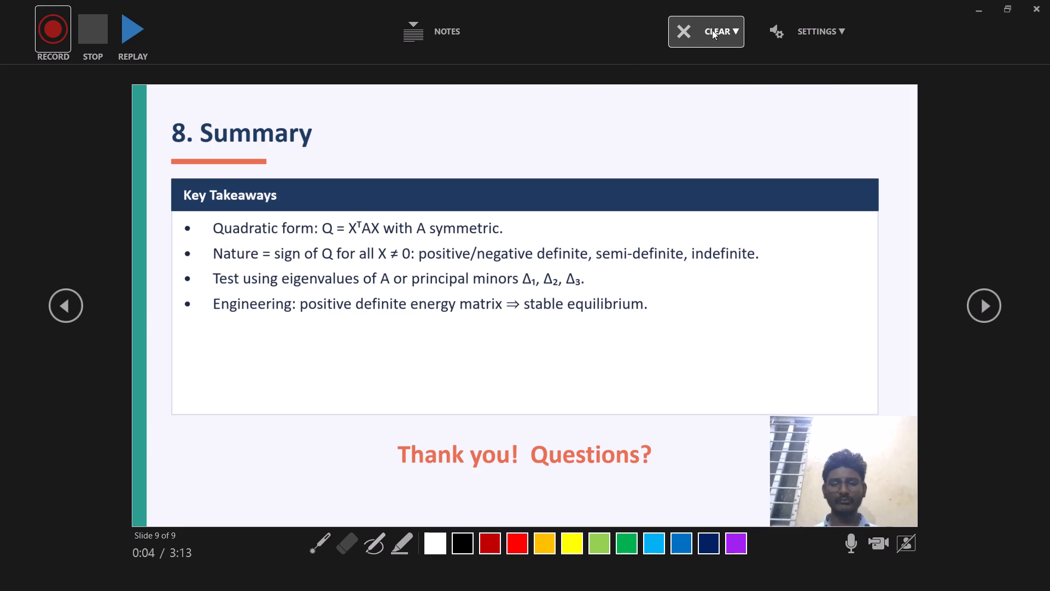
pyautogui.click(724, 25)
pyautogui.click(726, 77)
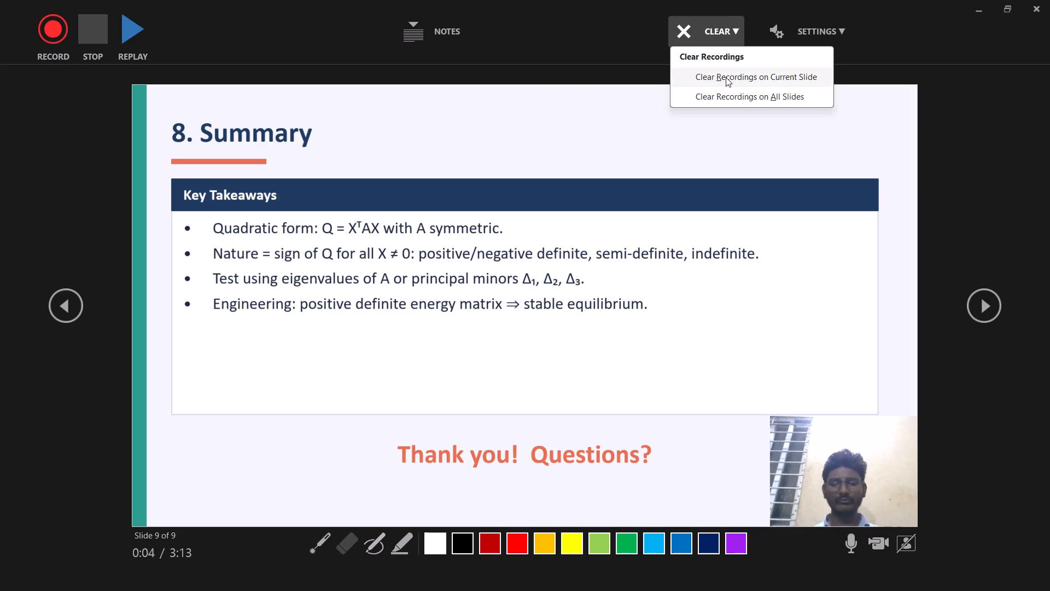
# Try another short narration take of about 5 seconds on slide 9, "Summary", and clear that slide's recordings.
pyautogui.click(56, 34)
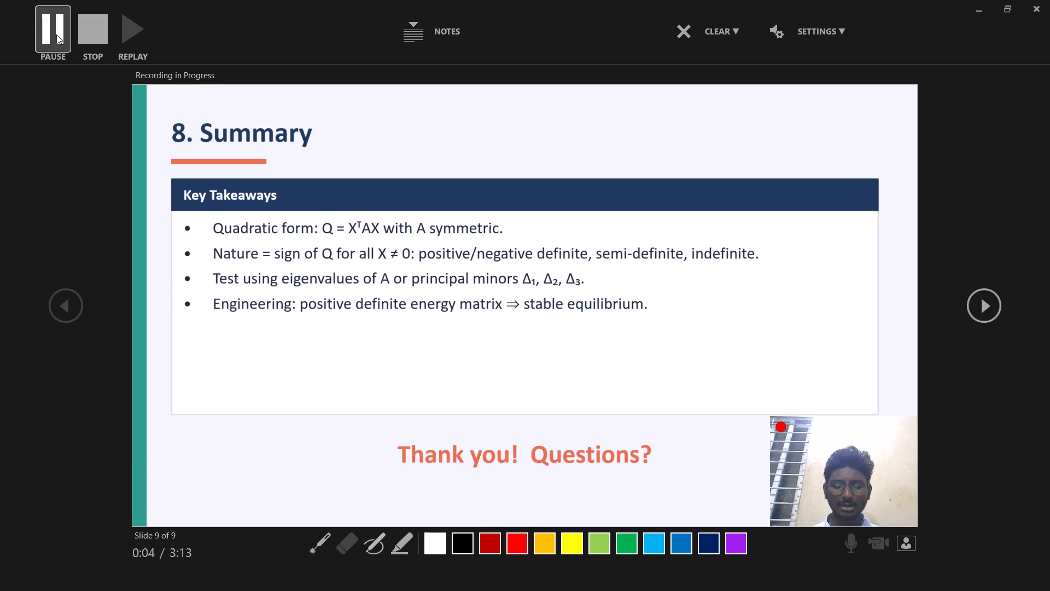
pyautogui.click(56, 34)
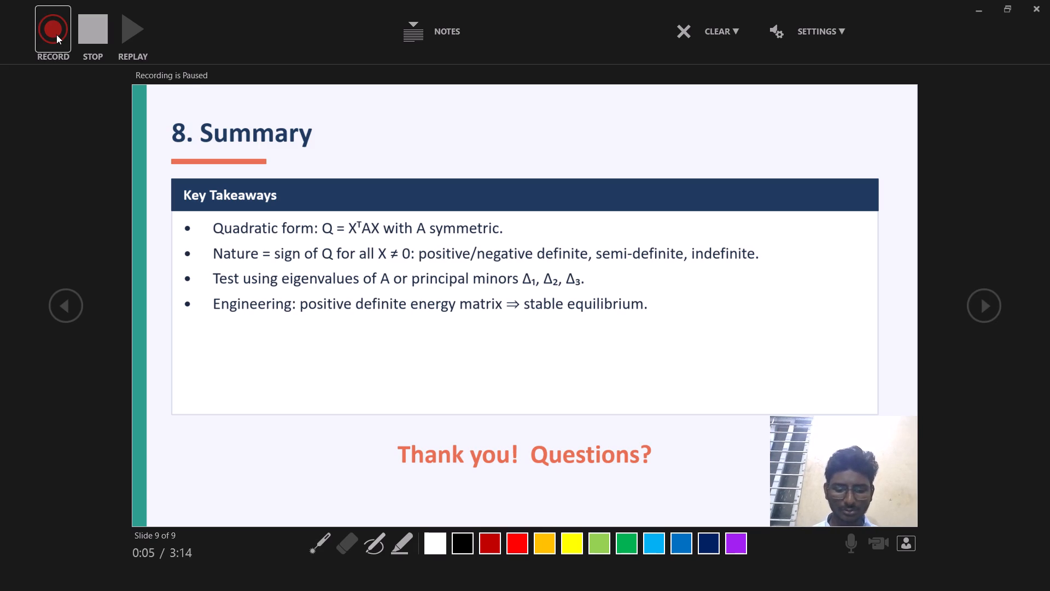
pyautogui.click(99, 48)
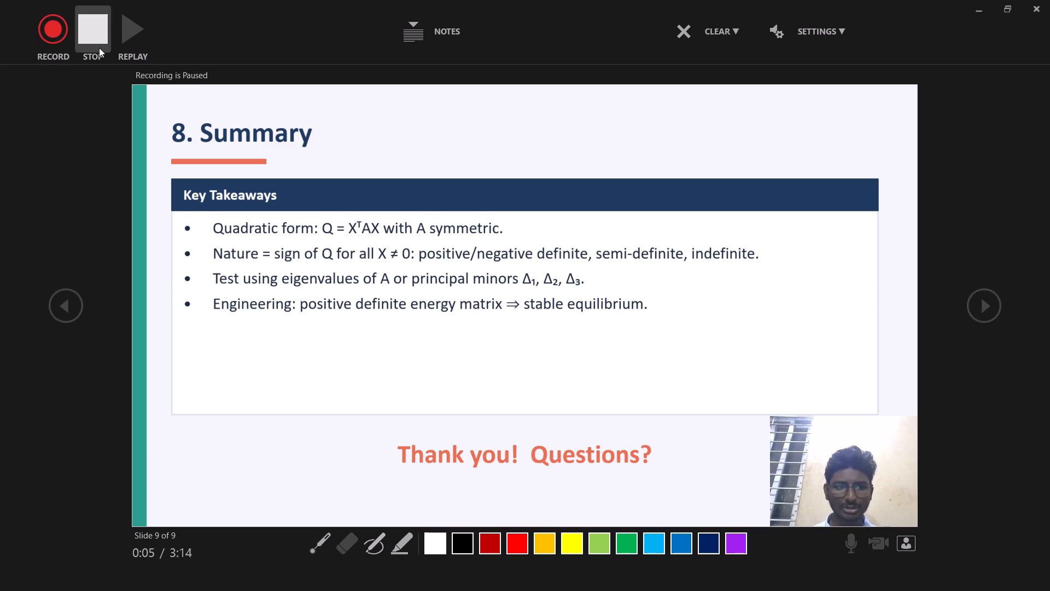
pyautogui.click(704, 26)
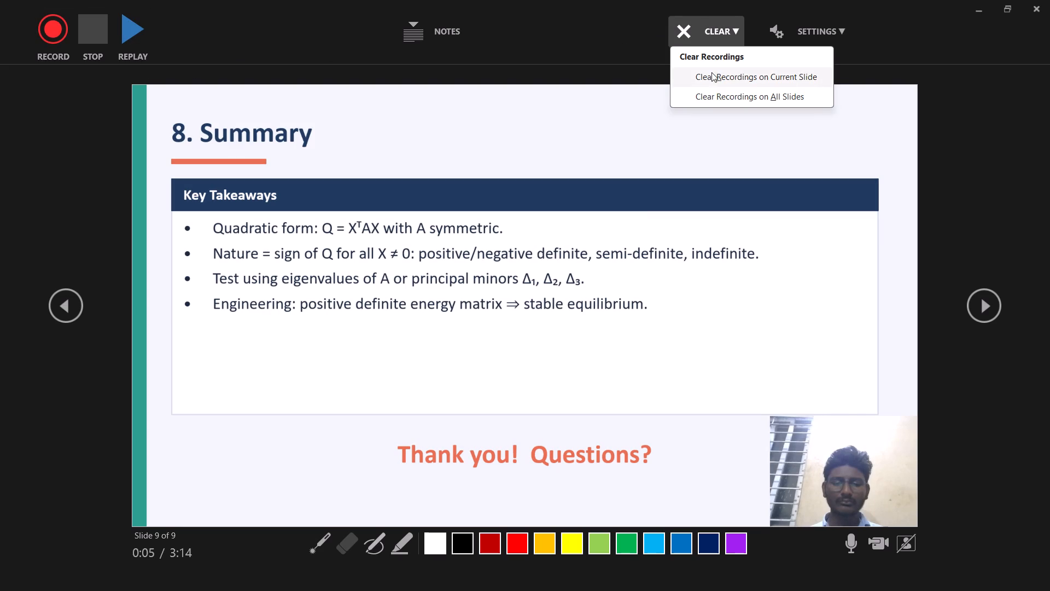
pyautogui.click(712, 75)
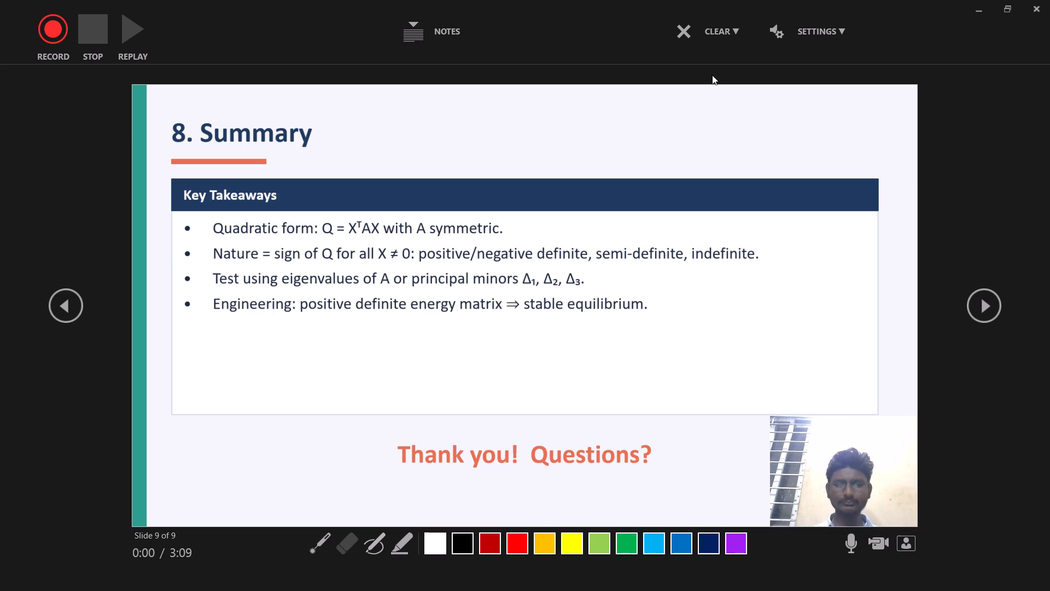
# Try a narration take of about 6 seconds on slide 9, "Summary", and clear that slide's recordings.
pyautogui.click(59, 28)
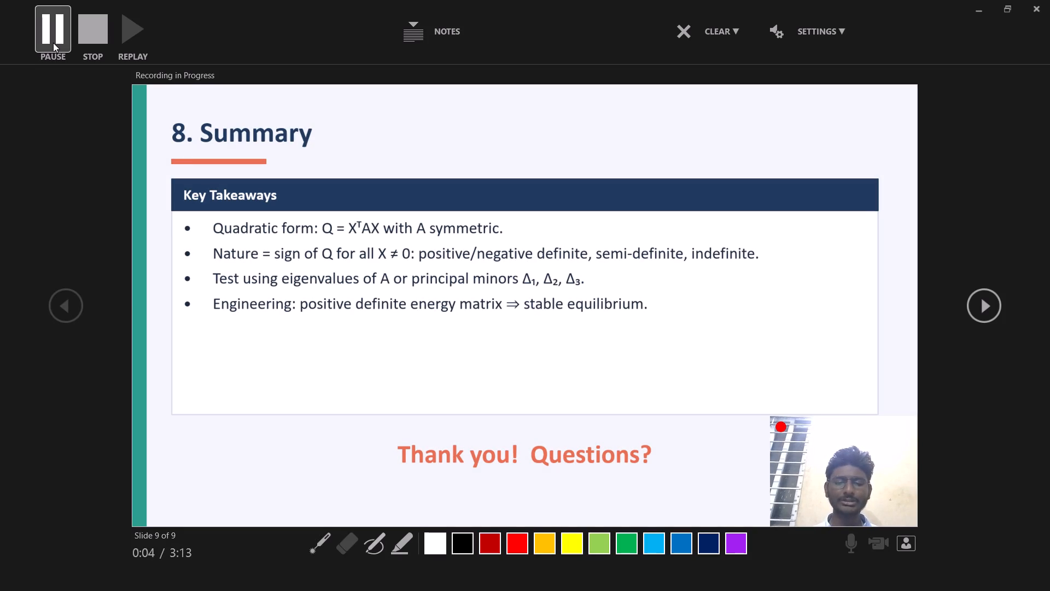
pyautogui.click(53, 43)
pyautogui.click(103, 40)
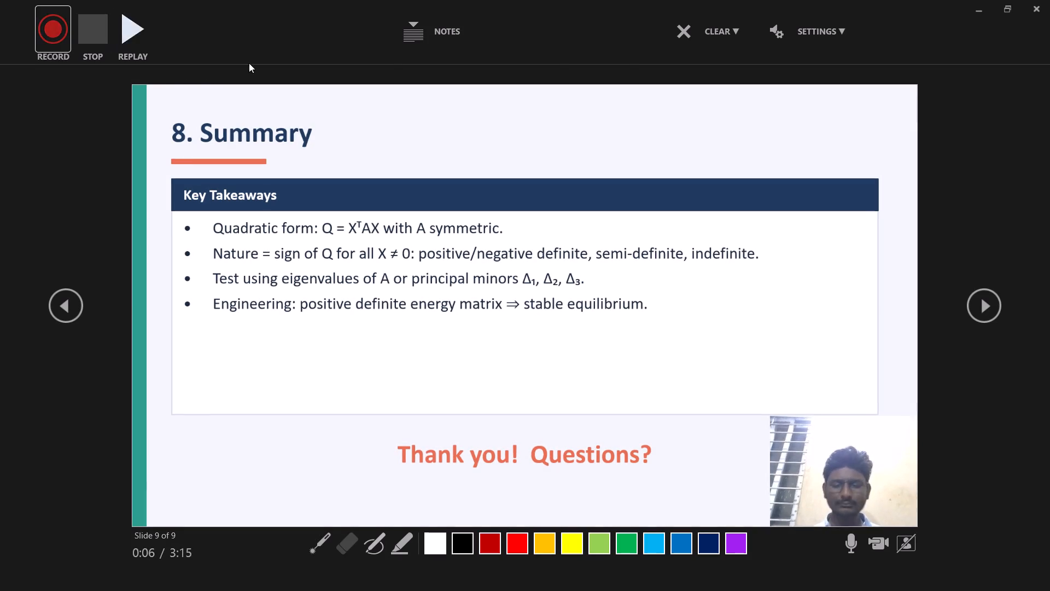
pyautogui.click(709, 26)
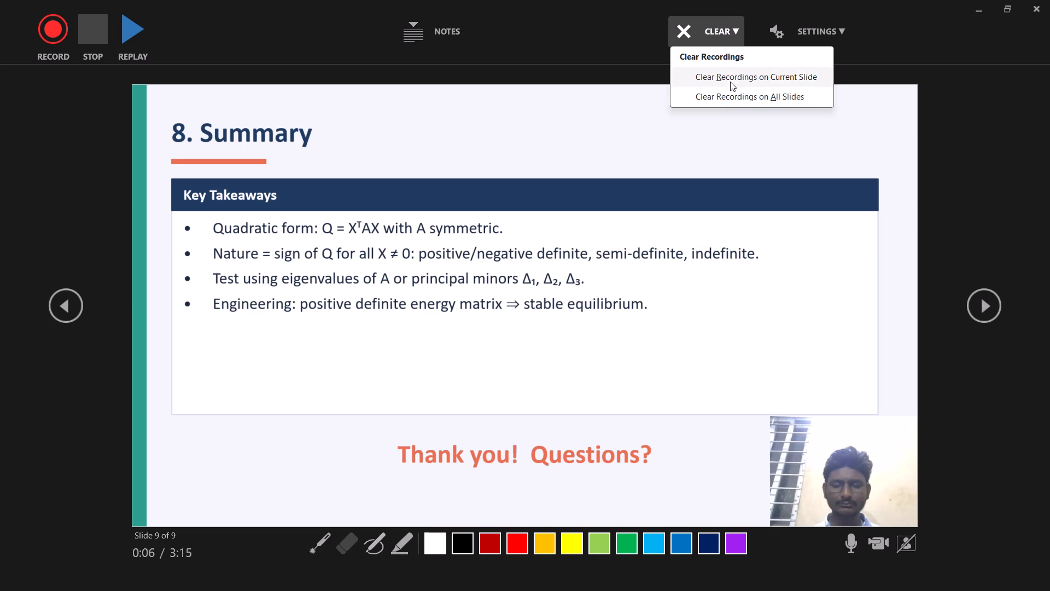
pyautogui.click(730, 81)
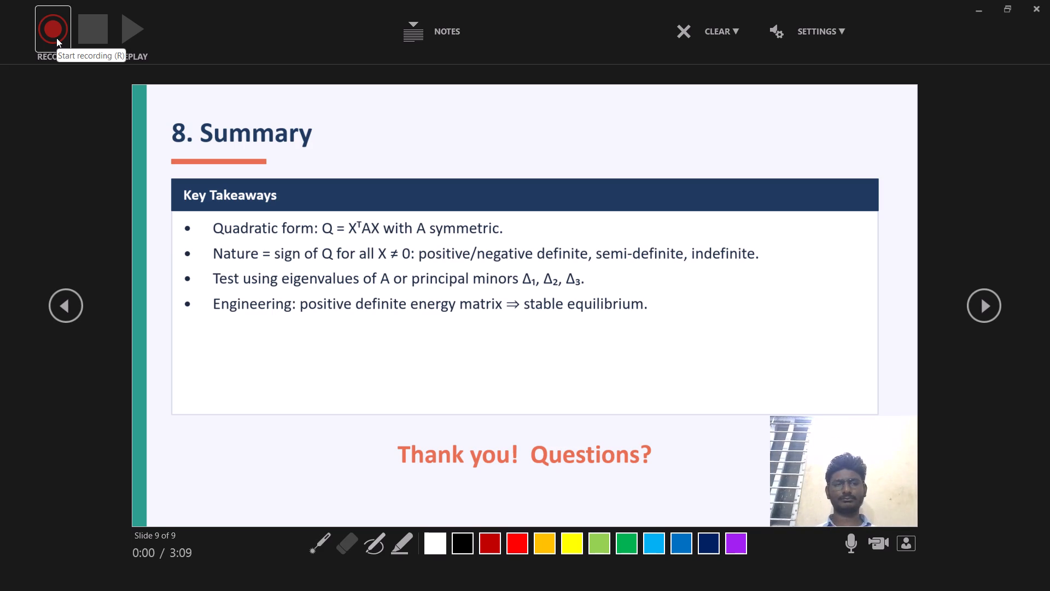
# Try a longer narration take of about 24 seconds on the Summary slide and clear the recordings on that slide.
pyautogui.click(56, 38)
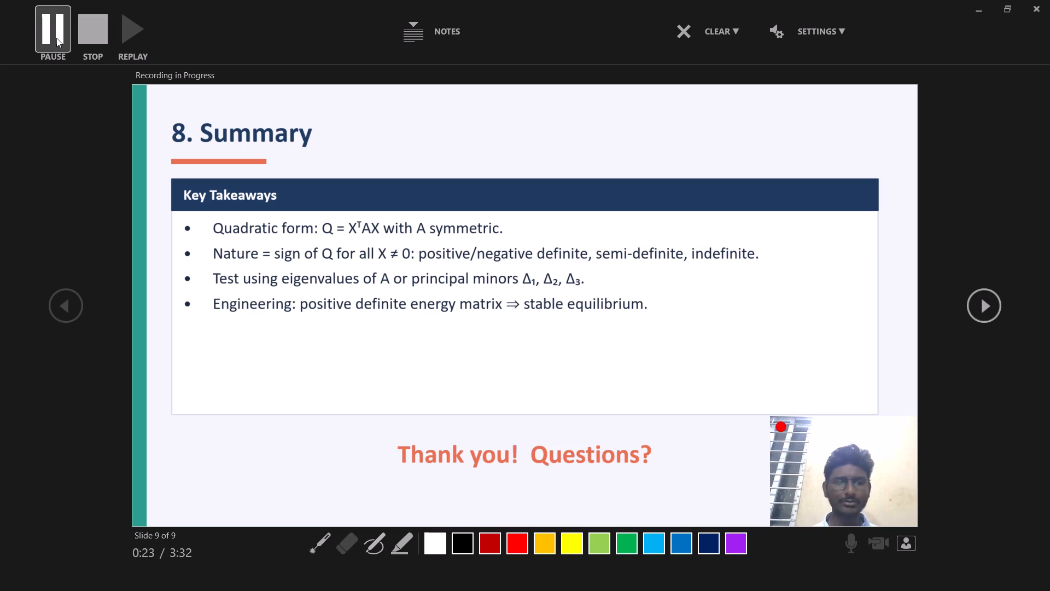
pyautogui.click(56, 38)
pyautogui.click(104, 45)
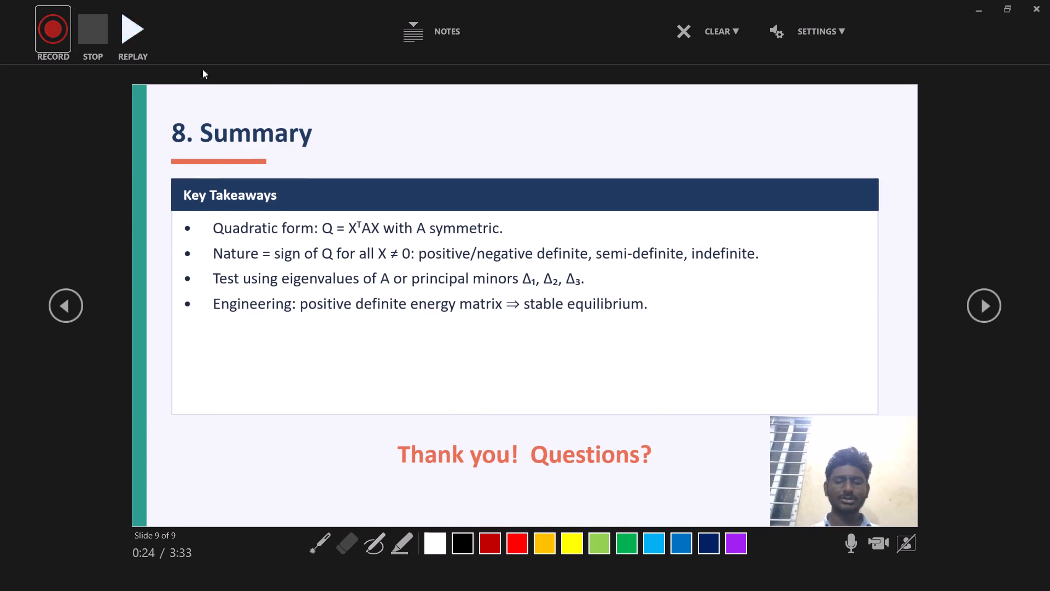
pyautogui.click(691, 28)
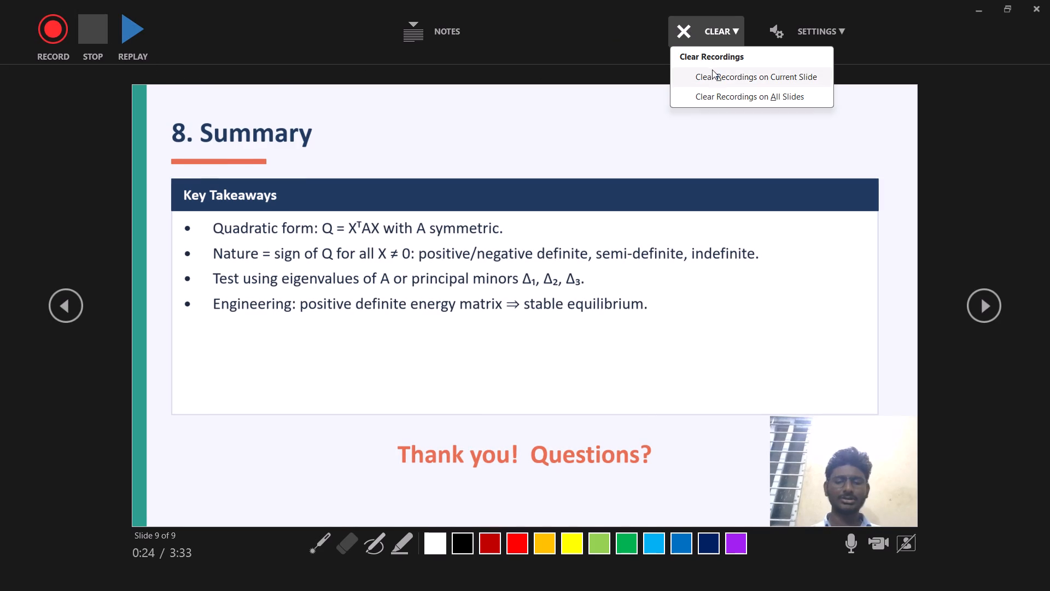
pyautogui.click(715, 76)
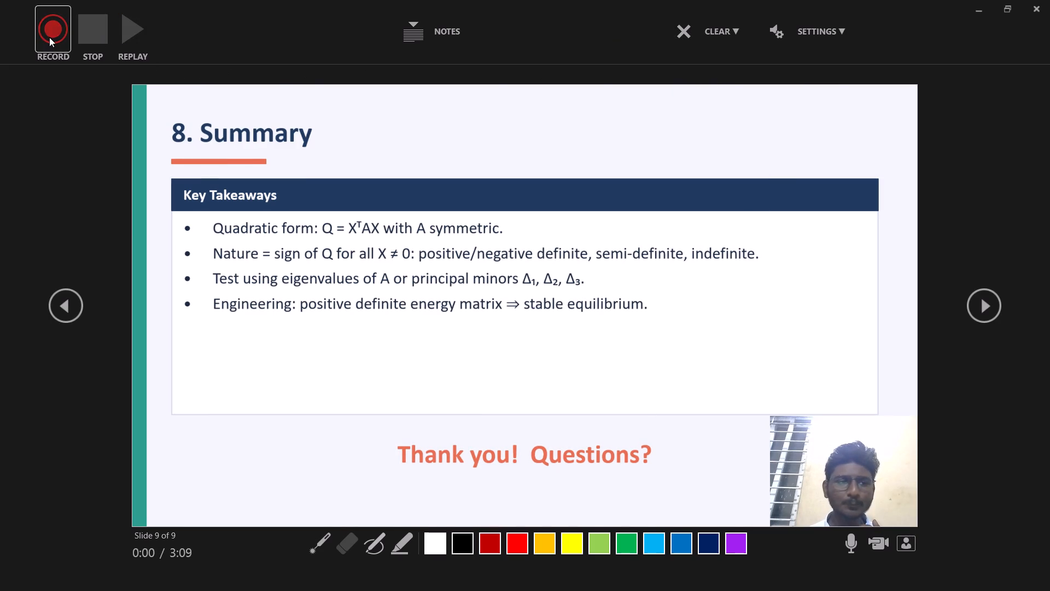
# Record a webcam narration take of about 27 seconds on slide 9, "Summary".
pyautogui.click(49, 37)
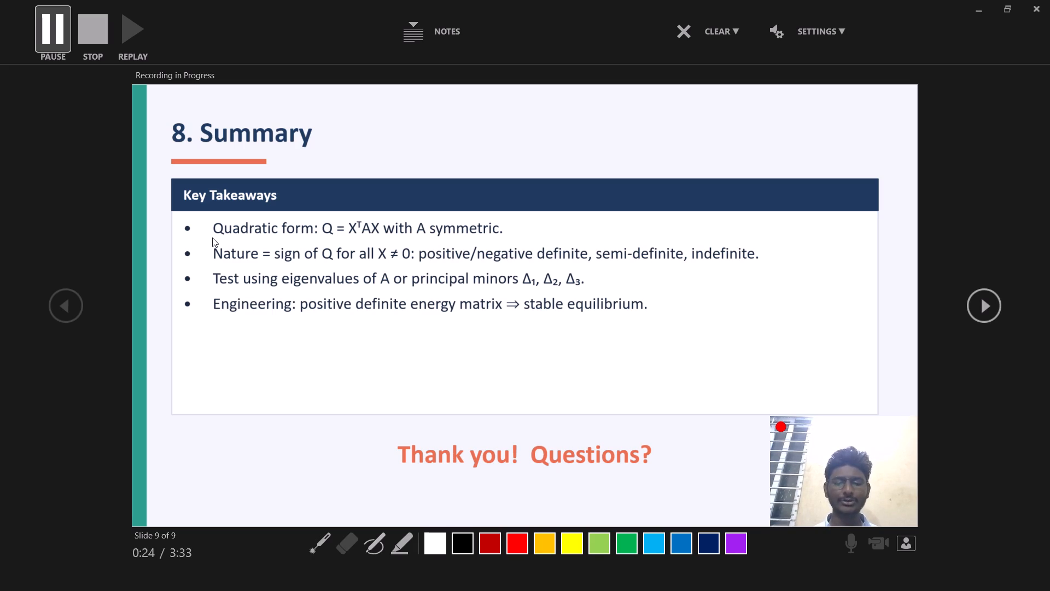
pyautogui.click(46, 44)
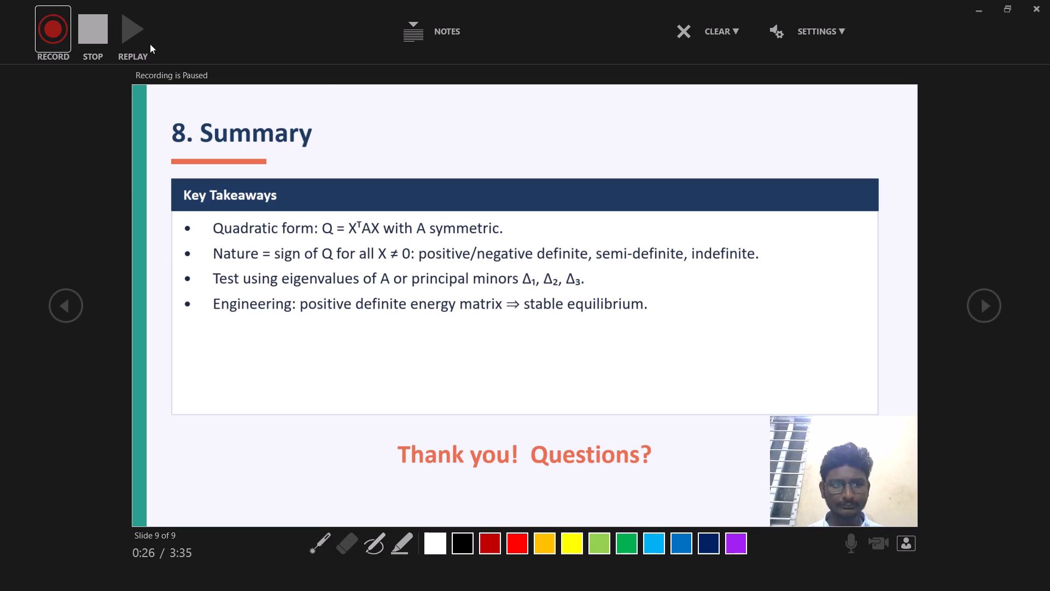
pyautogui.click(103, 30)
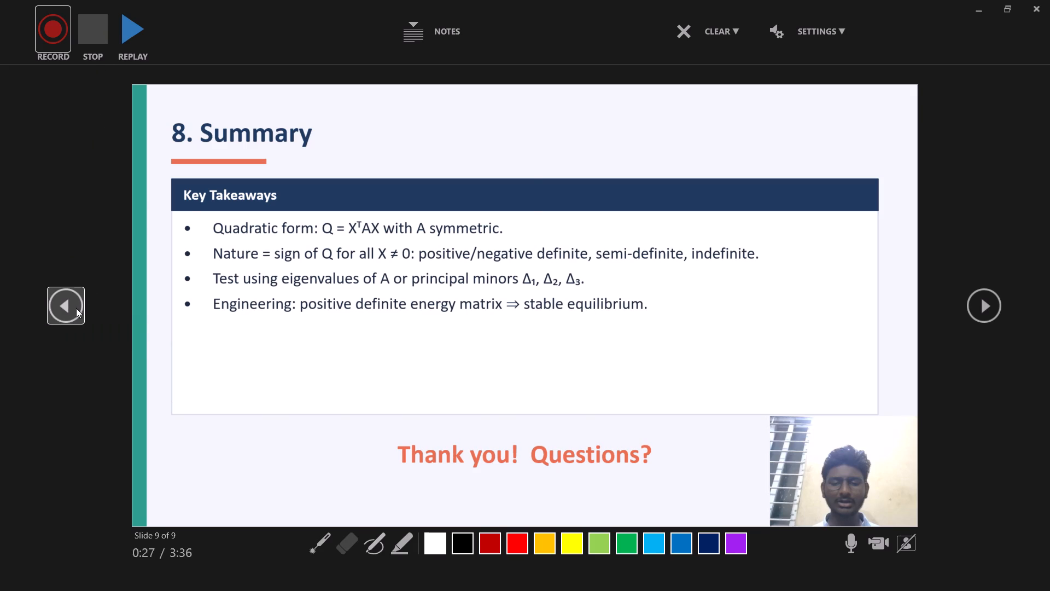
# Go back through the deck to its opening slides and replay the start of the narration on slide 2, "What is a Quadratic Form?".
pyautogui.tripleClick(73, 307)
pyautogui.tripleClick(73, 307)
pyautogui.tripleClick(73, 307)
pyautogui.tripleClick(73, 307)
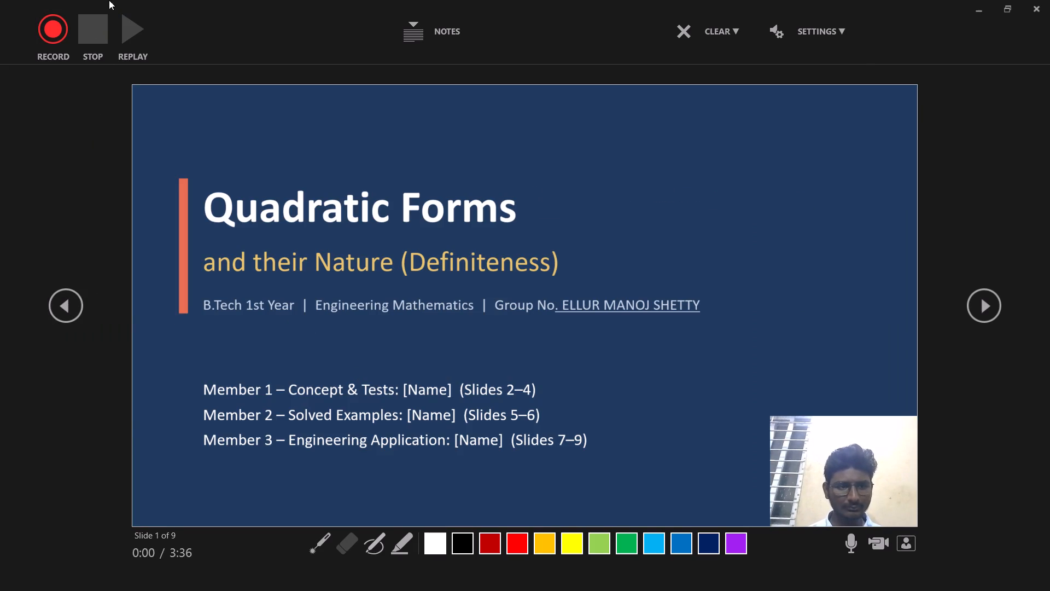
pyautogui.click(65, 311)
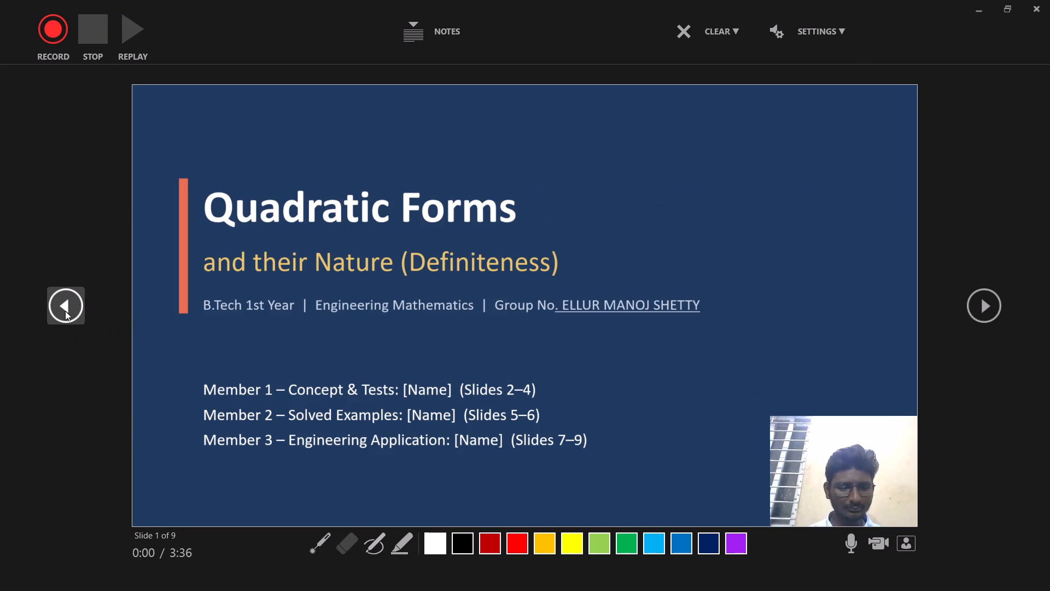
pyautogui.click(591, 318)
pyautogui.click(591, 318)
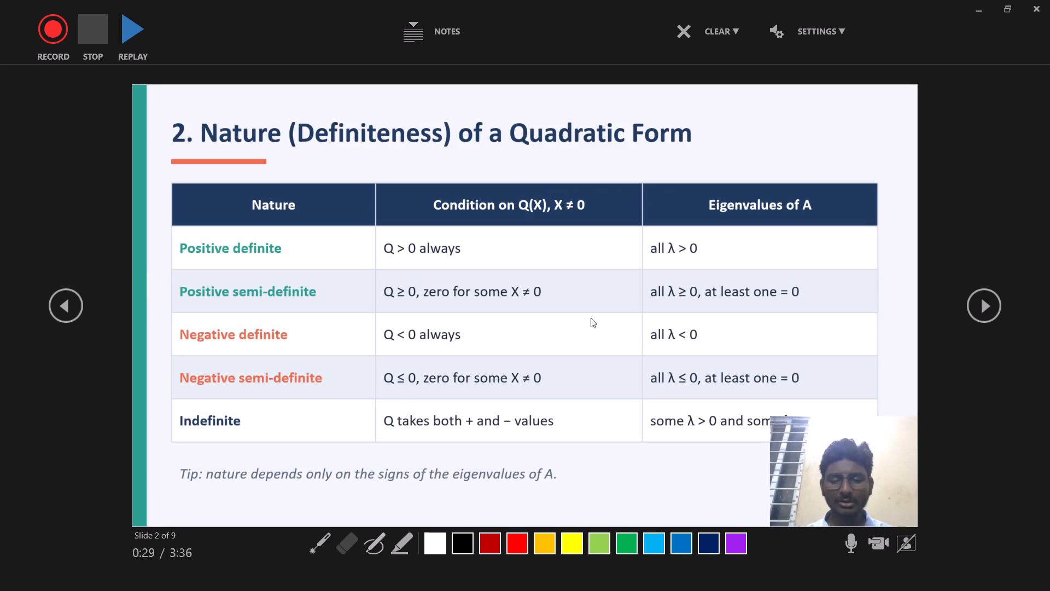
pyautogui.click(75, 302)
pyautogui.doubleClick(75, 302)
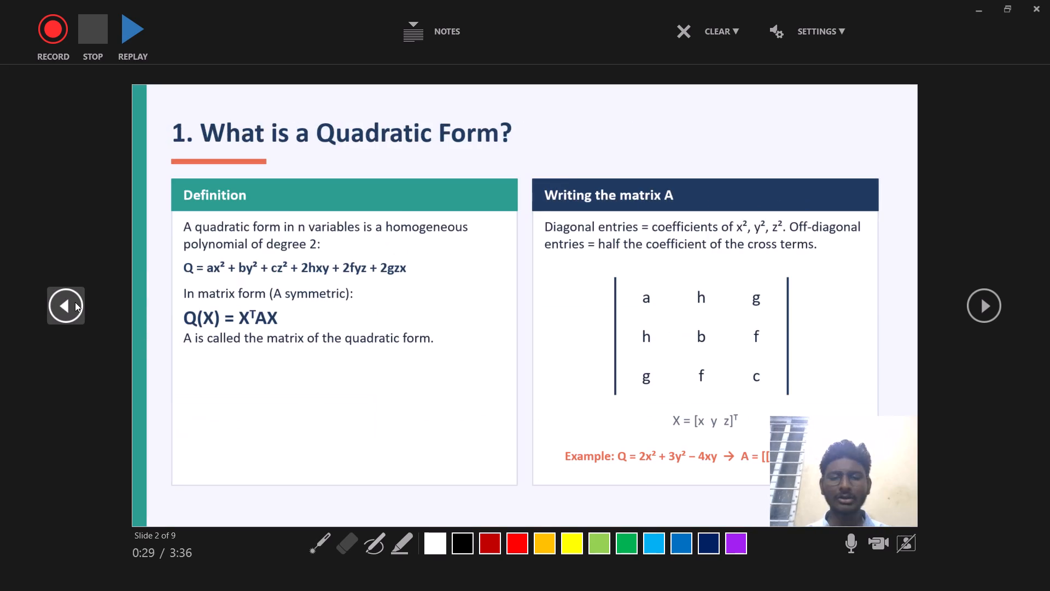
pyautogui.click(134, 36)
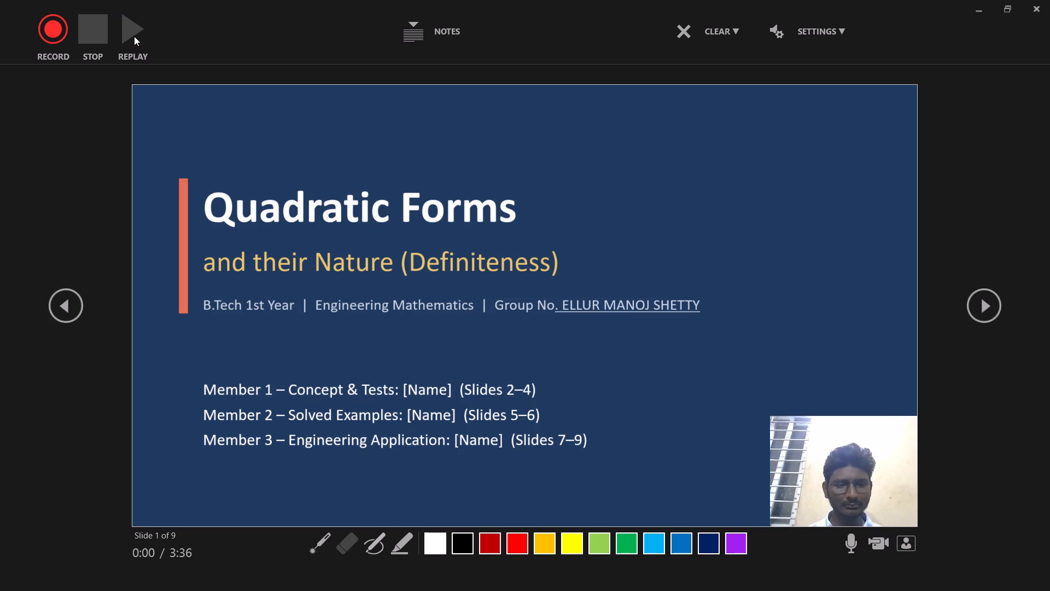
pyautogui.click(975, 316)
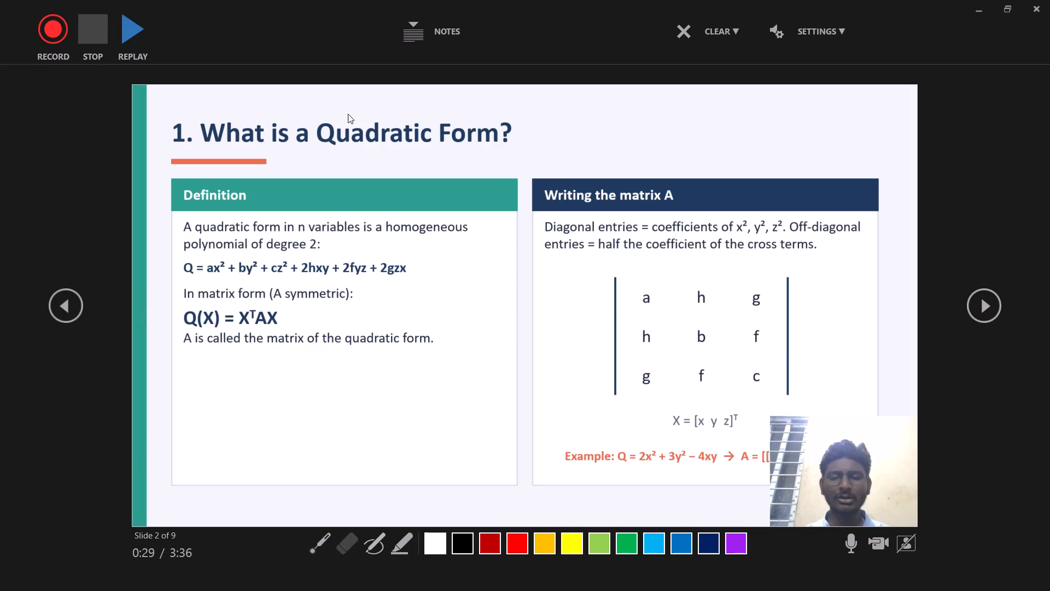
pyautogui.click(142, 31)
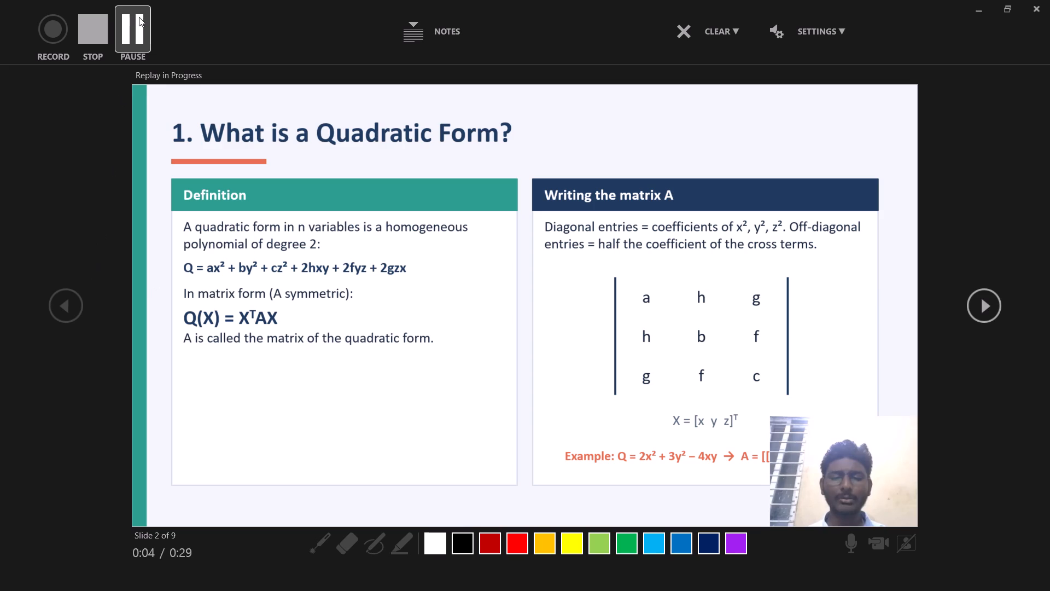
pyautogui.click(125, 32)
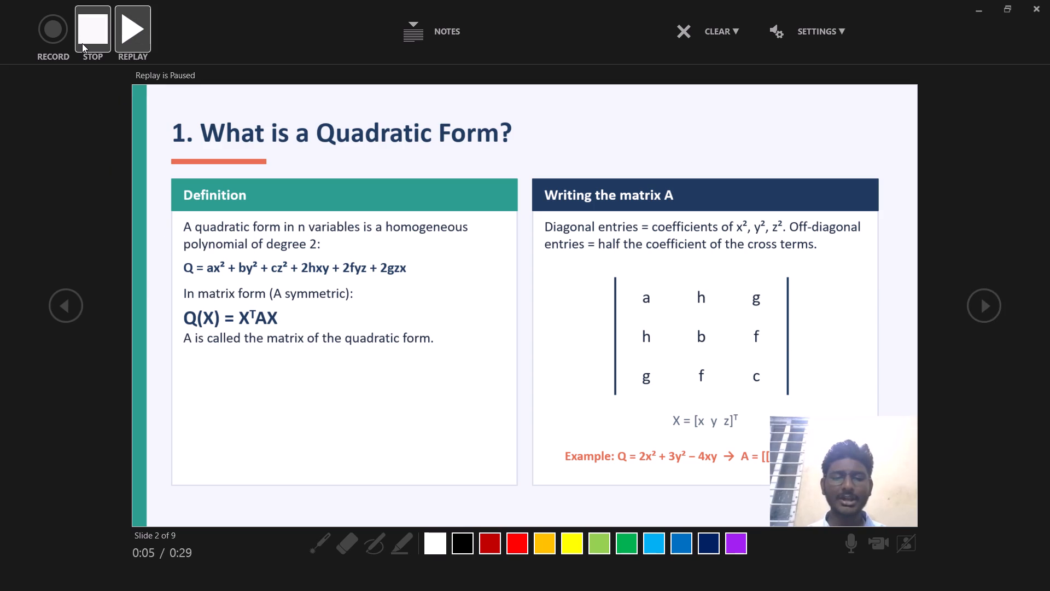
pyautogui.click(82, 43)
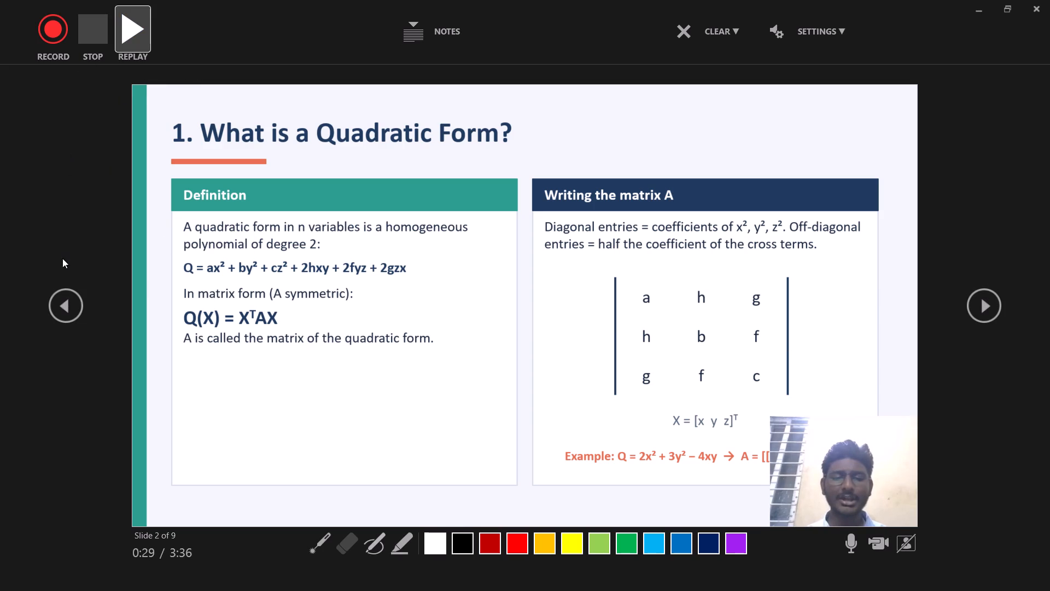
# Record a webcam narration of about 17 seconds on the title slide, "Quadratic Forms".
pyautogui.click(69, 310)
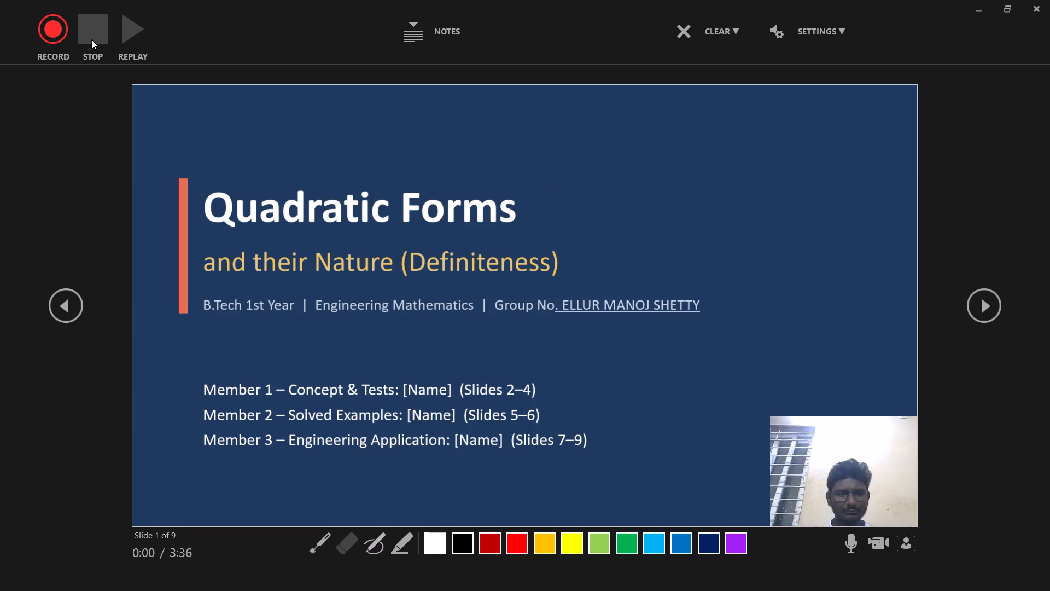
pyautogui.click(59, 42)
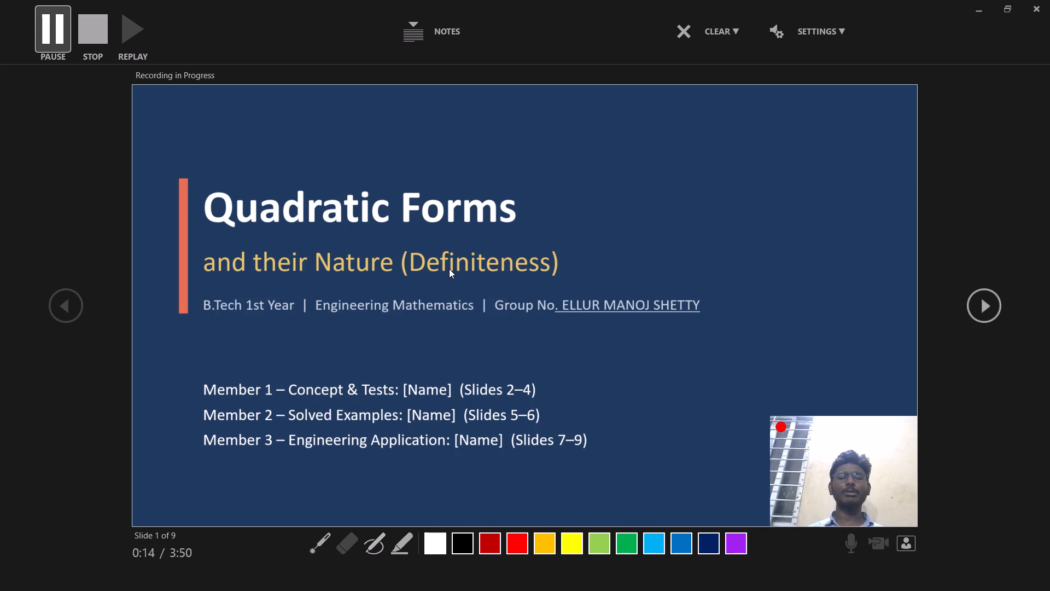
pyautogui.click(58, 34)
pyautogui.click(82, 34)
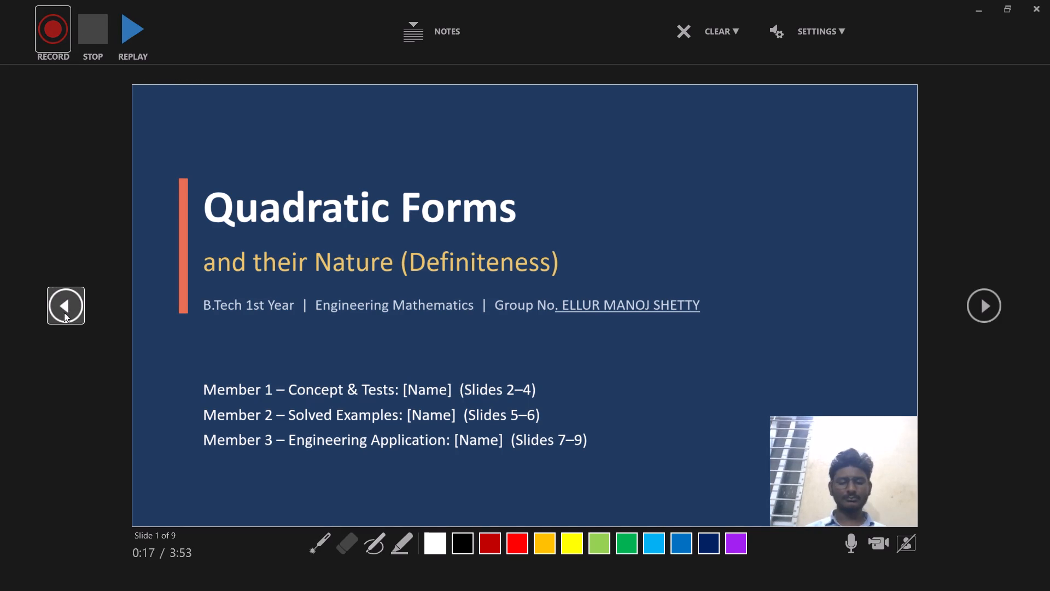
# Replay the title slide's narration through its transition into slide 2, "What is a Quadratic Form?", and stop the preview.
pyautogui.click(135, 31)
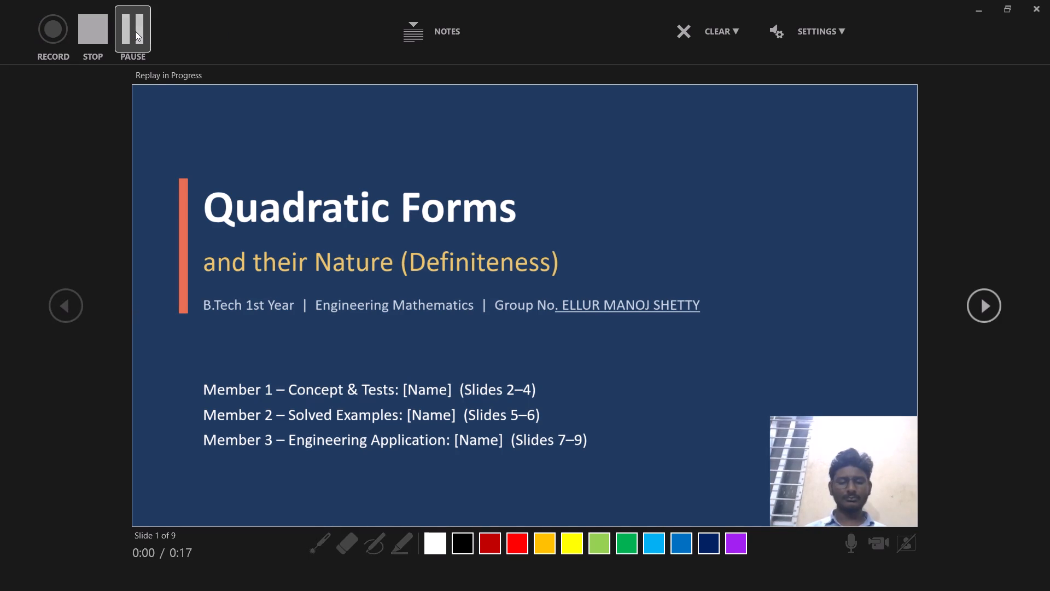
pyautogui.click(135, 31)
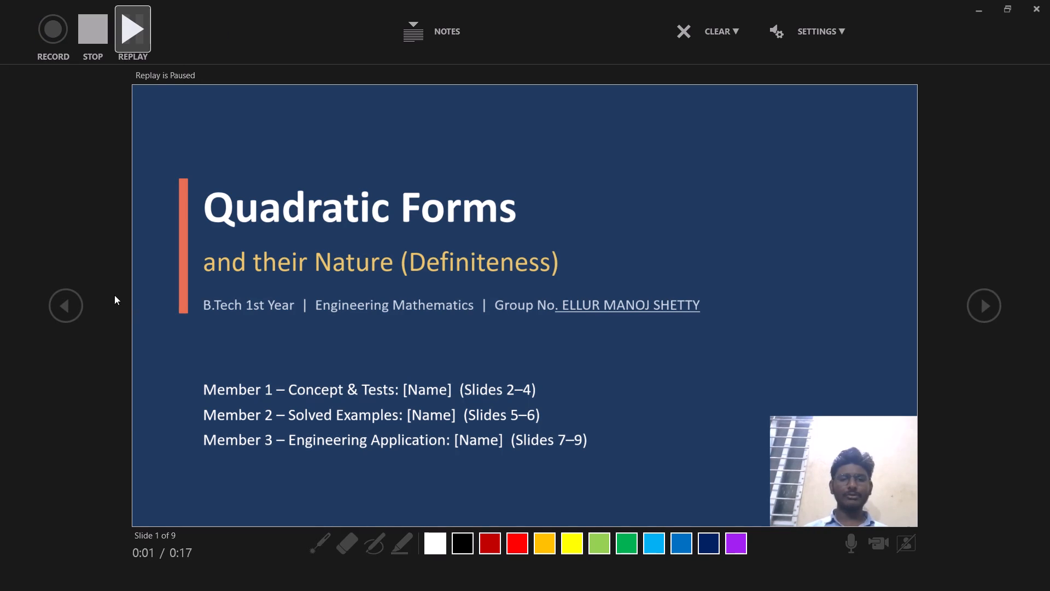
pyautogui.click(96, 34)
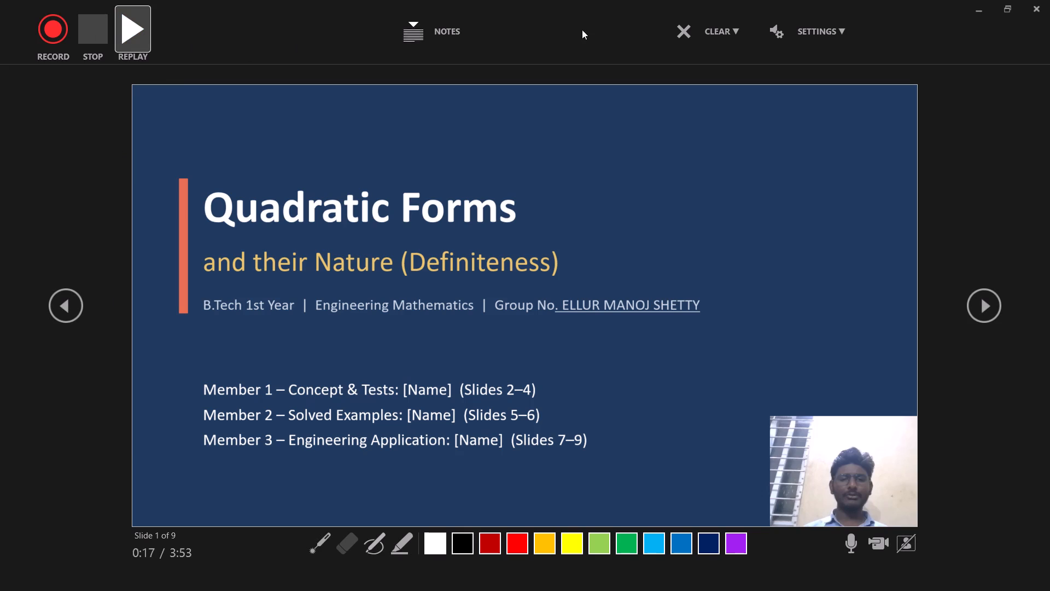
pyautogui.click(50, 305)
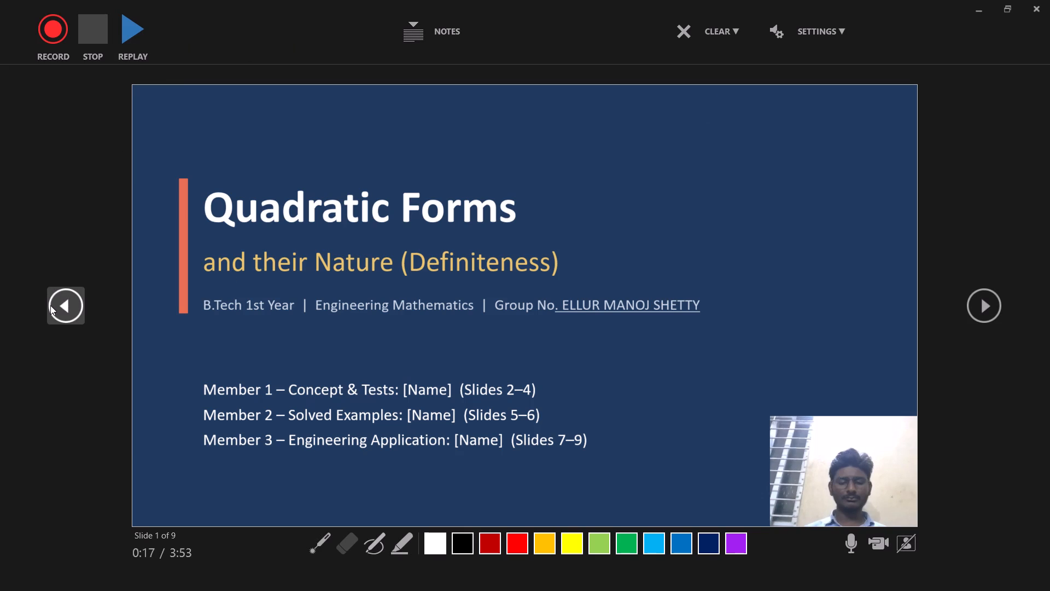
pyautogui.click(50, 305)
pyautogui.click(311, 341)
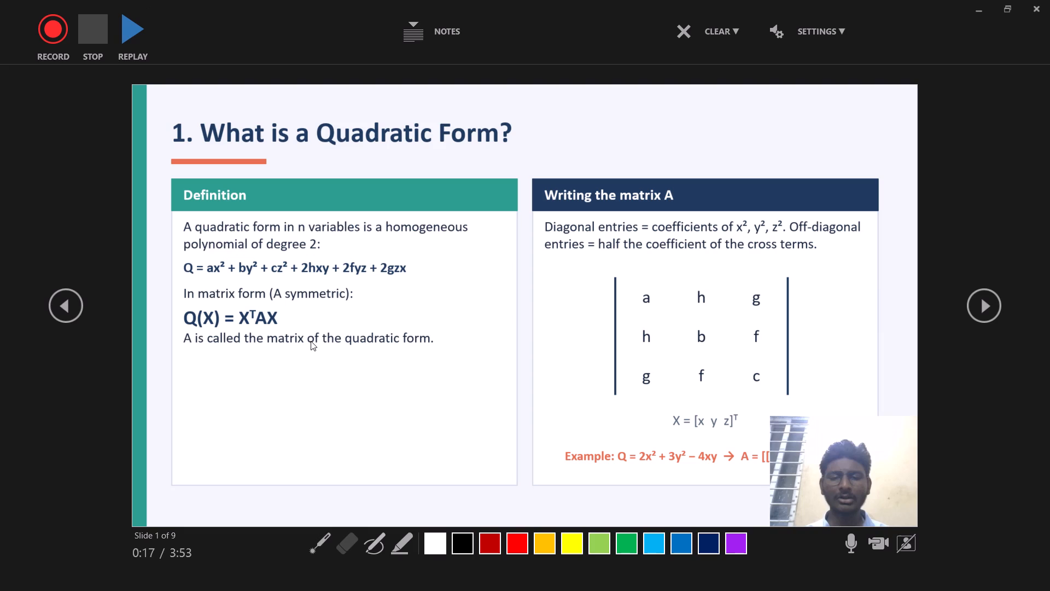
pyautogui.click(61, 311)
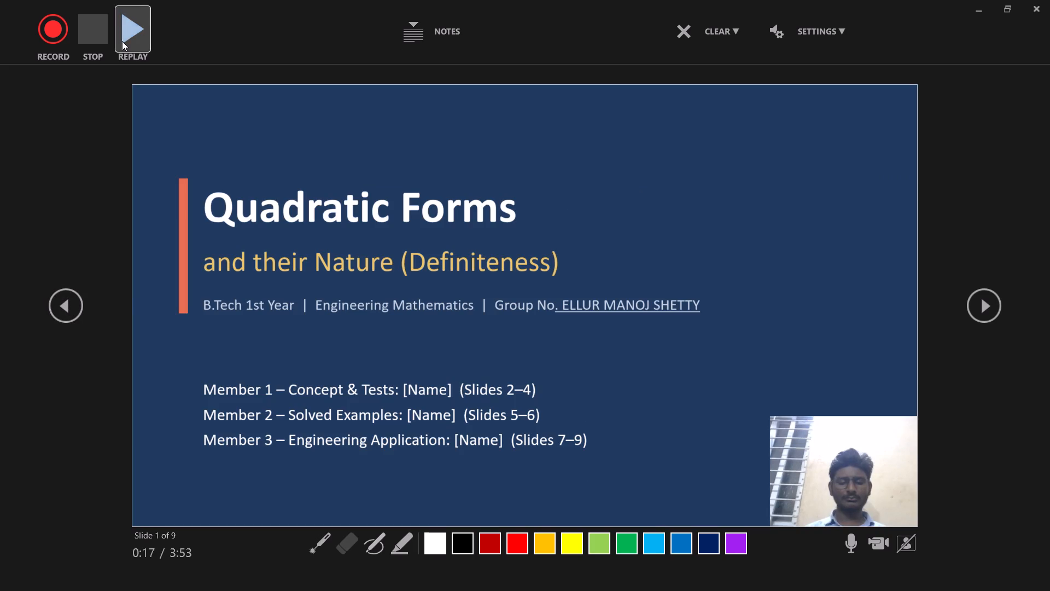
pyautogui.click(122, 41)
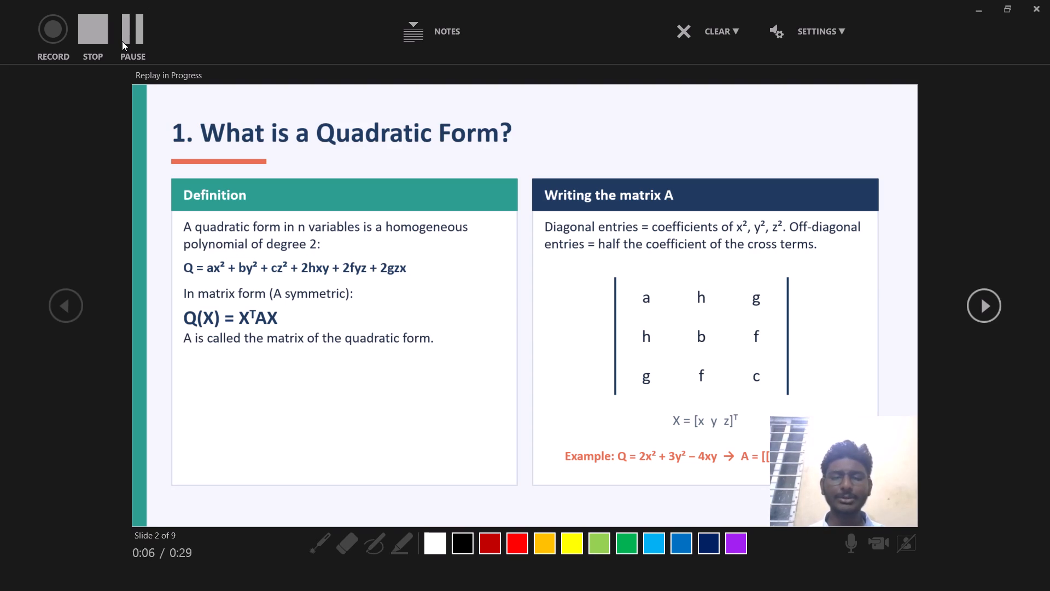
pyautogui.click(122, 41)
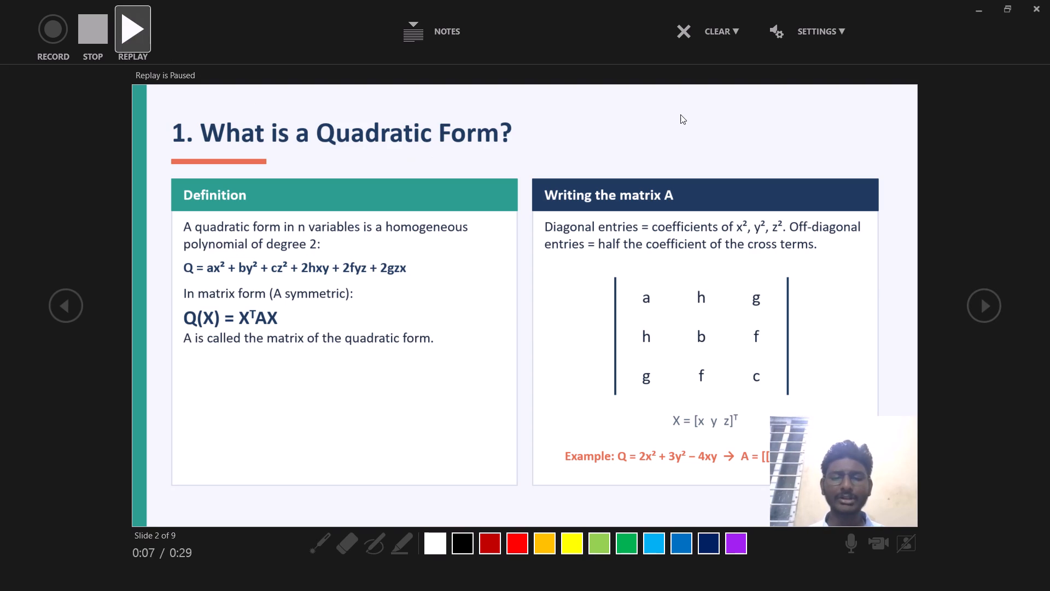
pyautogui.click(526, 299)
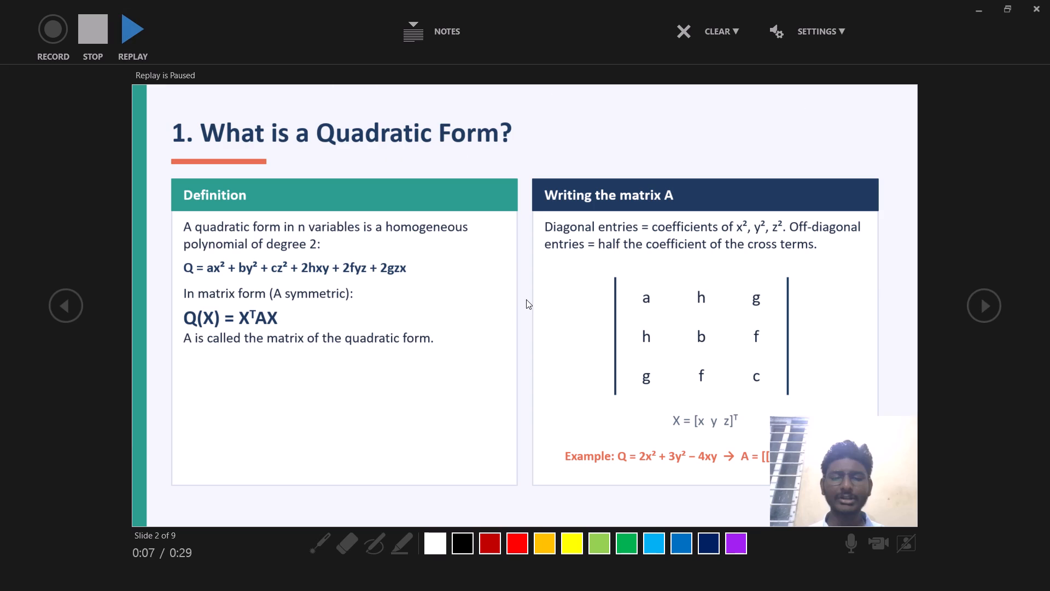
pyautogui.click(526, 299)
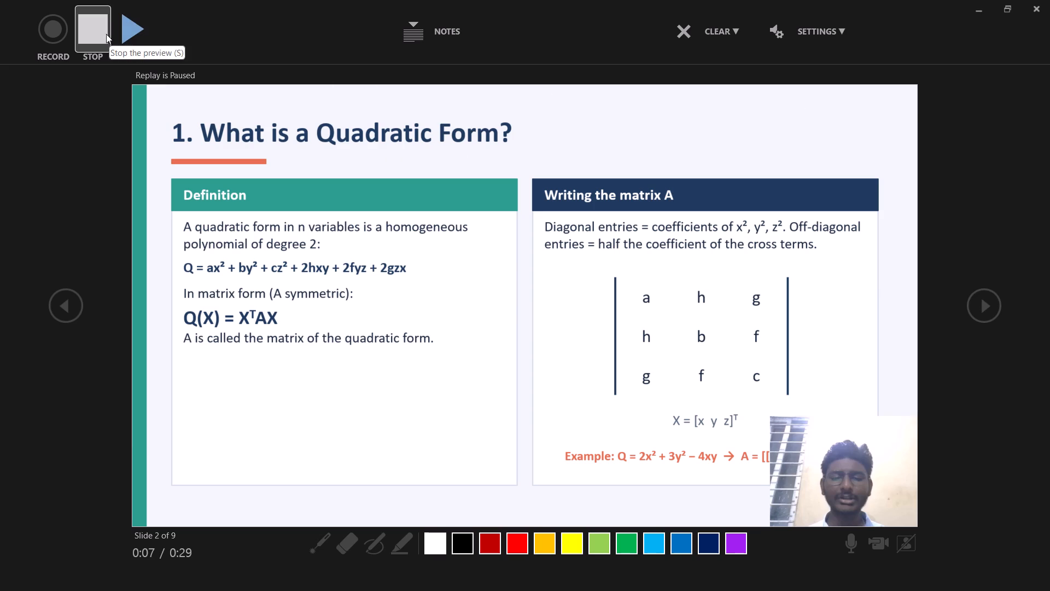
pyautogui.click(106, 34)
# Return to the title slide, "Quadratic Forms", and clear the recordings on that slide only.
pyautogui.click(491, 246)
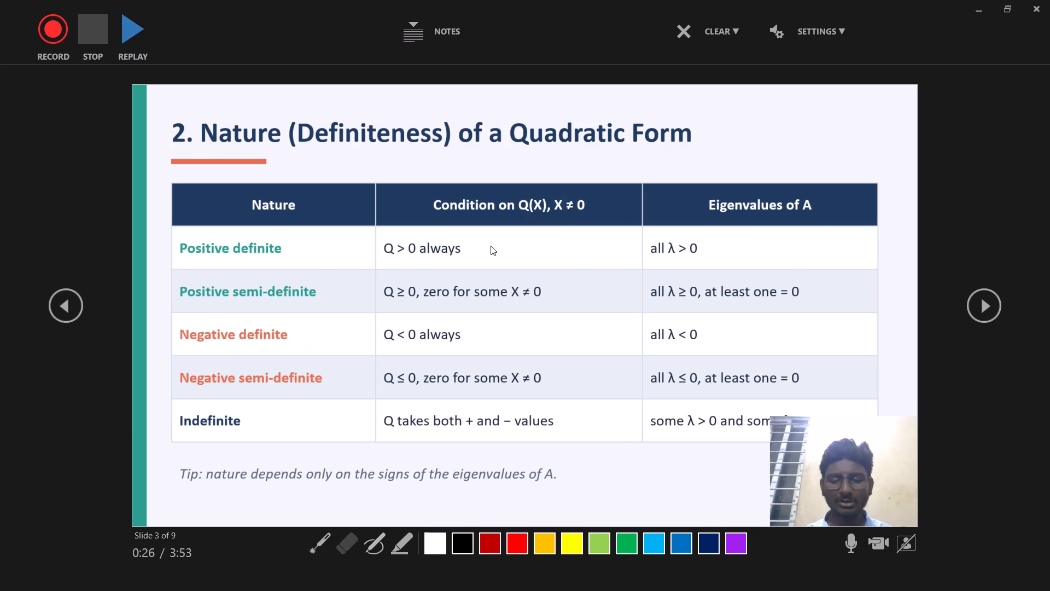
pyautogui.click(491, 246)
pyautogui.click(491, 246)
pyautogui.tripleClick(491, 246)
pyautogui.doubleClick(491, 246)
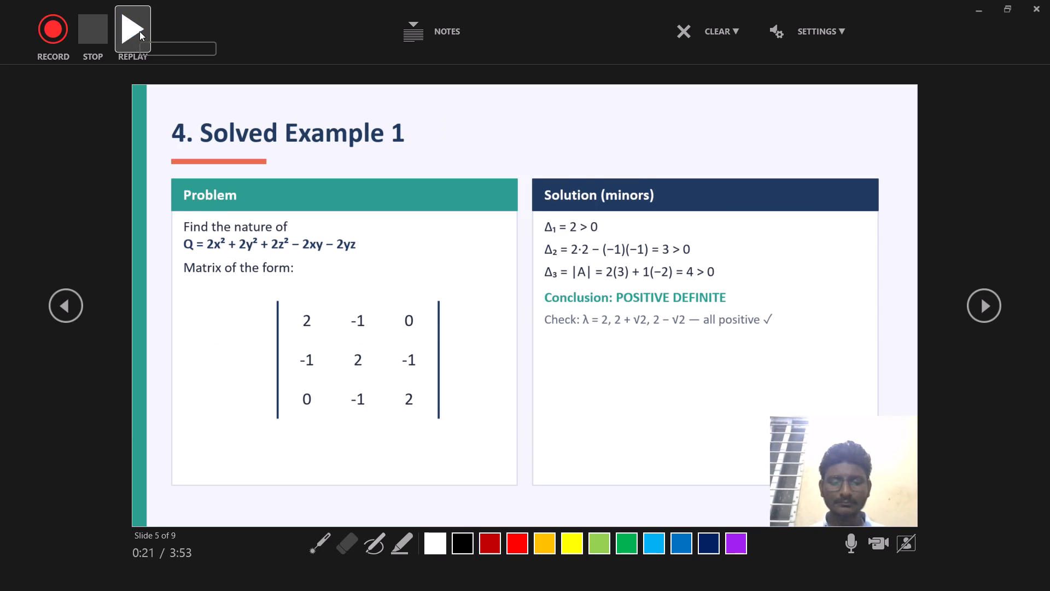
pyautogui.tripleClick(73, 308)
pyautogui.tripleClick(73, 308)
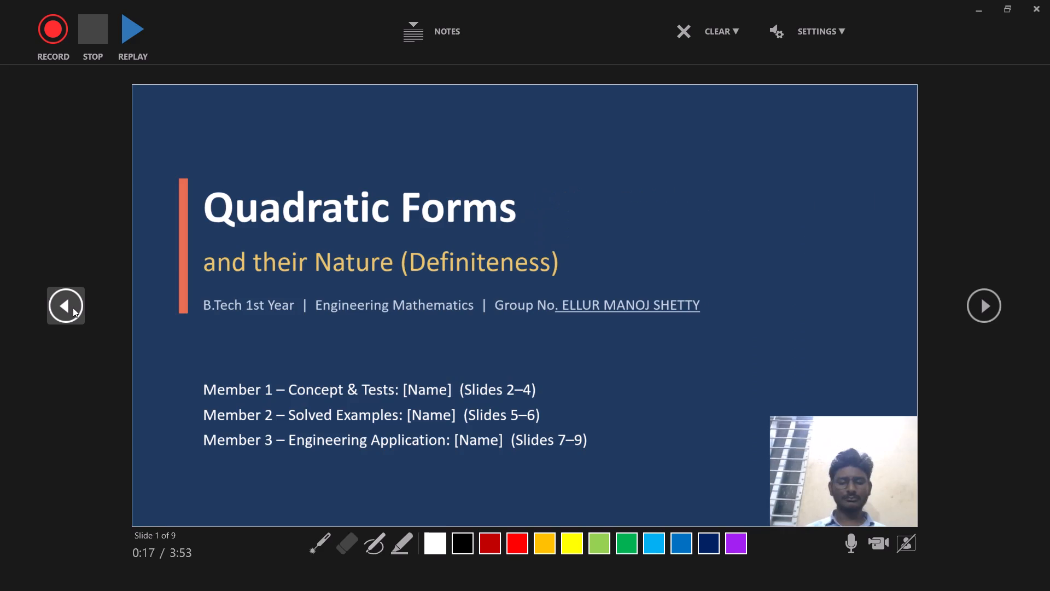
pyautogui.click(714, 30)
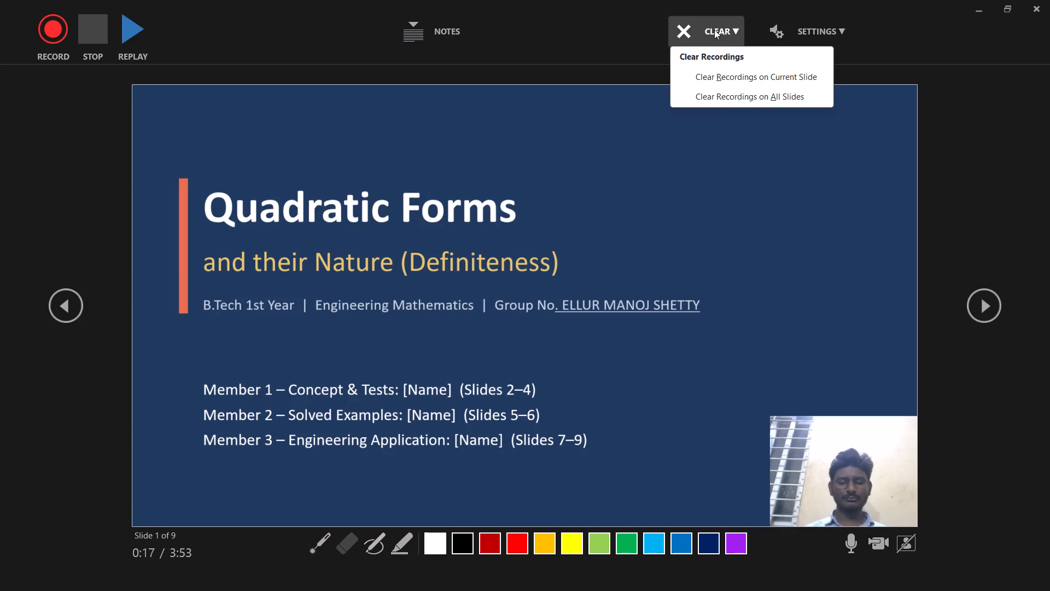
pyautogui.click(730, 70)
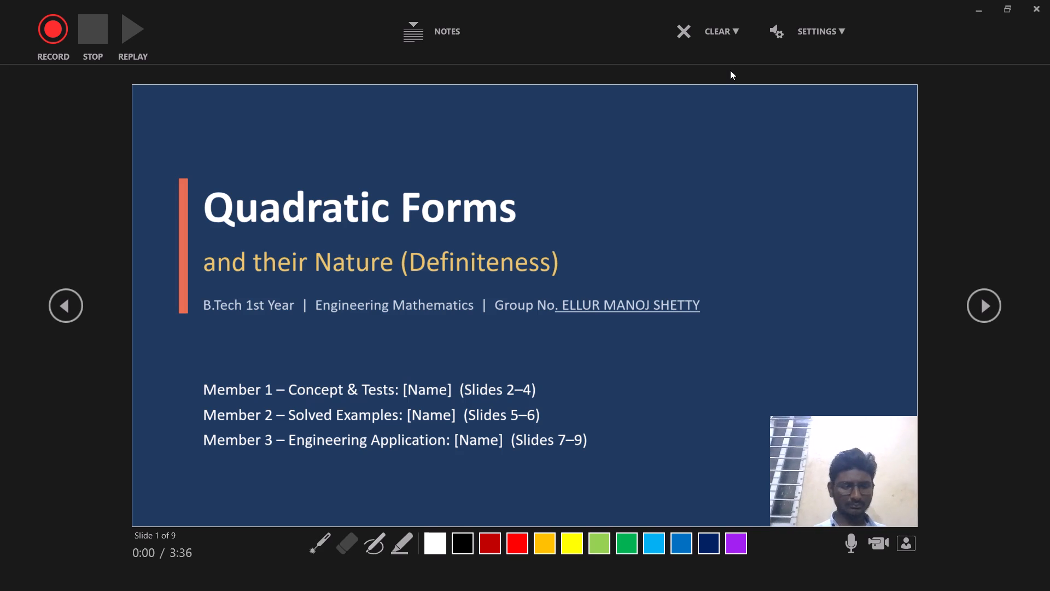
# Record a new webcam narration of about 17 seconds on the title slide, "Quadratic Forms".
pyautogui.click(48, 34)
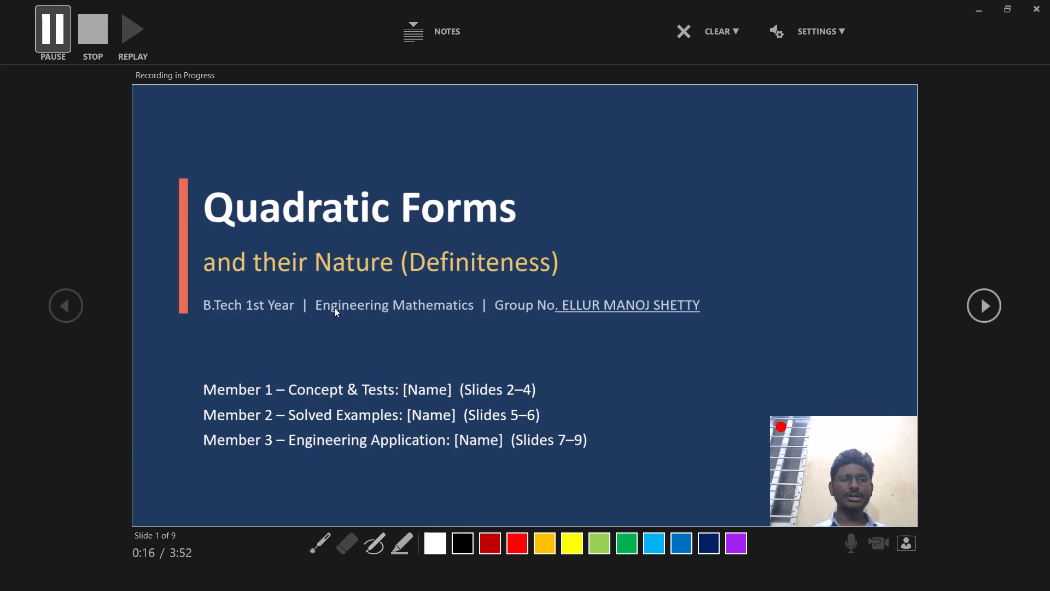
pyautogui.click(46, 39)
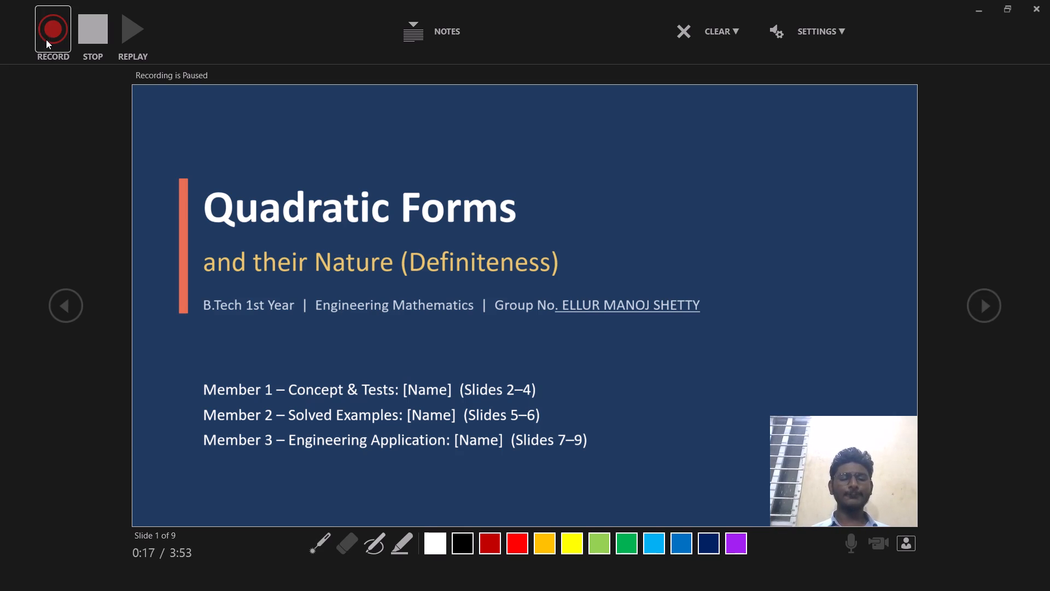
pyautogui.click(92, 33)
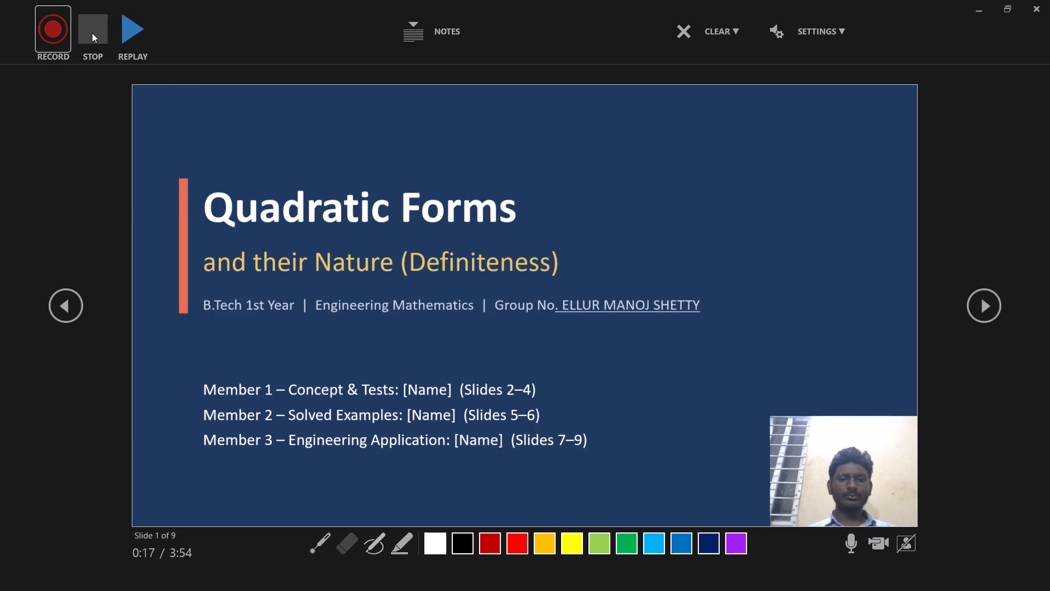
# Replay the start of the title slide's new narration, stop the preview and close the recording view.
pyautogui.click(127, 47)
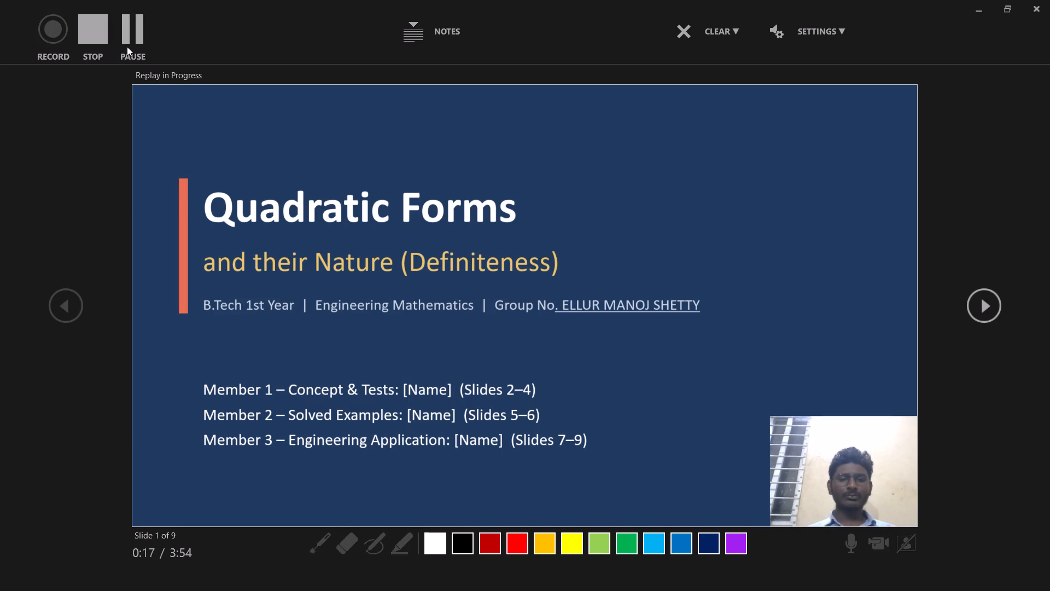
pyautogui.click(127, 47)
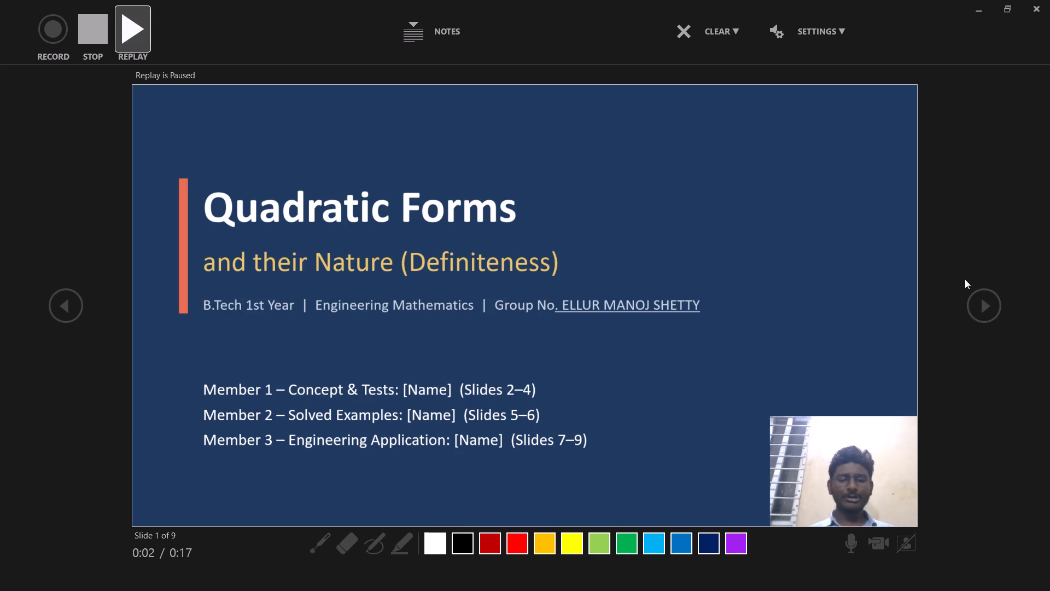
pyautogui.click(102, 34)
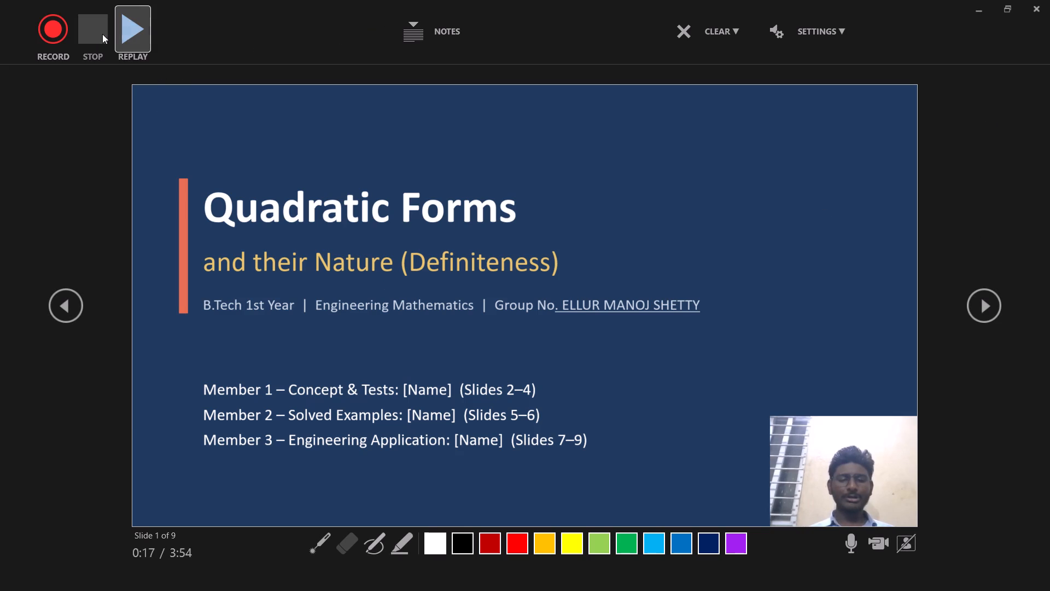
pyautogui.click(1039, 9)
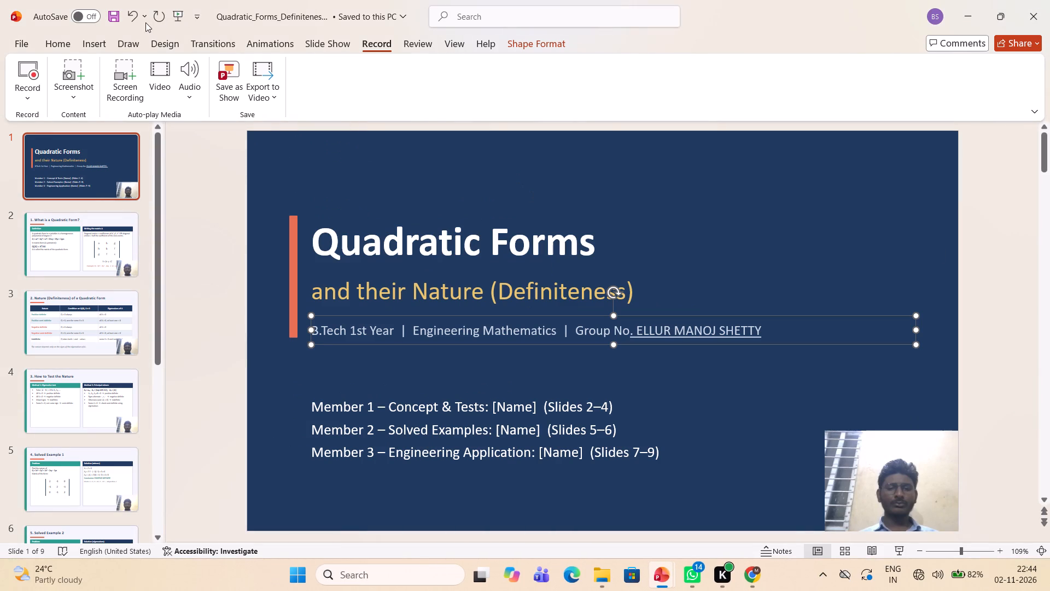
# Set up a video export of the presentation at Full HD (1080p) using recorded timings and narrations.
pyautogui.click(24, 43)
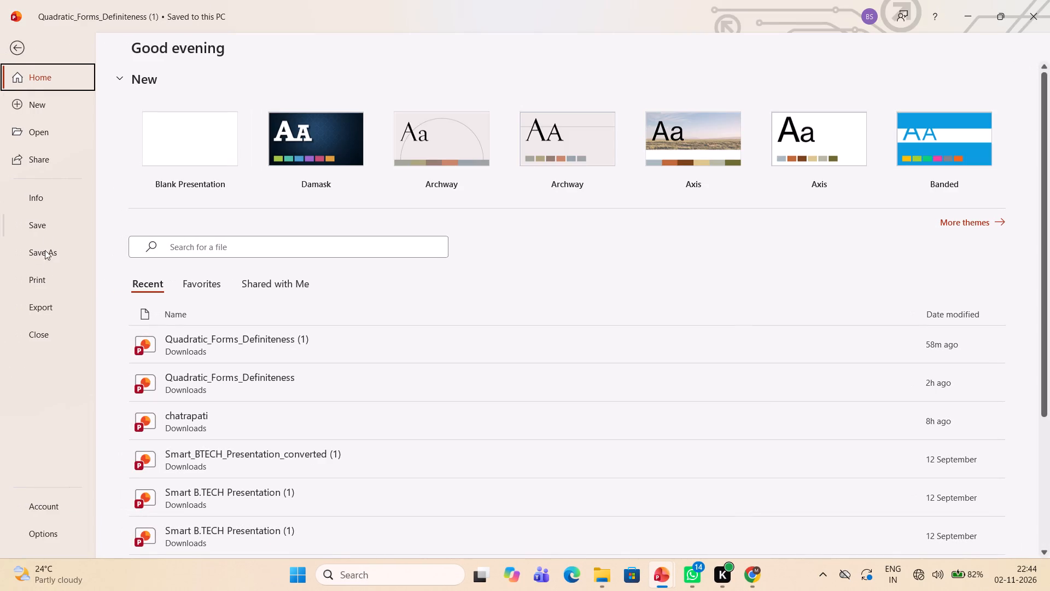
pyautogui.click(45, 309)
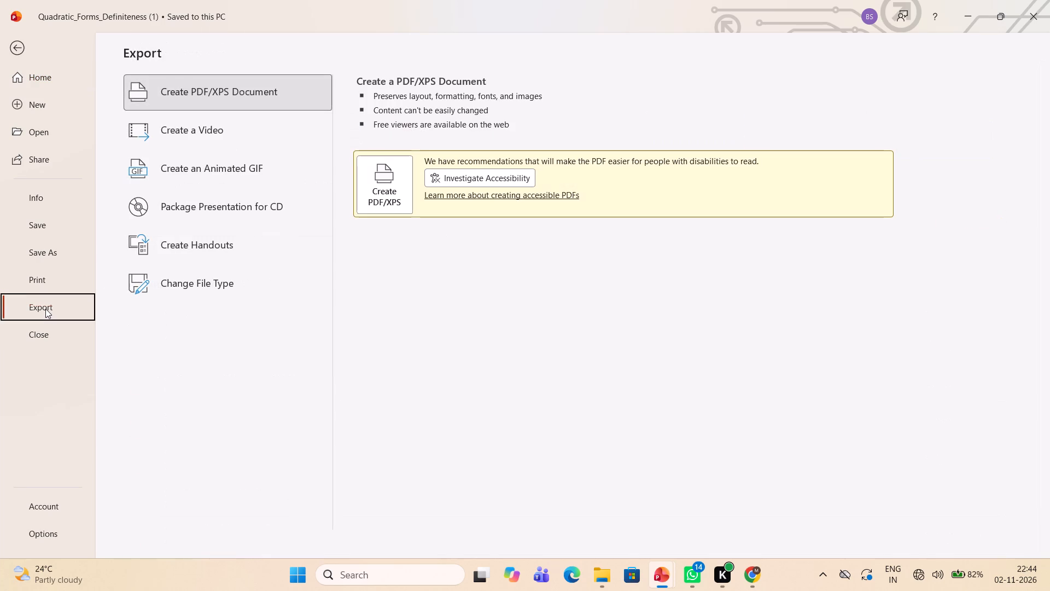
pyautogui.click(296, 134)
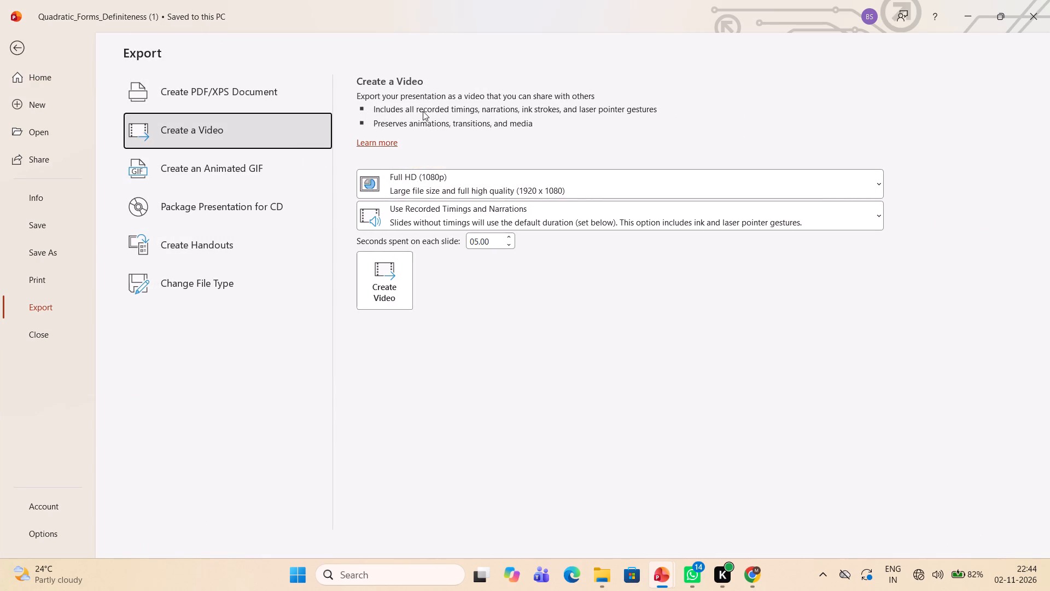
pyautogui.click(396, 182)
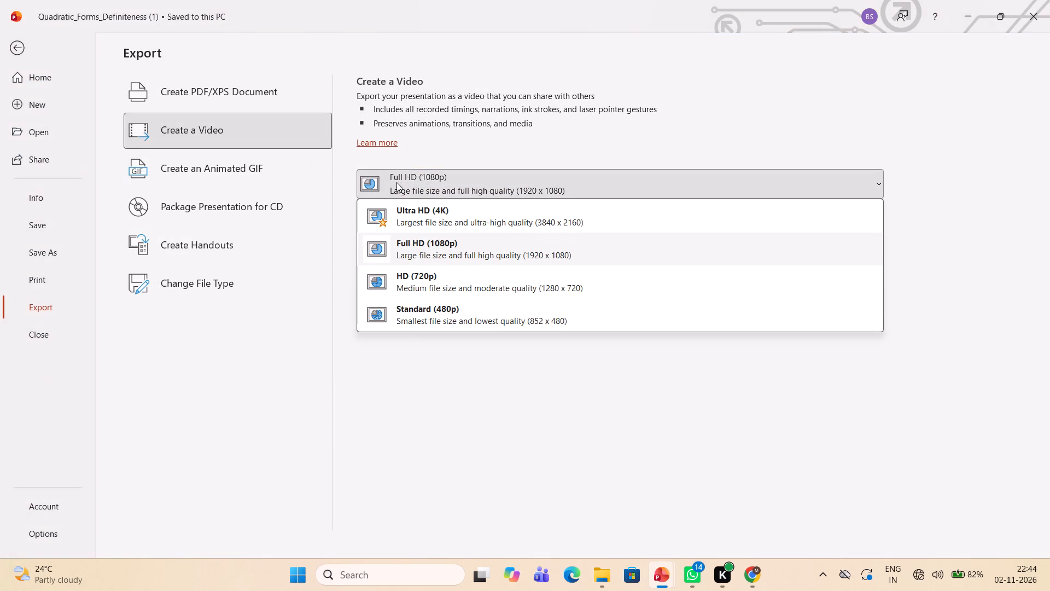
pyautogui.click(445, 242)
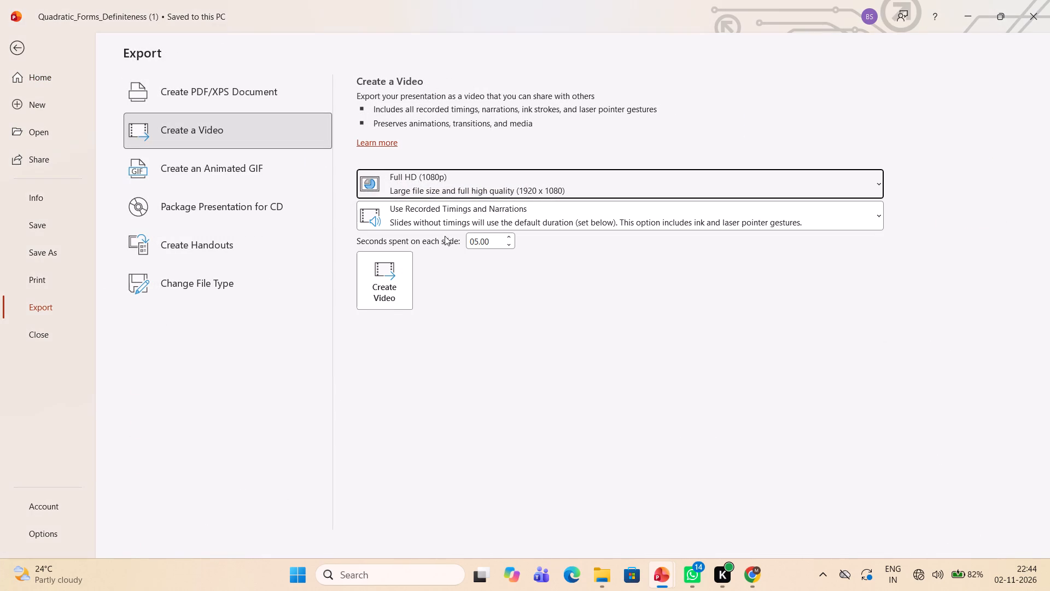
pyautogui.click(430, 219)
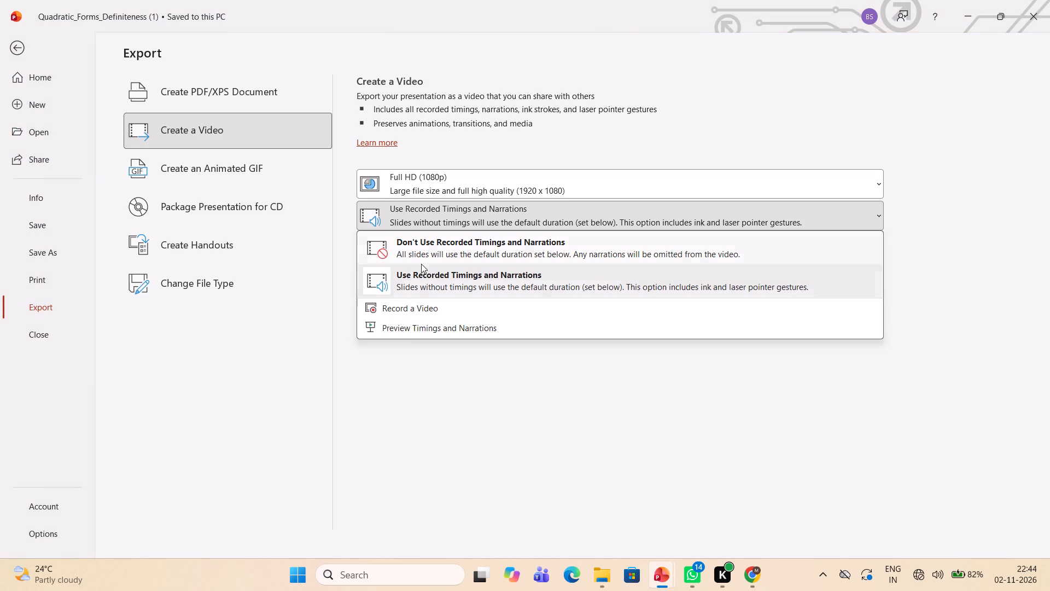
pyautogui.click(423, 281)
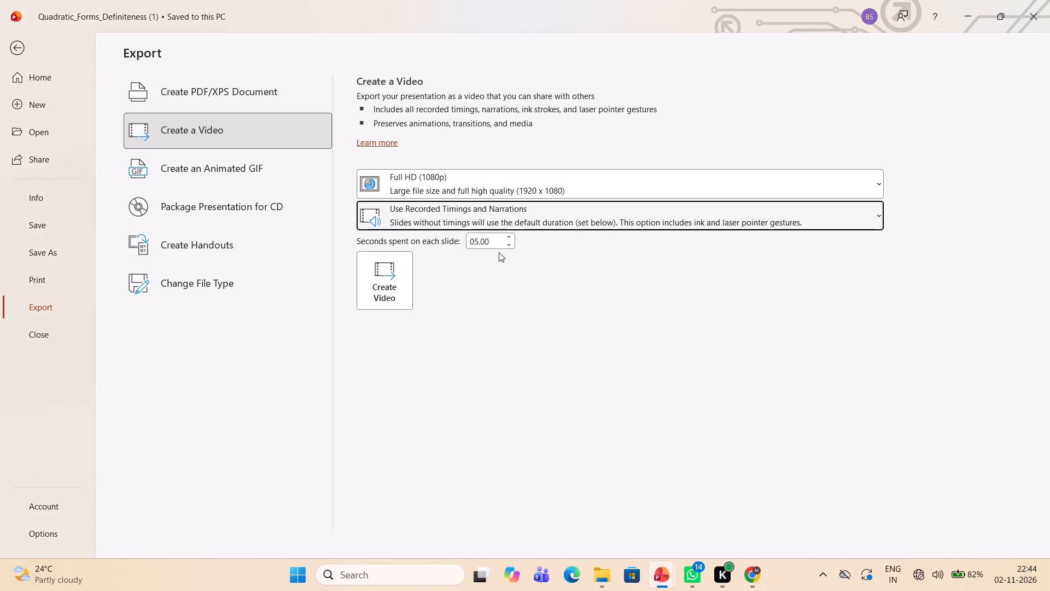
# Set the video export's time spent on each slide to 10 seconds.
pyautogui.click(511, 244)
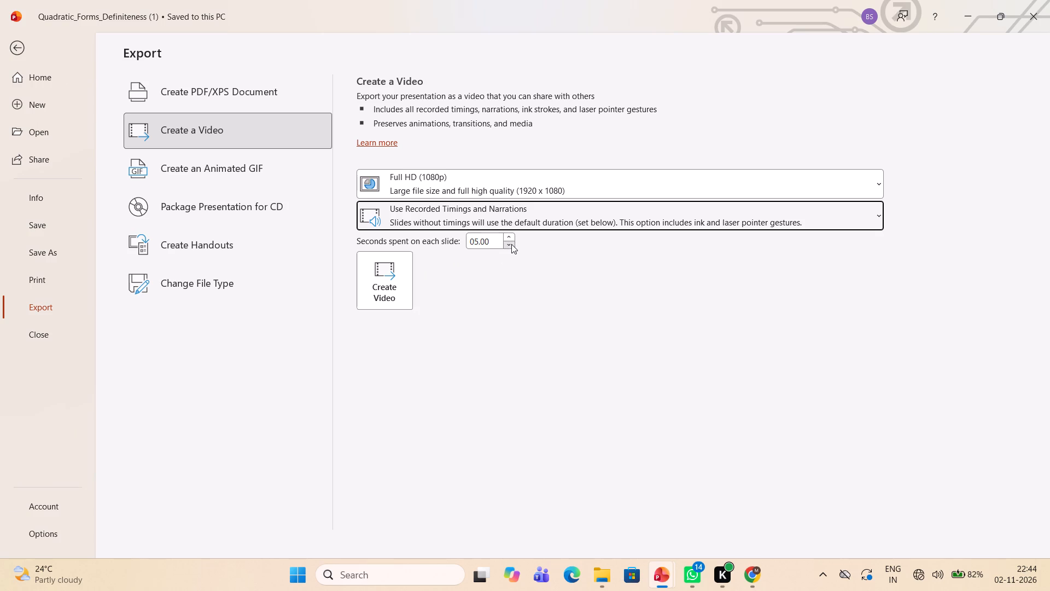
pyautogui.click(511, 244)
pyautogui.tripleClick(510, 234)
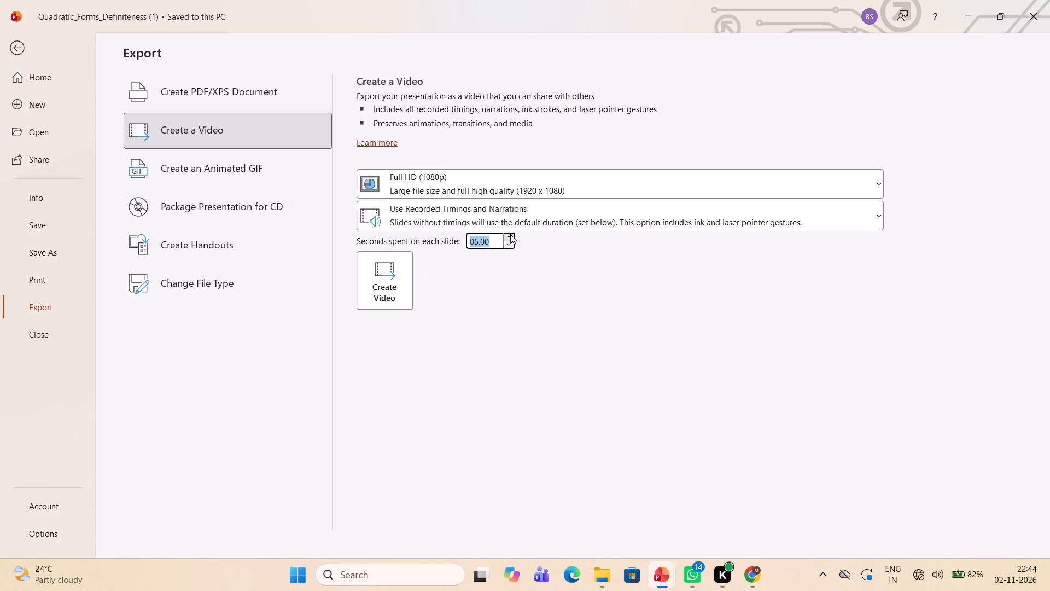
pyautogui.doubleClick(510, 234)
pyautogui.doubleClick(510, 245)
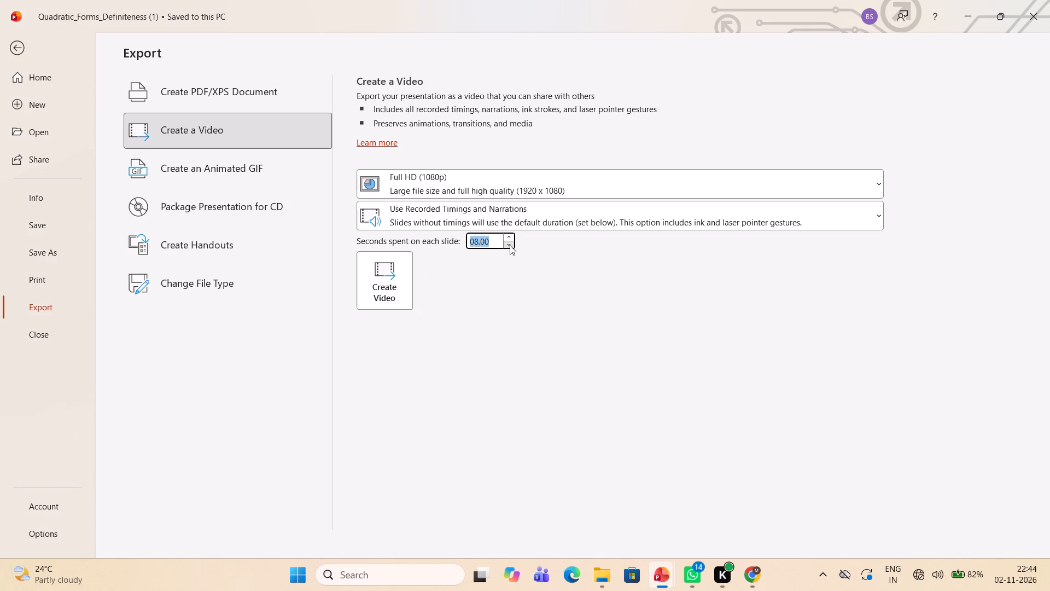
pyautogui.click(510, 245)
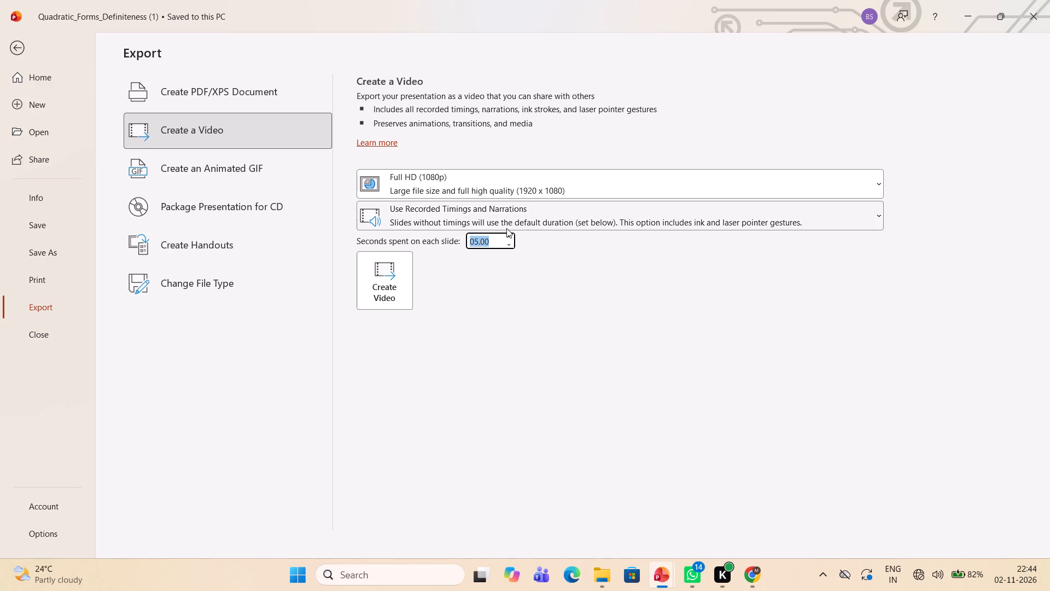
pyautogui.tripleClick(508, 235)
pyautogui.tripleClick(508, 235)
pyautogui.tripleClick(508, 235)
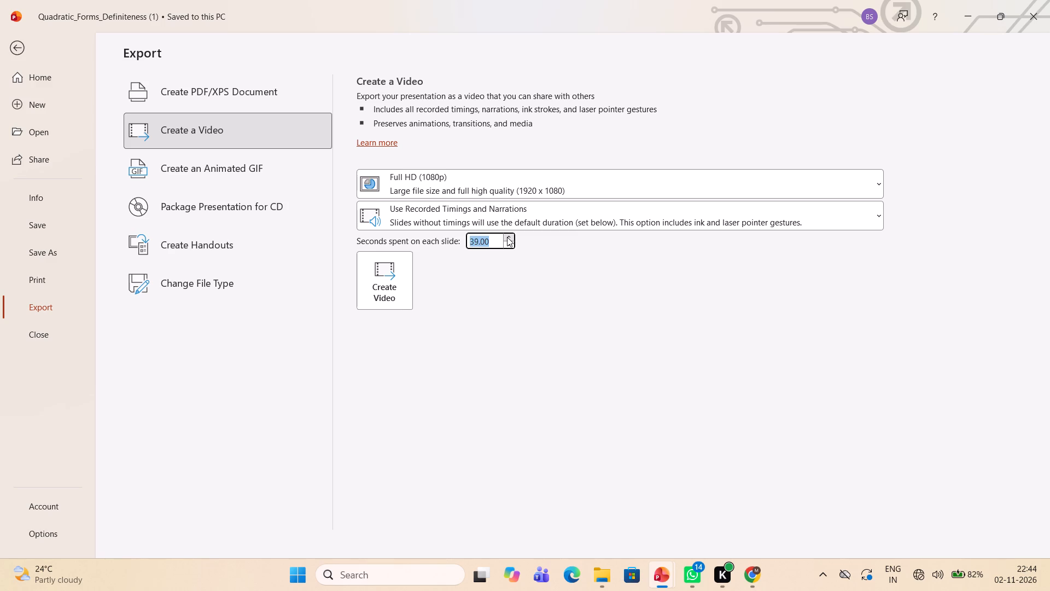
pyautogui.click(507, 237)
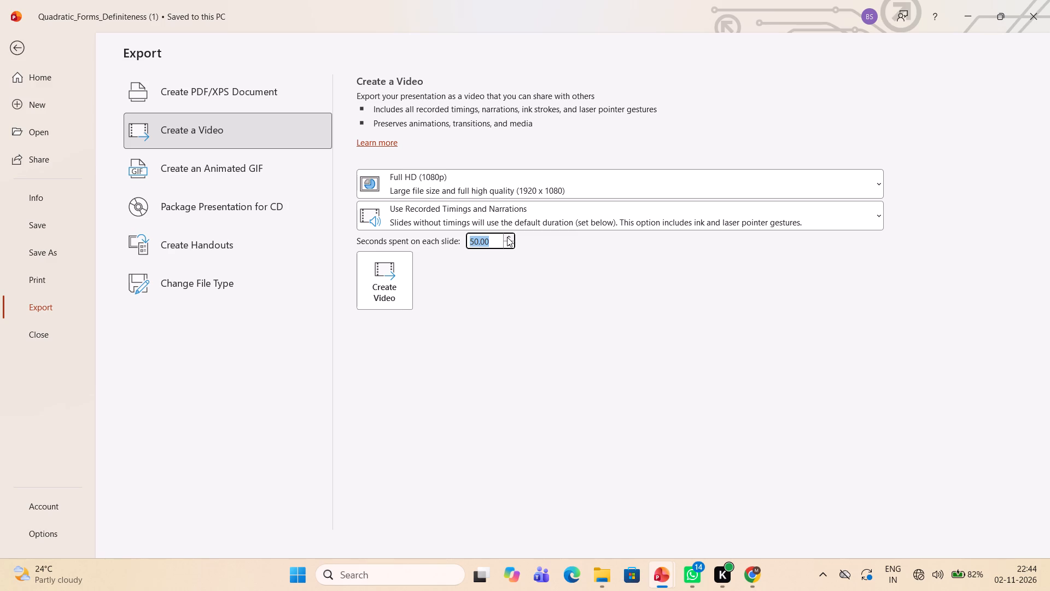
pyautogui.tripleClick(507, 244)
pyautogui.tripleClick(507, 244)
pyautogui.tripleClick(507, 244)
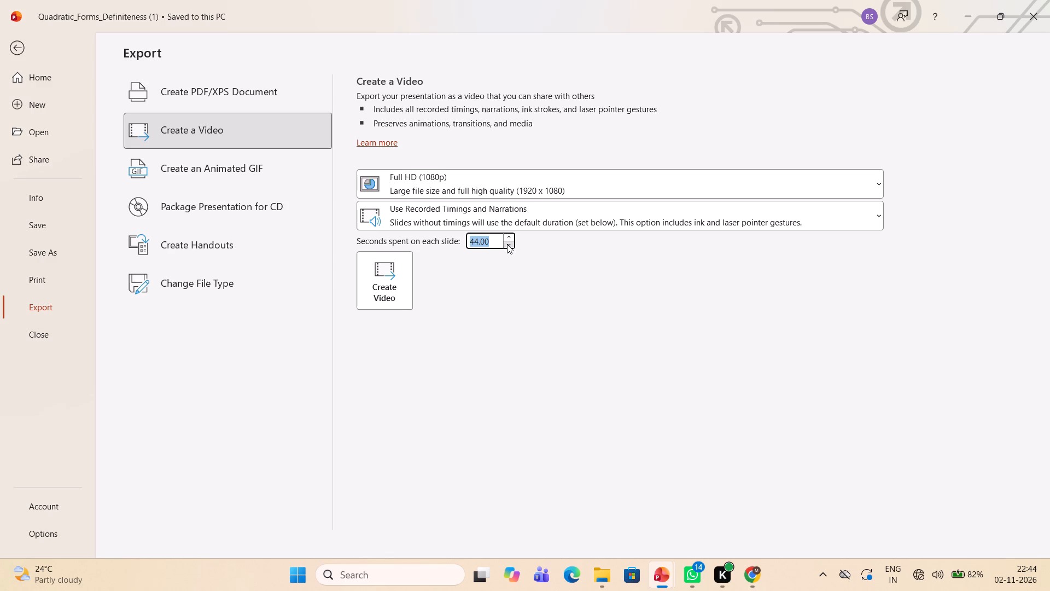
pyautogui.doubleClick(507, 244)
pyautogui.doubleClick(507, 244)
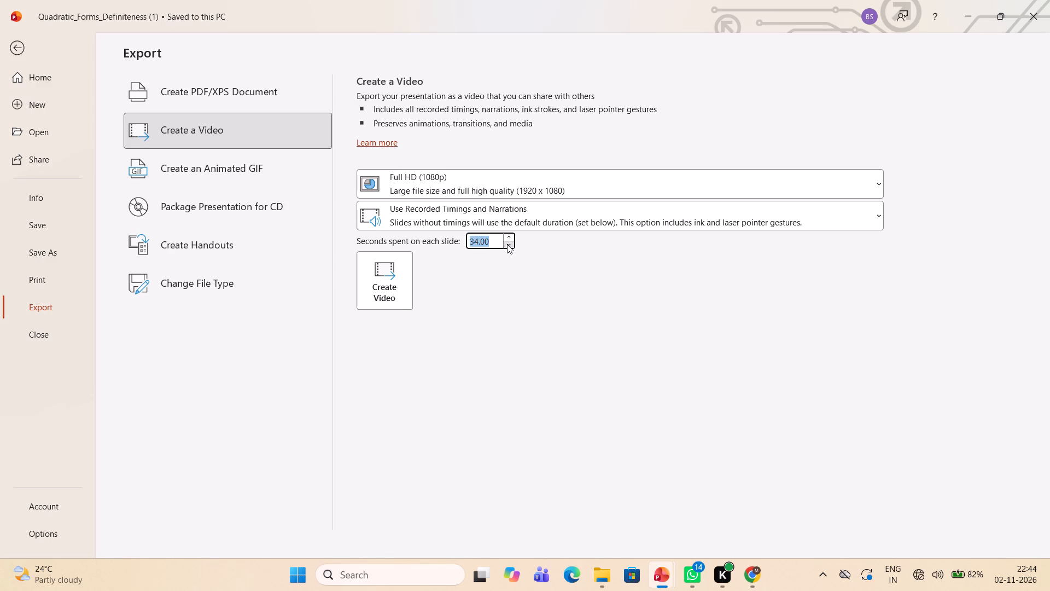
pyautogui.doubleClick(507, 244)
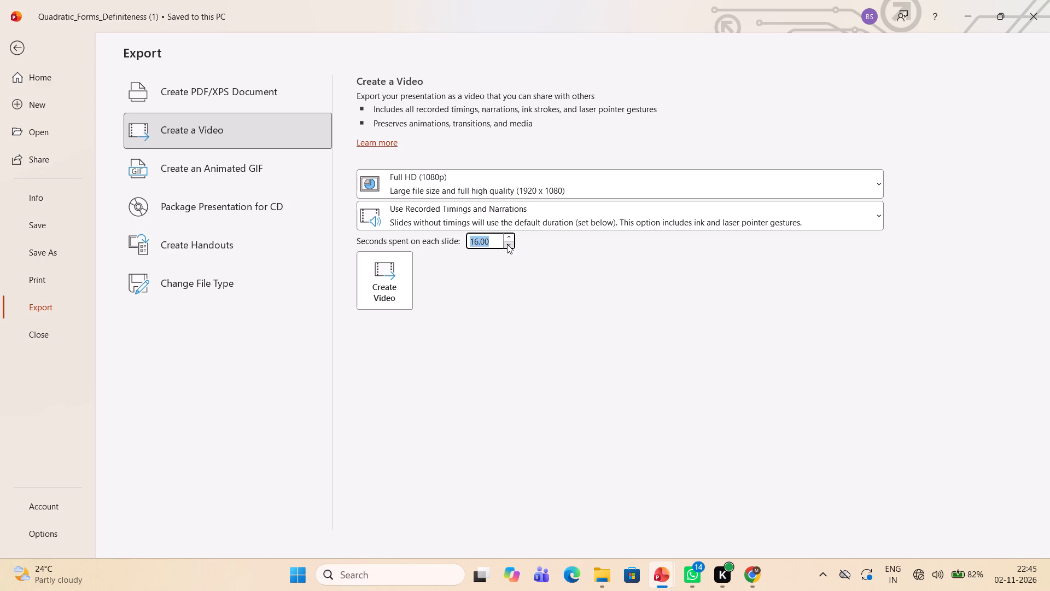
pyautogui.tripleClick(507, 244)
pyautogui.tripleClick(507, 244)
# Create the video and clear the suggested file name for the MPEG-4 file.
pyautogui.click(385, 298)
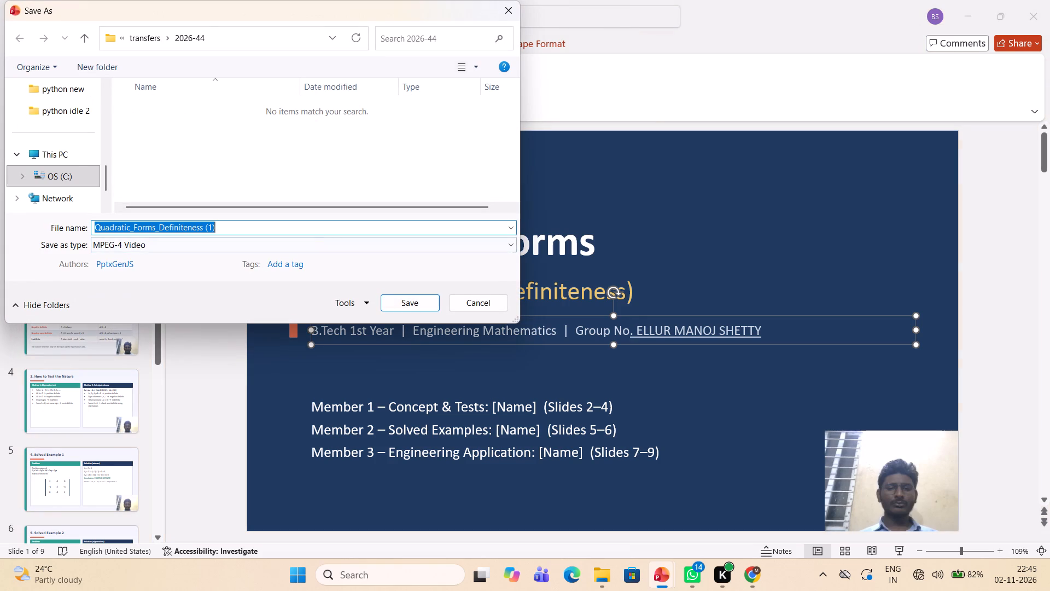
pyautogui.click(313, 228)
pyautogui.click(313, 228)
pyautogui.press('BackSpace')
pyautogui.press('BackSpace')
pyautogui.press('BackSpace')
pyautogui.press('BackSpace')
pyautogui.press('BackSpace')
pyautogui.press('BackSpace')
pyautogui.press('BackSpace')
pyautogui.press('BackSpace')
pyautogui.press('BackSpace')
pyautogui.press('BackSpace')
pyautogui.press('BackSpace')
pyautogui.press('BackSpace')
pyautogui.press('BackSpace')
pyautogui.press('BackSpace')
pyautogui.press('BackSpace')
pyautogui.press('BackSpace')
pyautogui.press('BackSpace')
pyautogui.press('BackSpace')
pyautogui.press('BackSpace')
pyautogui.press('BackSpace')
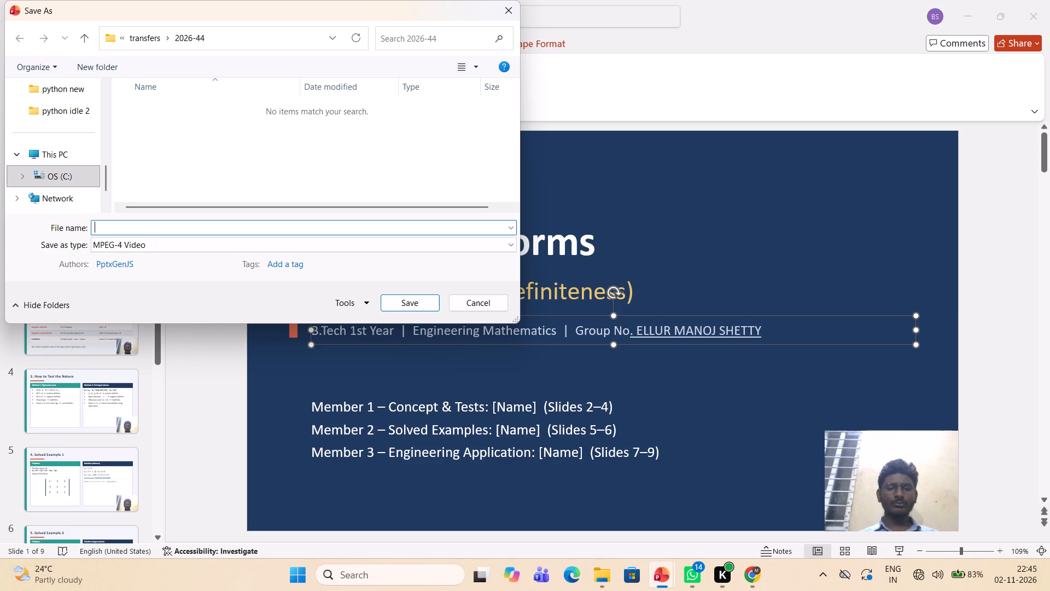
# Save the MPEG-4 video in the Downloads folder, using the student ID number as its file name.
pyautogui.scroll(1, 71, 155)
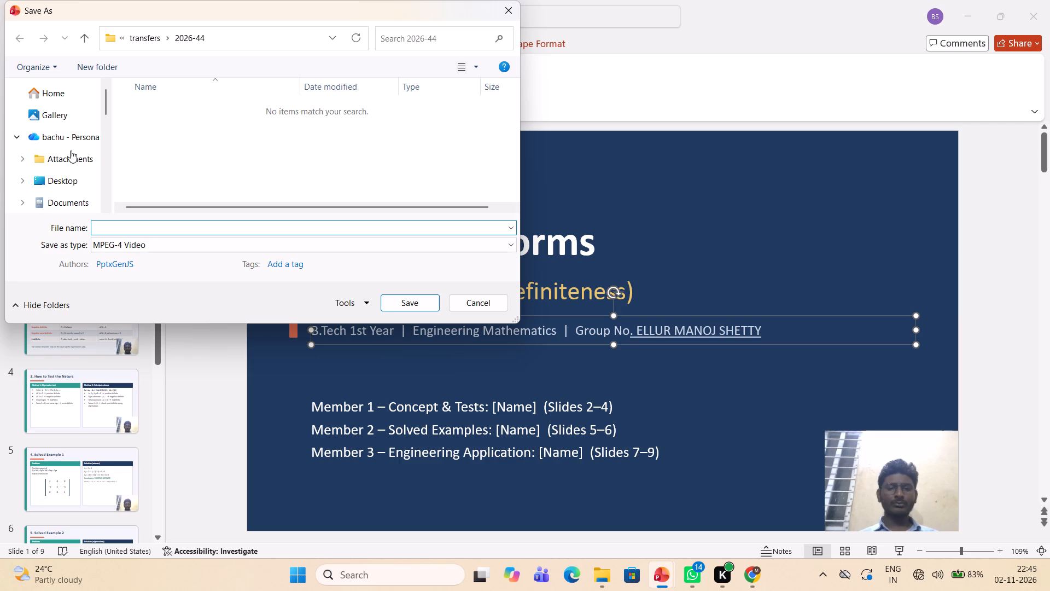
pyautogui.scroll(-1, 71, 170)
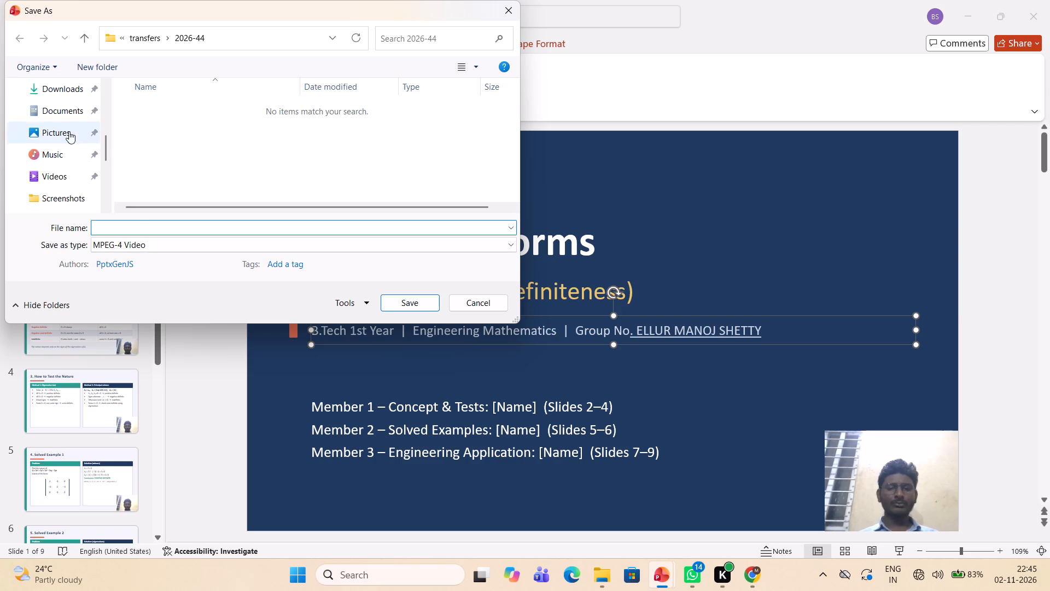
pyautogui.click(69, 82)
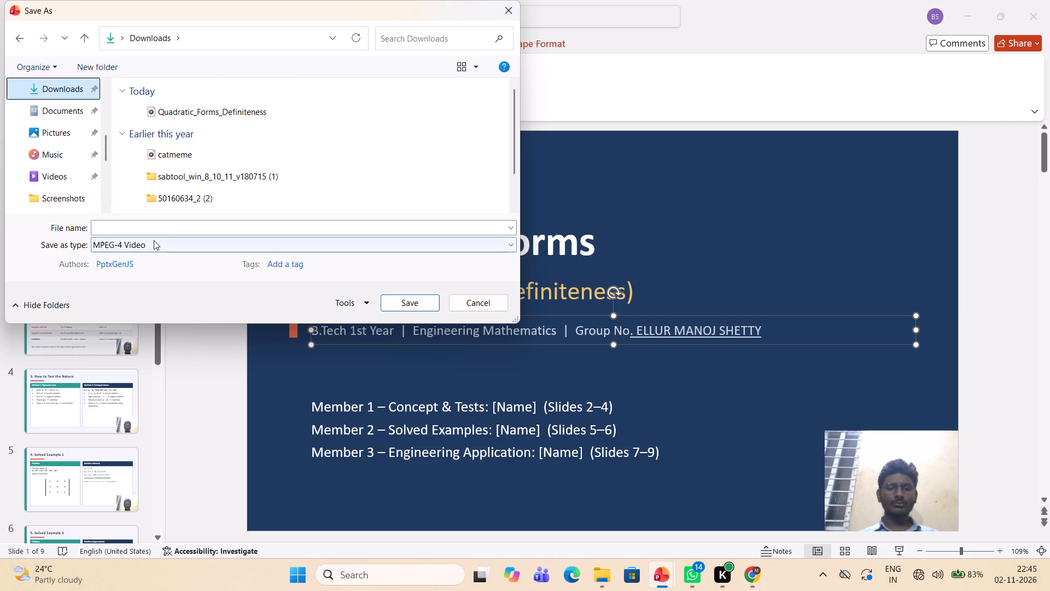
pyautogui.click(153, 229)
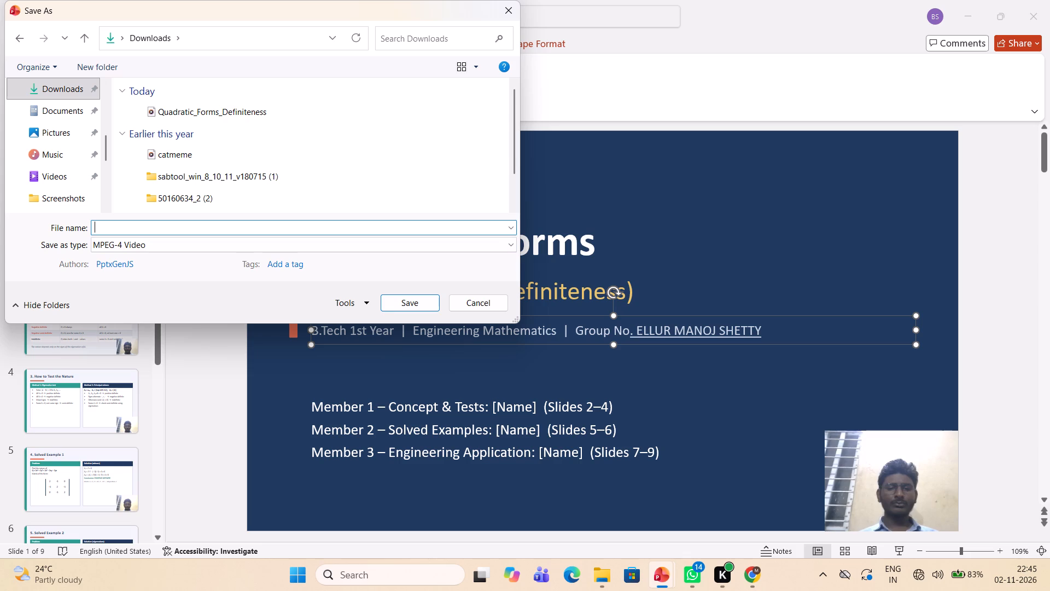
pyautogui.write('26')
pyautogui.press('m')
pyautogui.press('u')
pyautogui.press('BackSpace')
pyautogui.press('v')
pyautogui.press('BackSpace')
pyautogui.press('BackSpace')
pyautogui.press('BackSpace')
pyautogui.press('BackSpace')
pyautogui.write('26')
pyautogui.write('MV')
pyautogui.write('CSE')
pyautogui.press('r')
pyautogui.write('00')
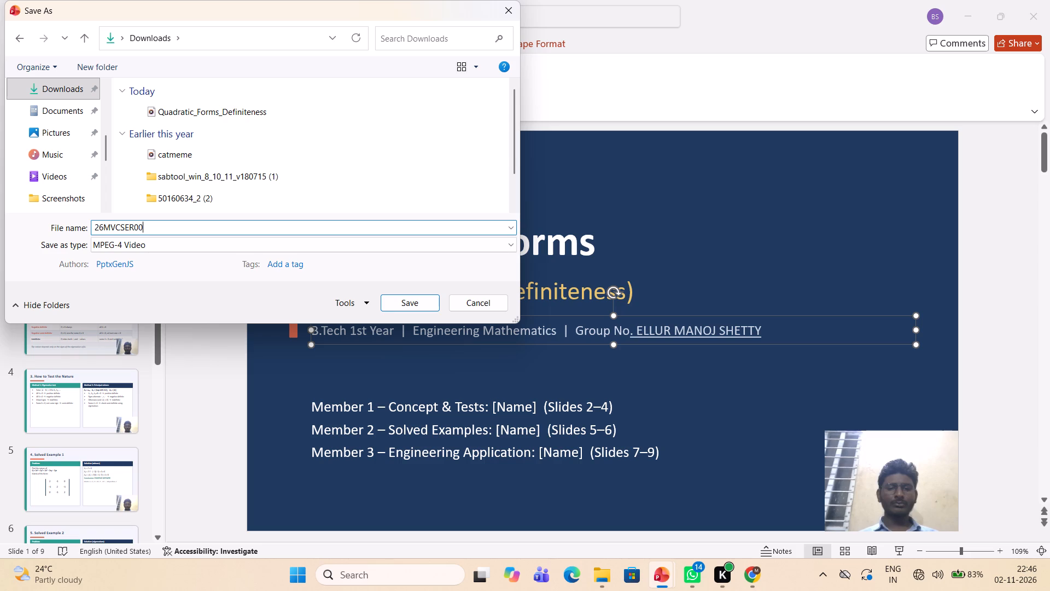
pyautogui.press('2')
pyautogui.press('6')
pyautogui.click(407, 306)
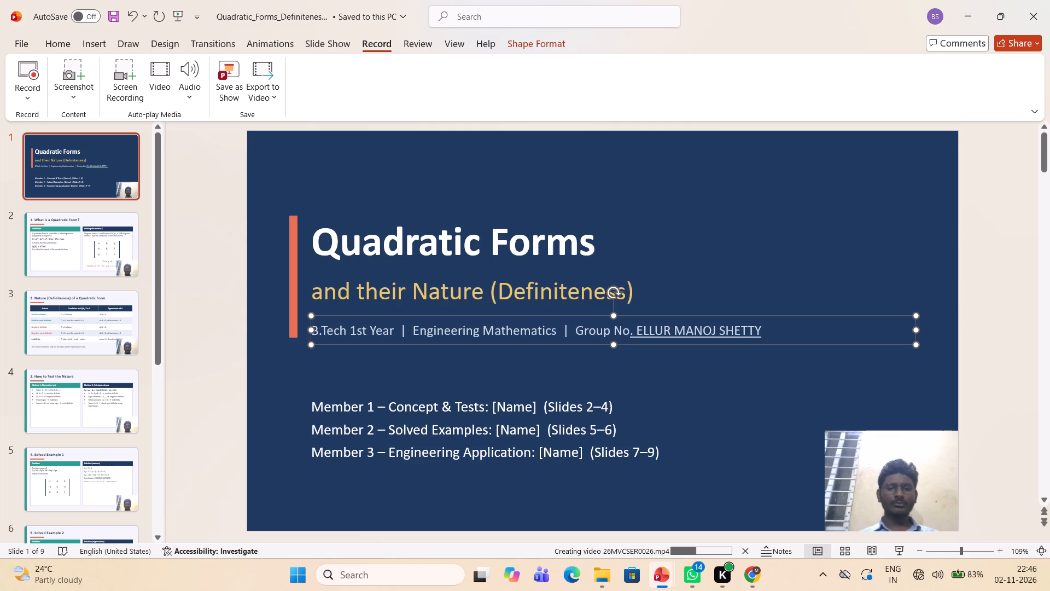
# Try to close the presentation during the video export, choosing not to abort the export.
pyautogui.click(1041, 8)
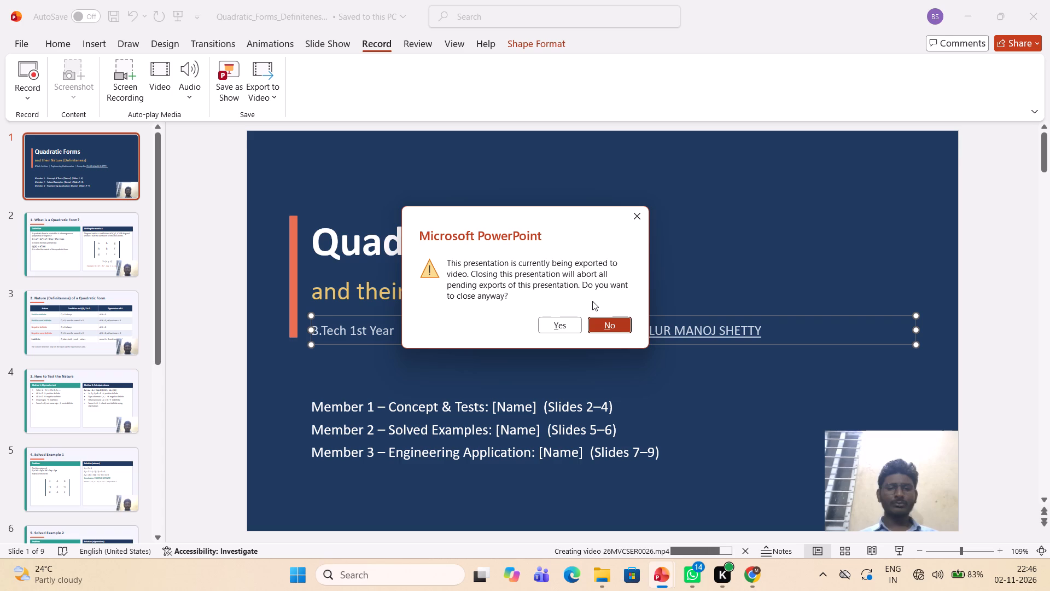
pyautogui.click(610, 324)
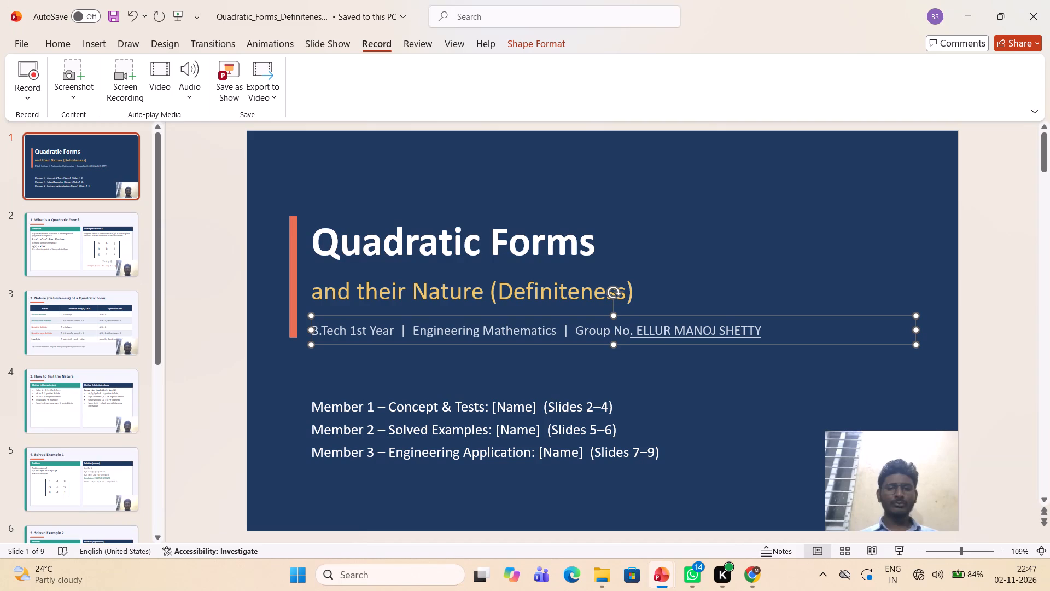
# Start closing the presentation after the video export.
pyautogui.click(1048, 1)
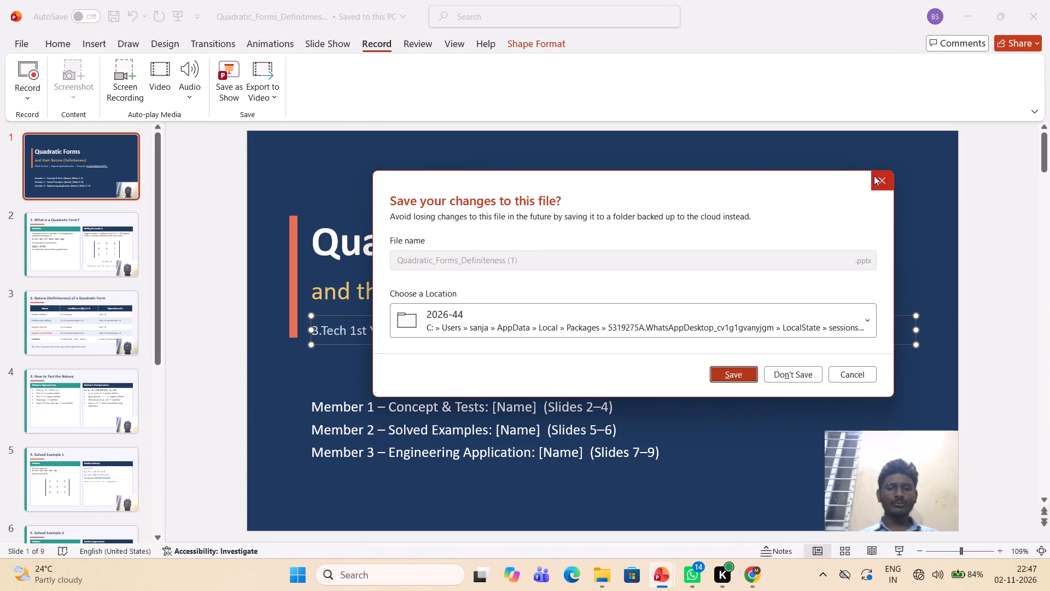
# Switch to File Explorer, play the beginning of the newly exported video from Downloads, and close the player.
pyautogui.click(599, 567)
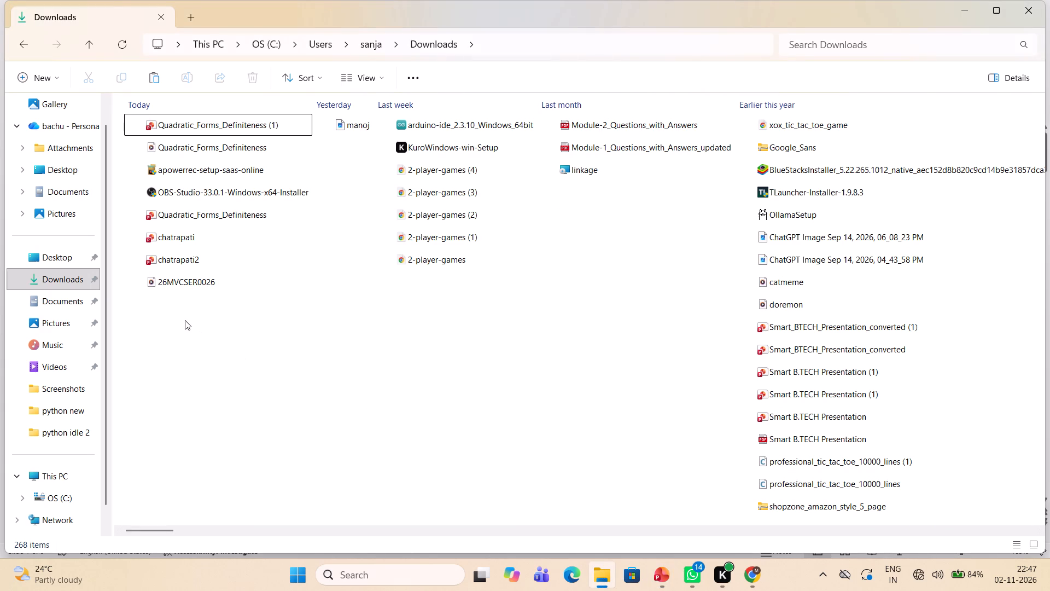
pyautogui.click(59, 309)
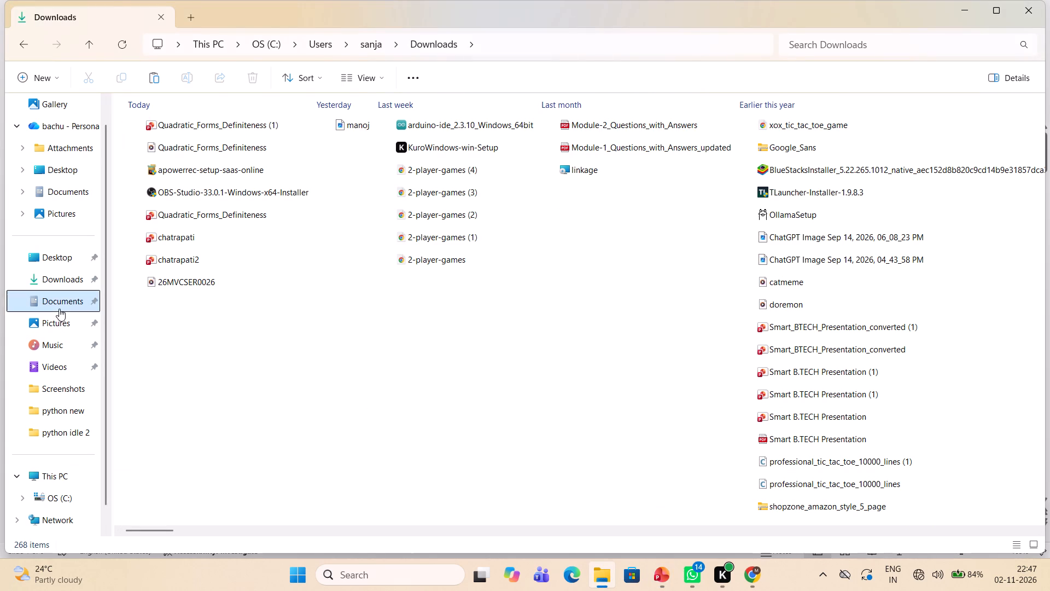
pyautogui.click(64, 282)
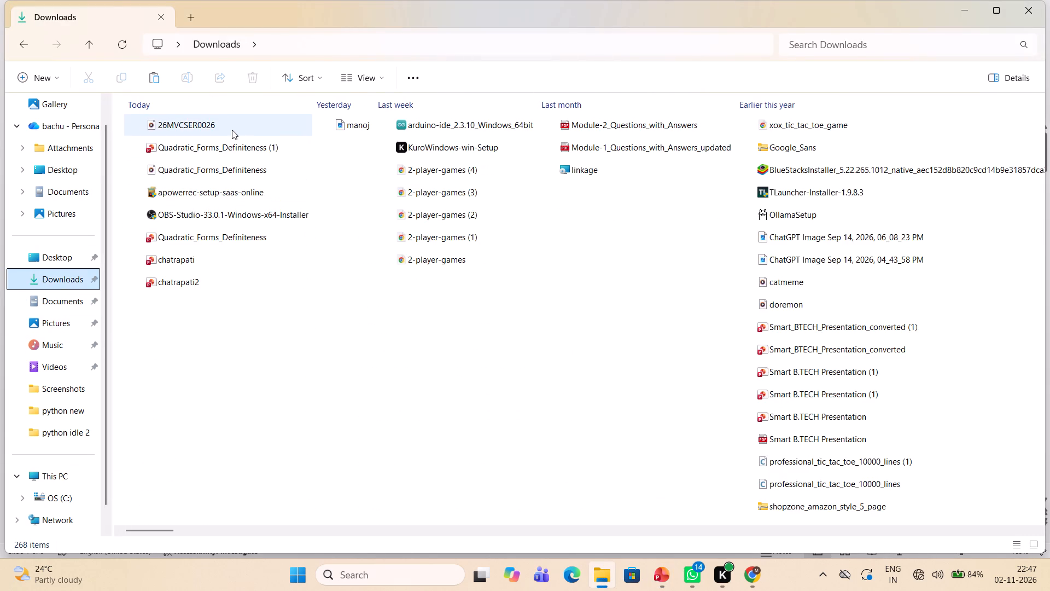
pyautogui.click(232, 129)
pyautogui.doubleClick(232, 129)
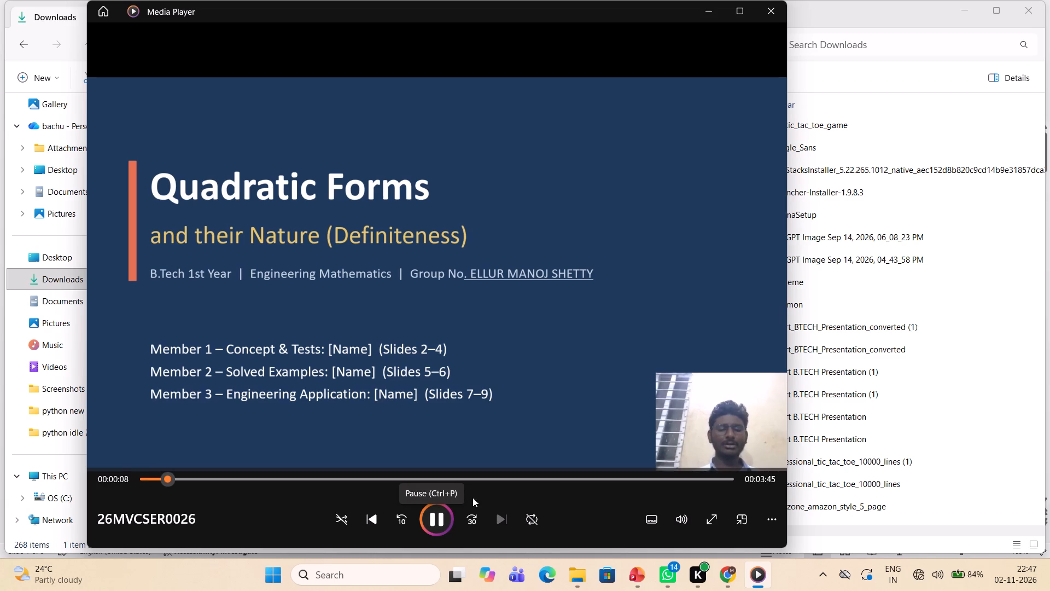
pyautogui.click(777, 6)
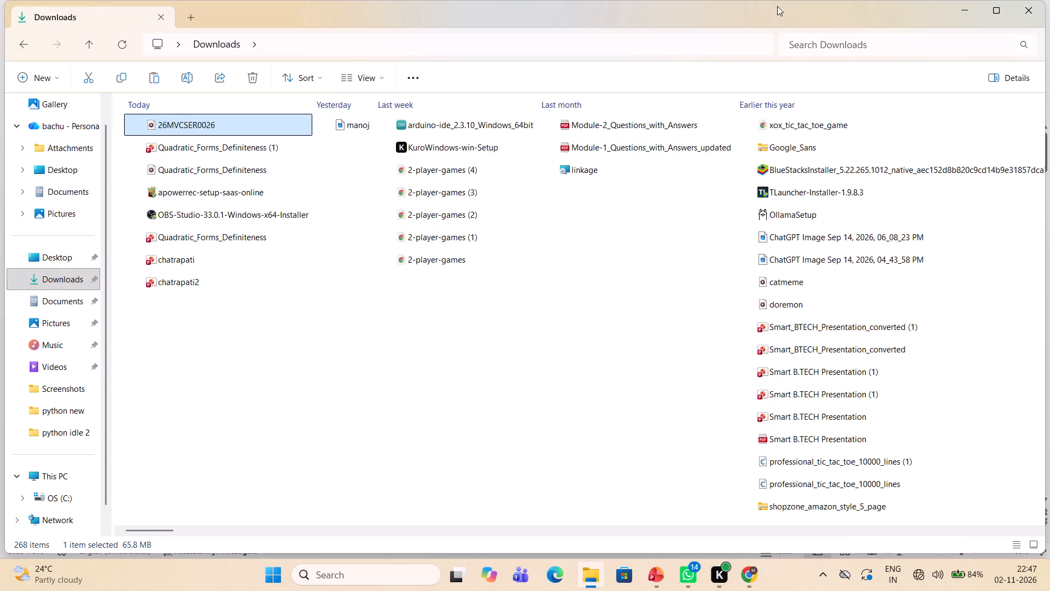
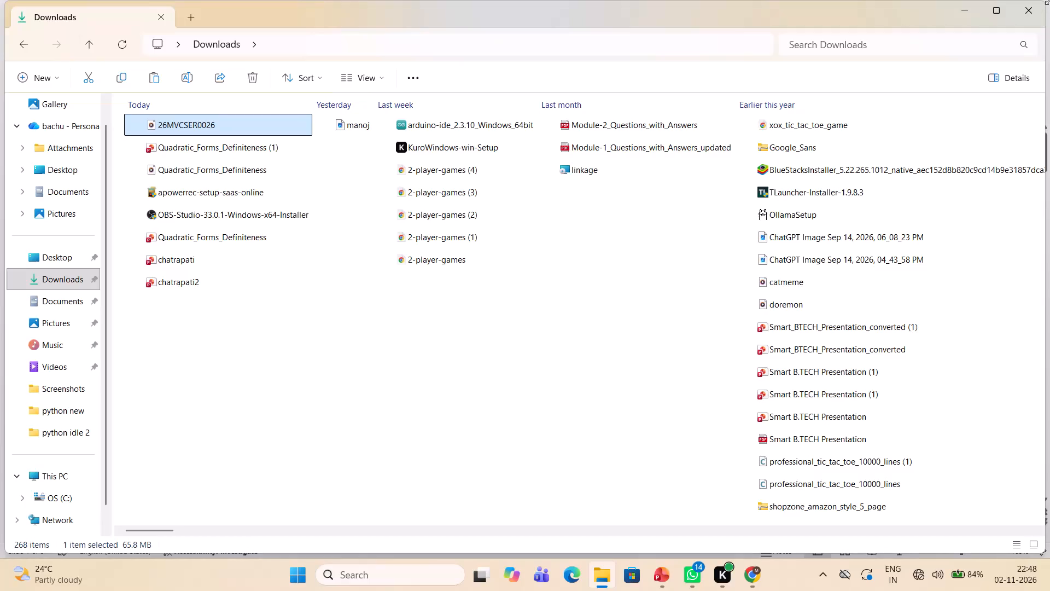
# Close the Downloads folder window and return to the Quadratic Forms presentation.
pyautogui.click(1017, 8)
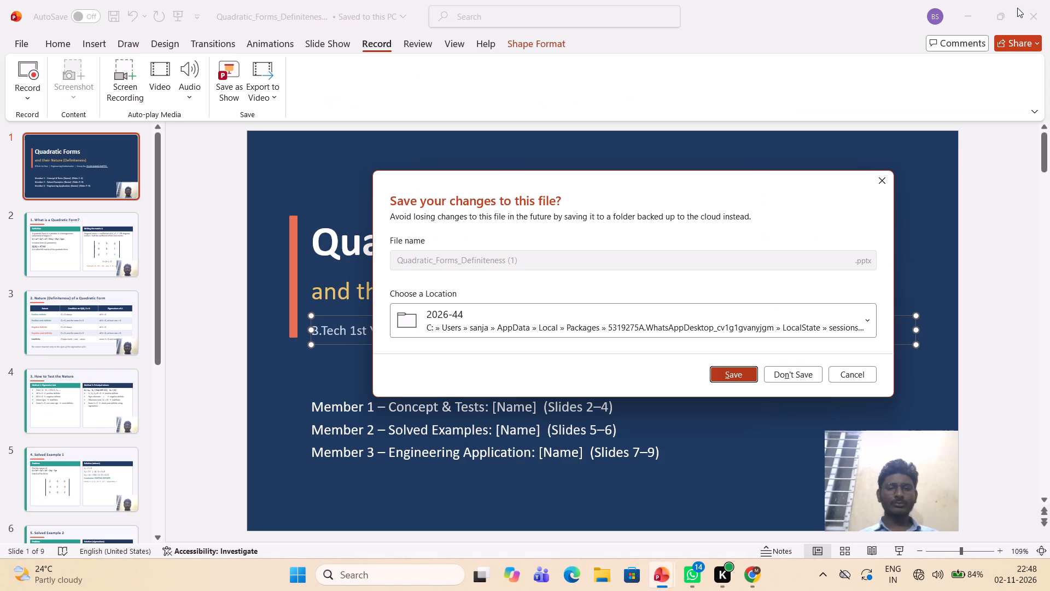
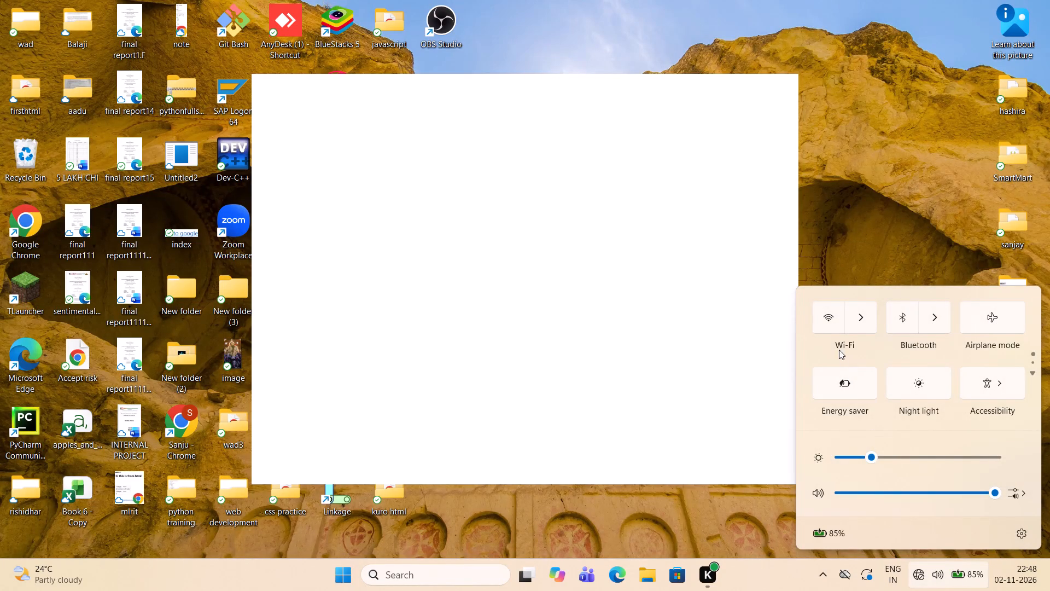
# Turn on Wi-Fi, view the list of available networks, and return to the desktop.
pyautogui.click(836, 316)
pyautogui.click(870, 330)
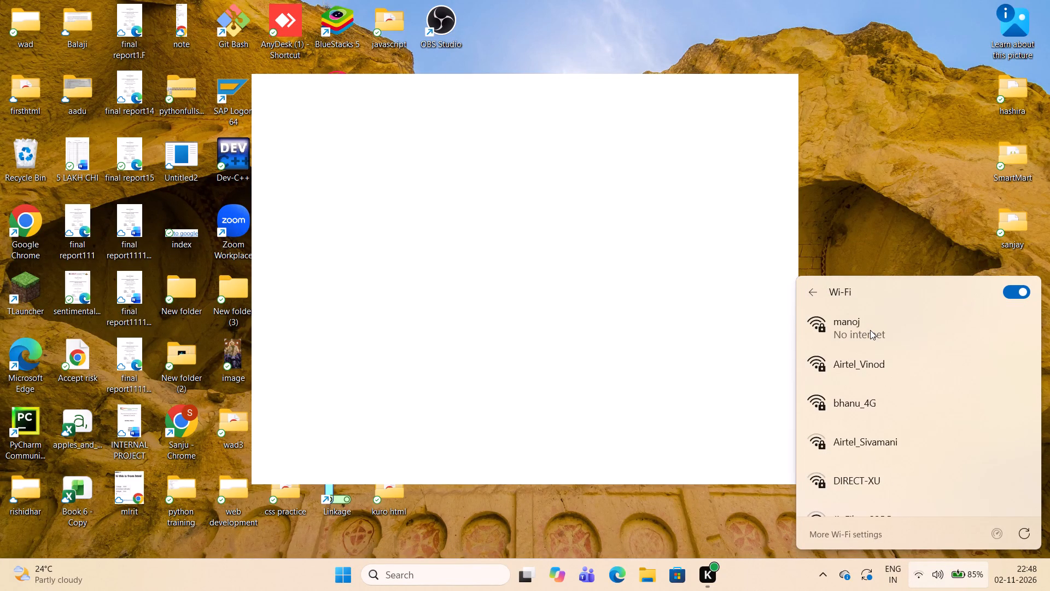
pyautogui.click(830, 108)
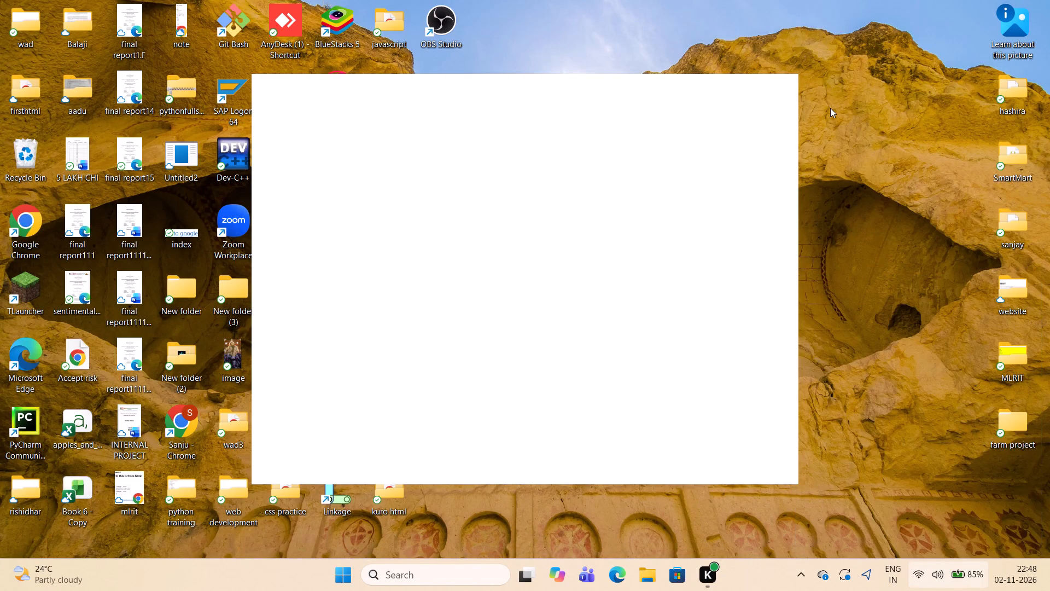
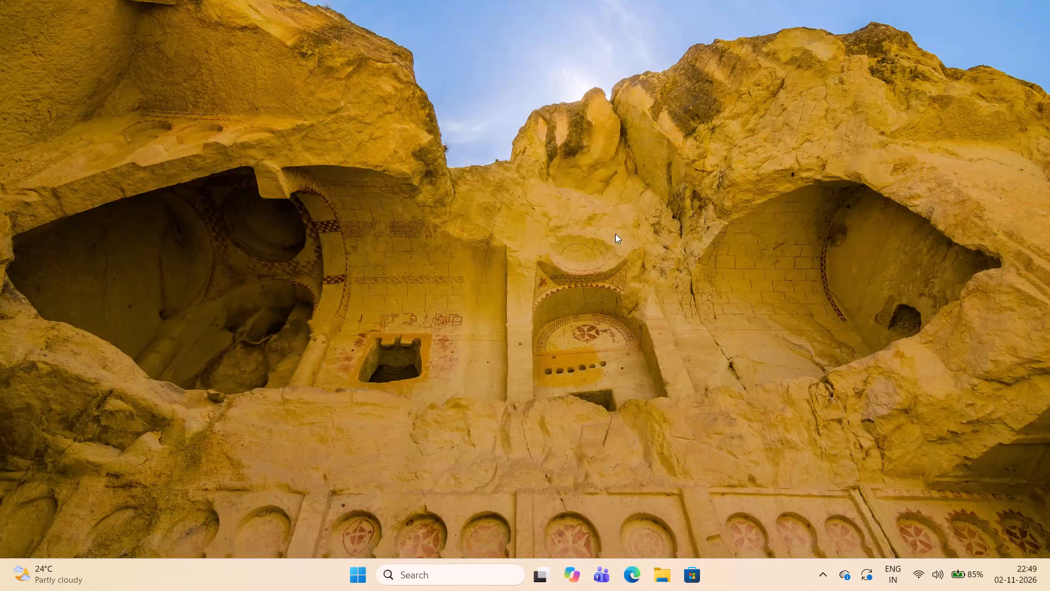
# Refresh the Windows desktop.
pyautogui.click(641, 235)
pyautogui.rightClick(641, 235)
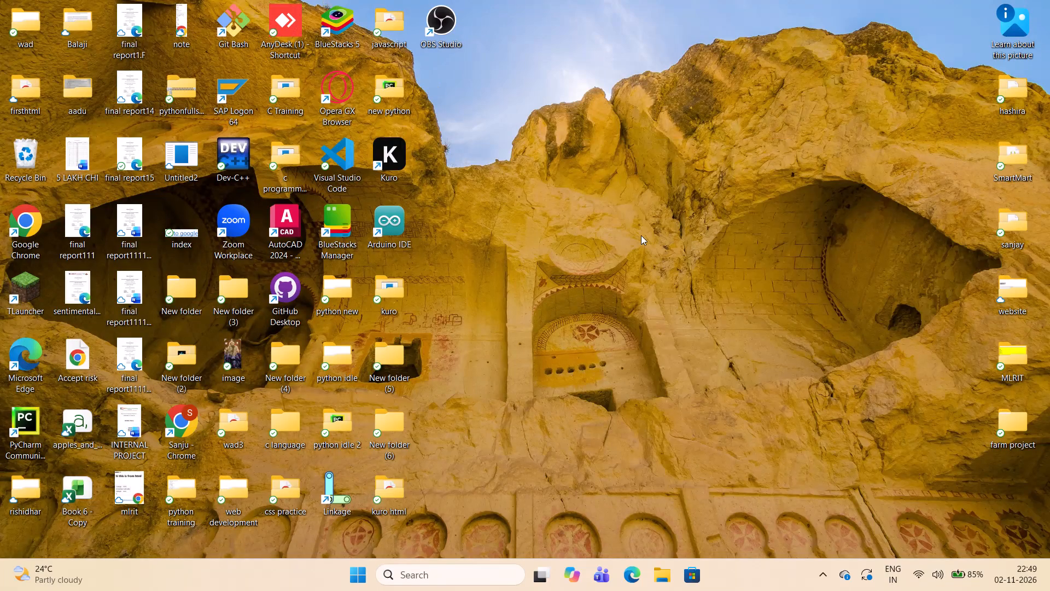
pyautogui.click(651, 233)
pyautogui.rightClick(651, 233)
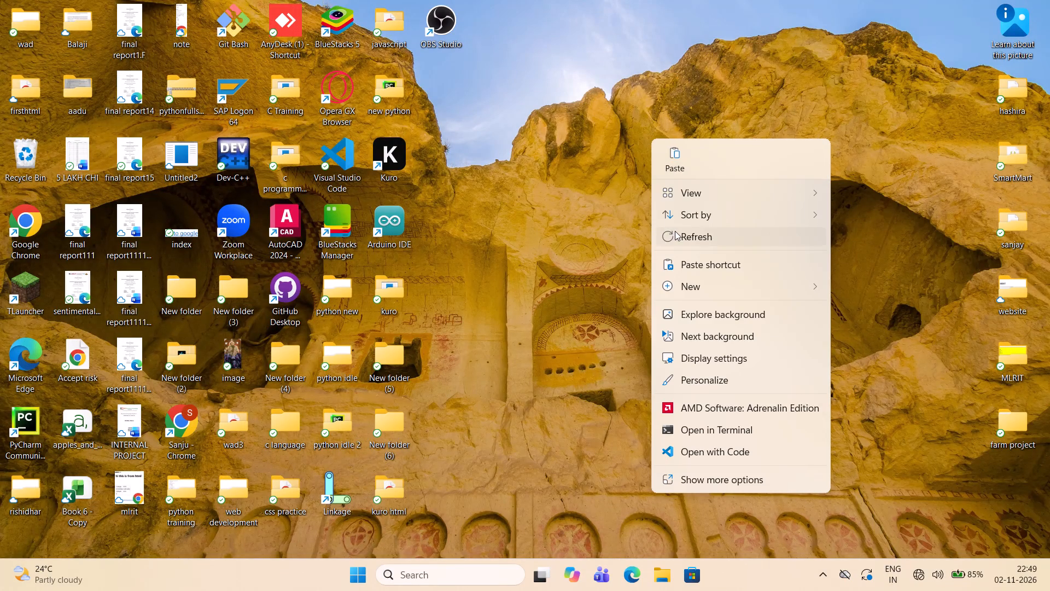
pyautogui.click(675, 231)
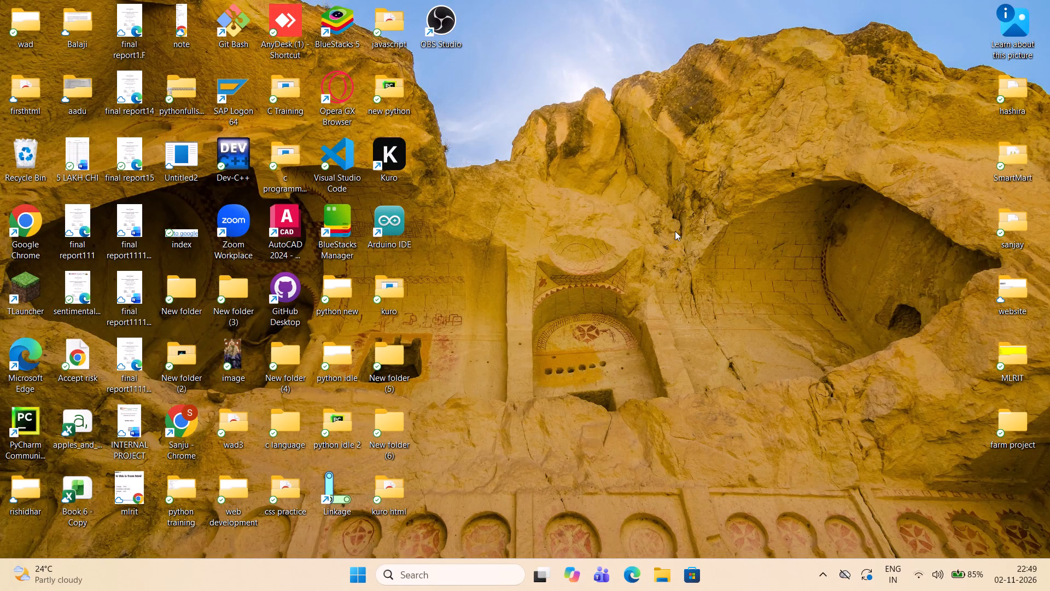
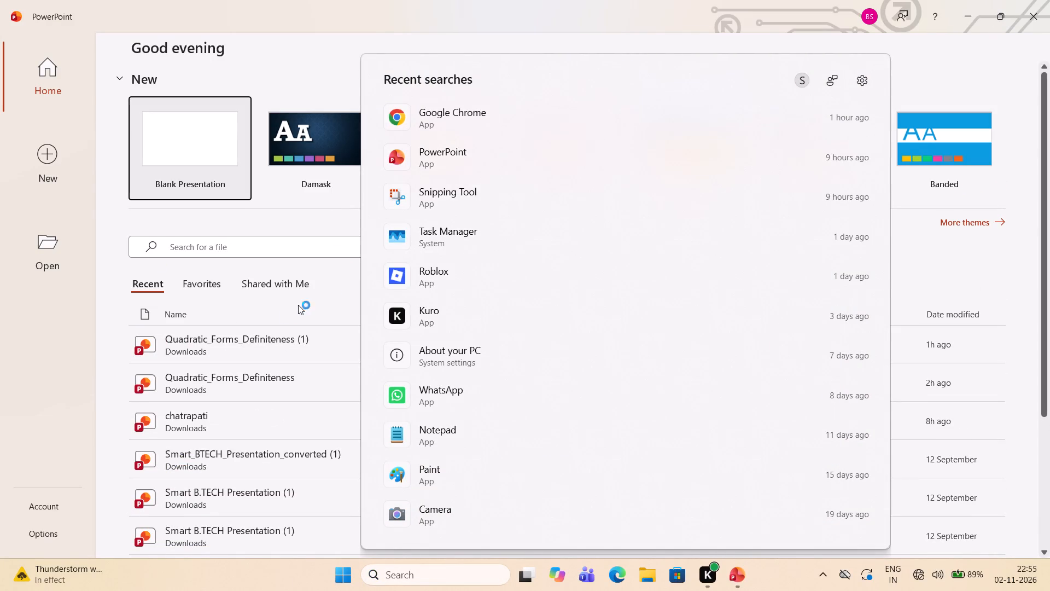
# Switch to PowerPoint and reopen the recent presentation Quadratic_Forms_Definiteness (1) from Downloads.
pyautogui.click(231, 360)
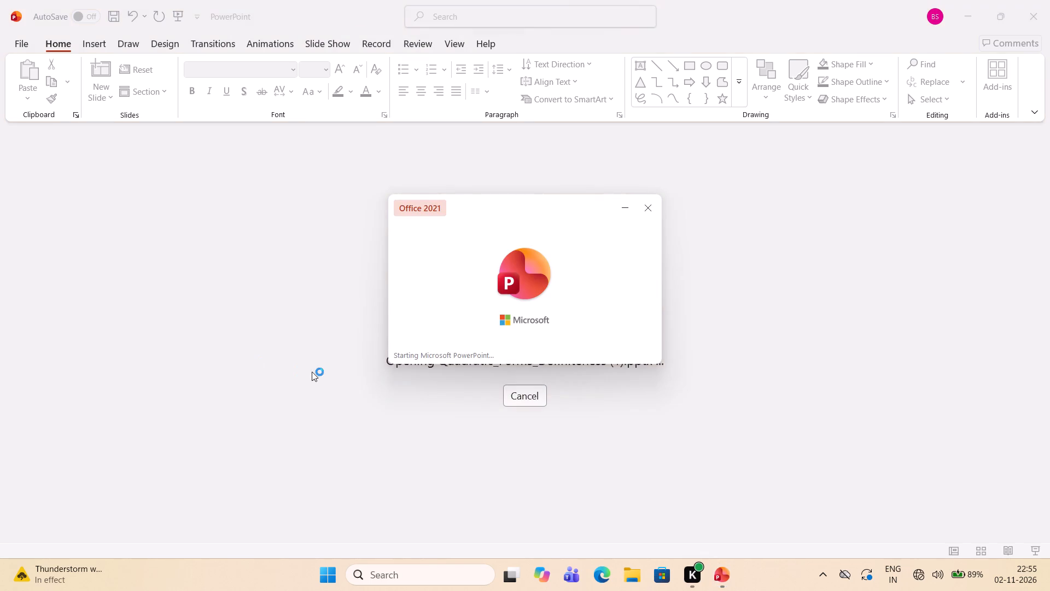
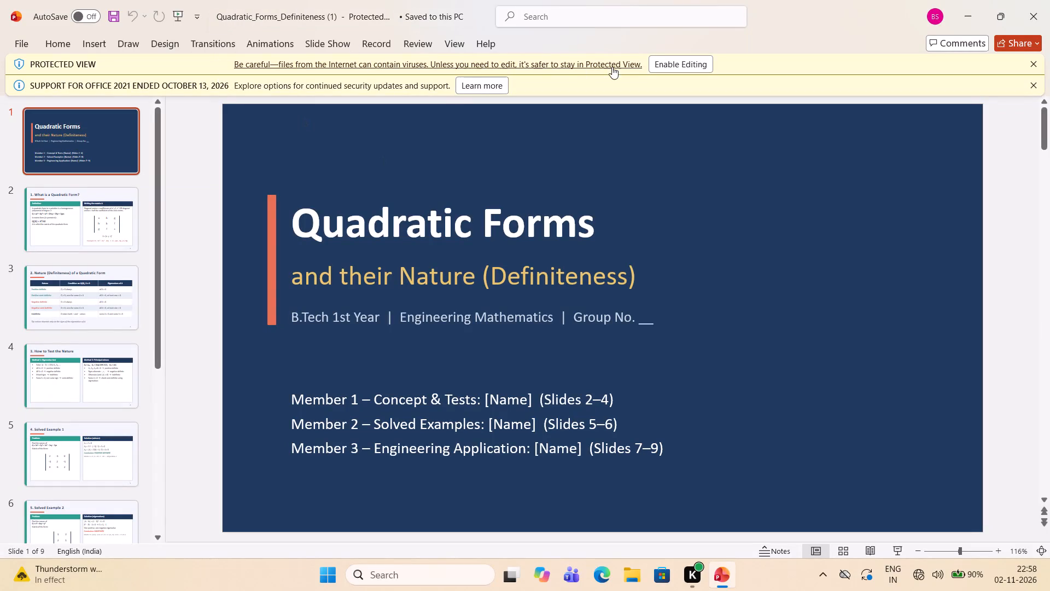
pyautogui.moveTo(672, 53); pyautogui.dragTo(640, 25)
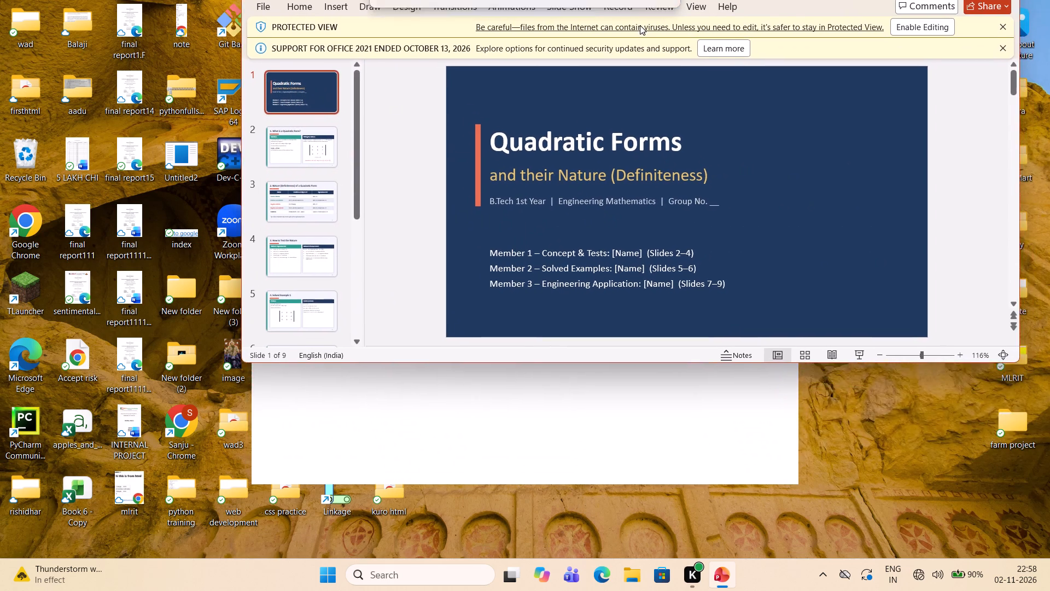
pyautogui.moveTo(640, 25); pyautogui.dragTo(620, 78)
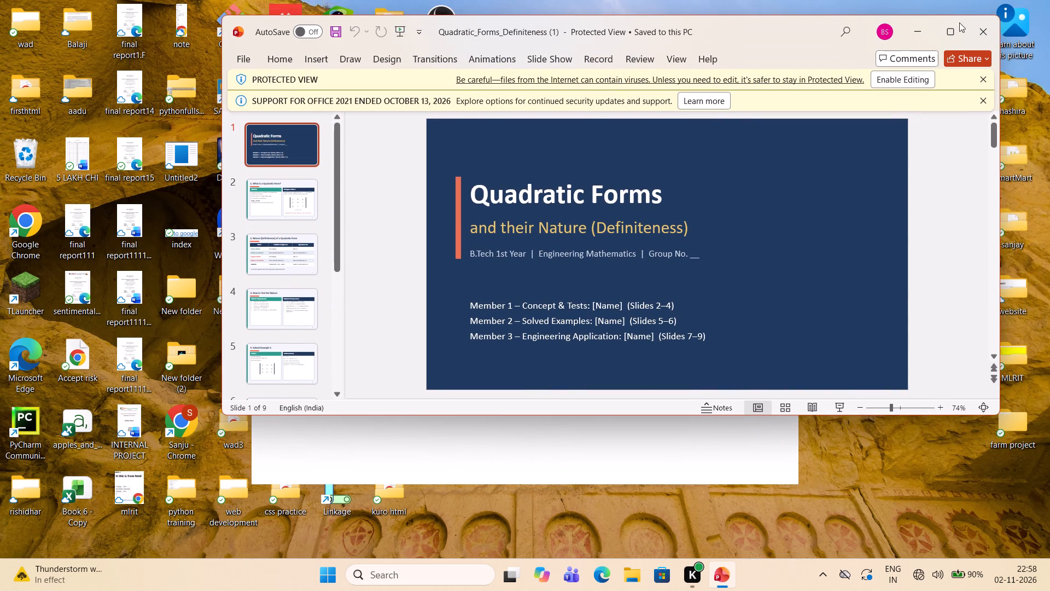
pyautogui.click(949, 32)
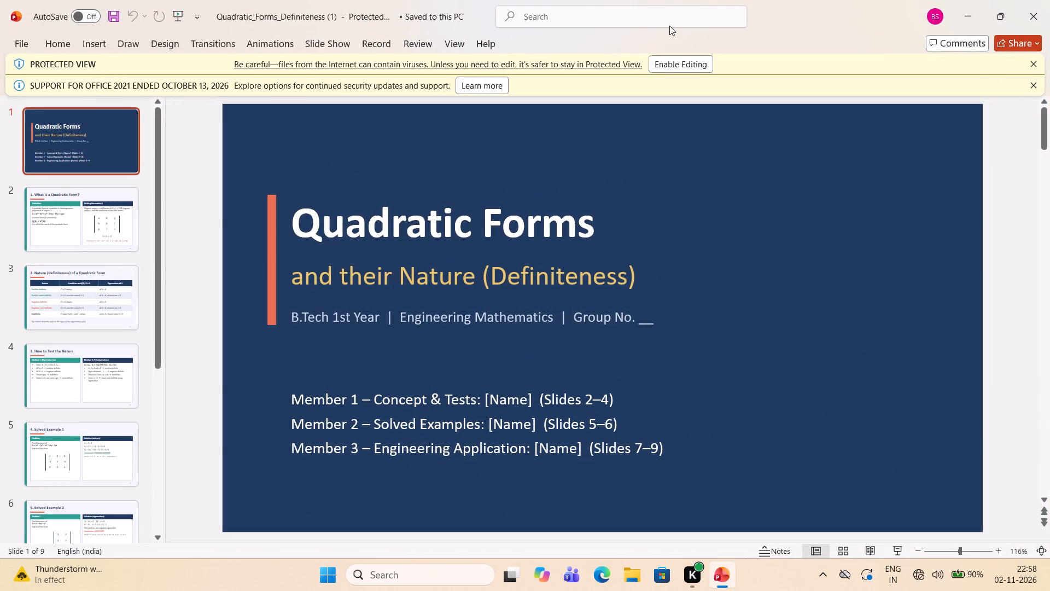
# Enable editing for the Quadratic_Forms_Definiteness (1) presentation opened in Protected View.
pyautogui.click(676, 64)
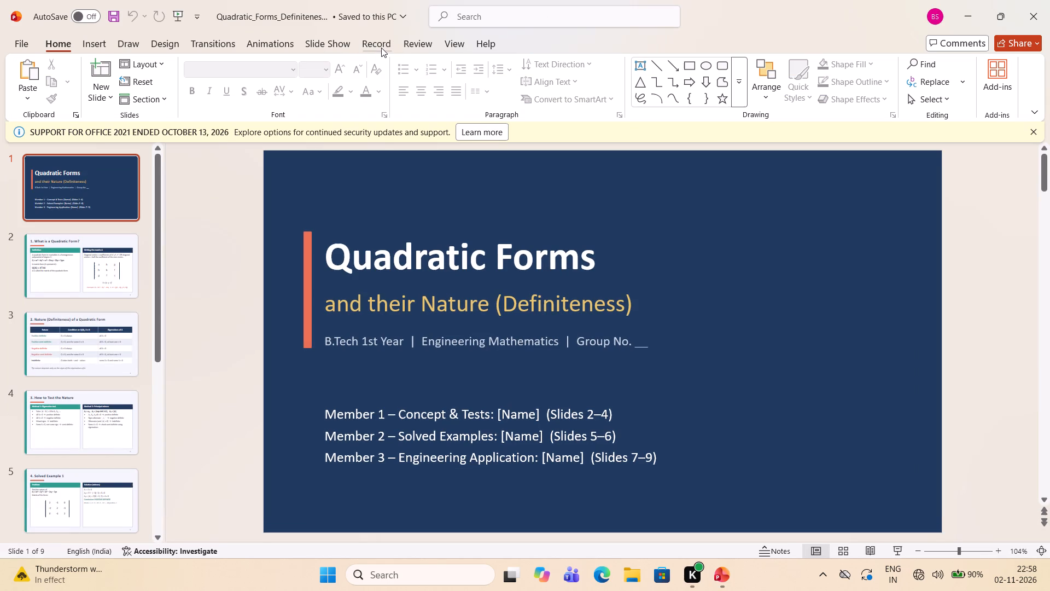
# Bring up the recording and video export commands for the presentation.
pyautogui.click(381, 48)
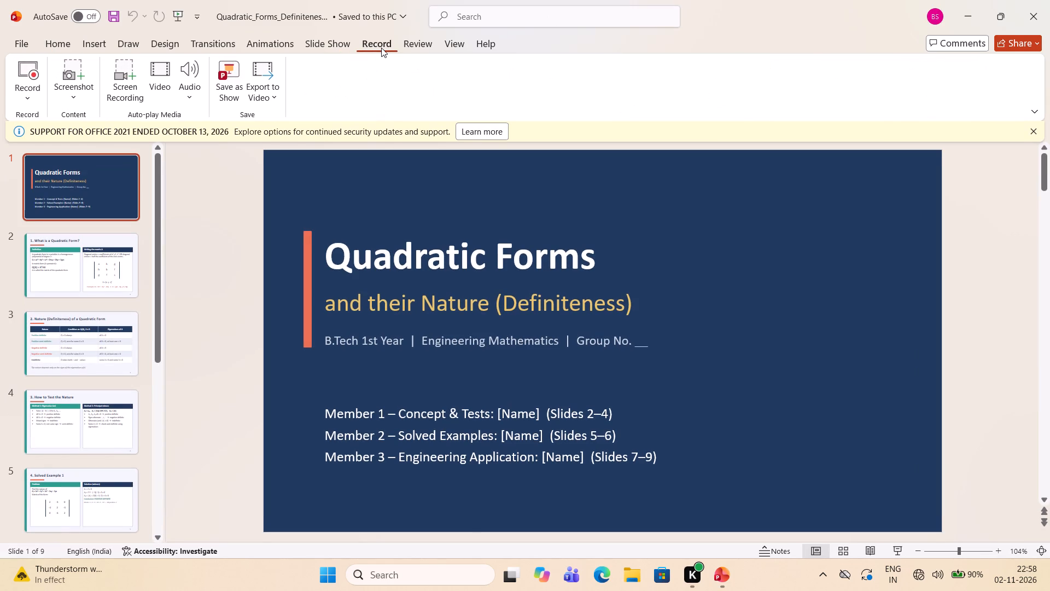
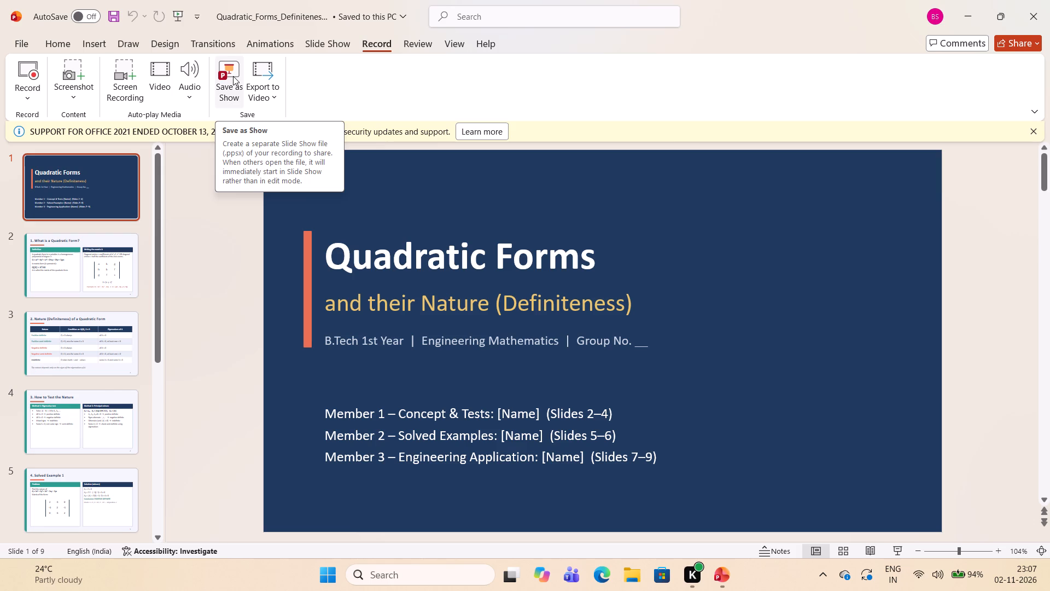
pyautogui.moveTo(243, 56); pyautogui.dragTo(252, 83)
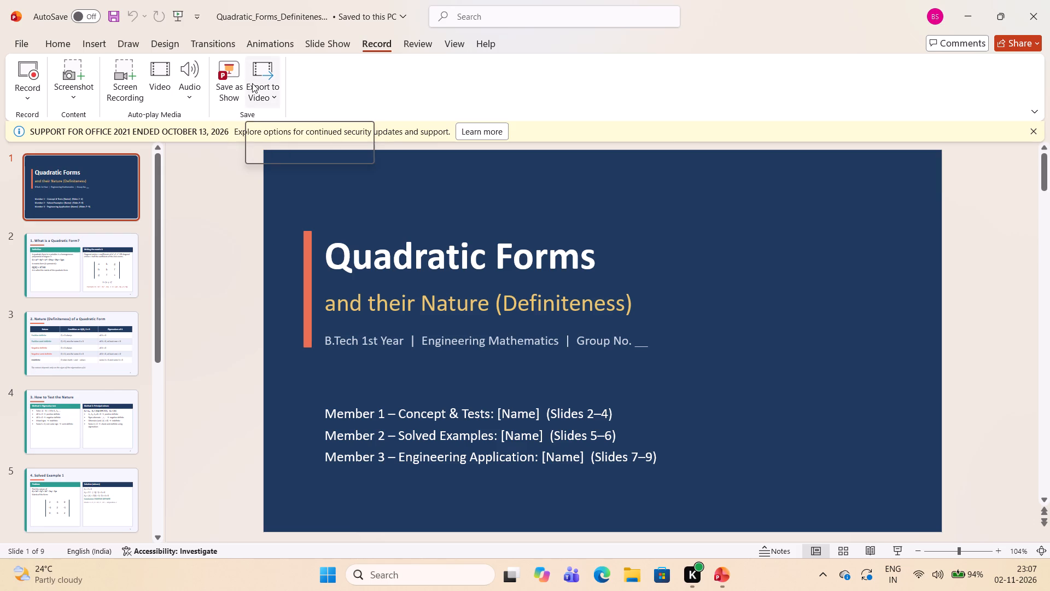
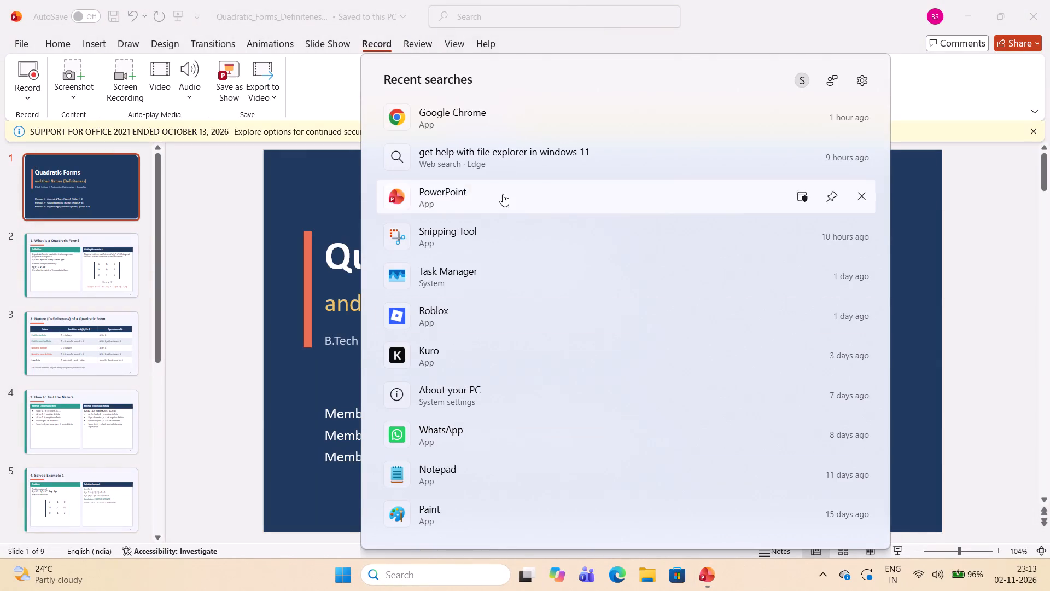
# Launch the Kuro app from the recent Windows searches.
pyautogui.click(462, 355)
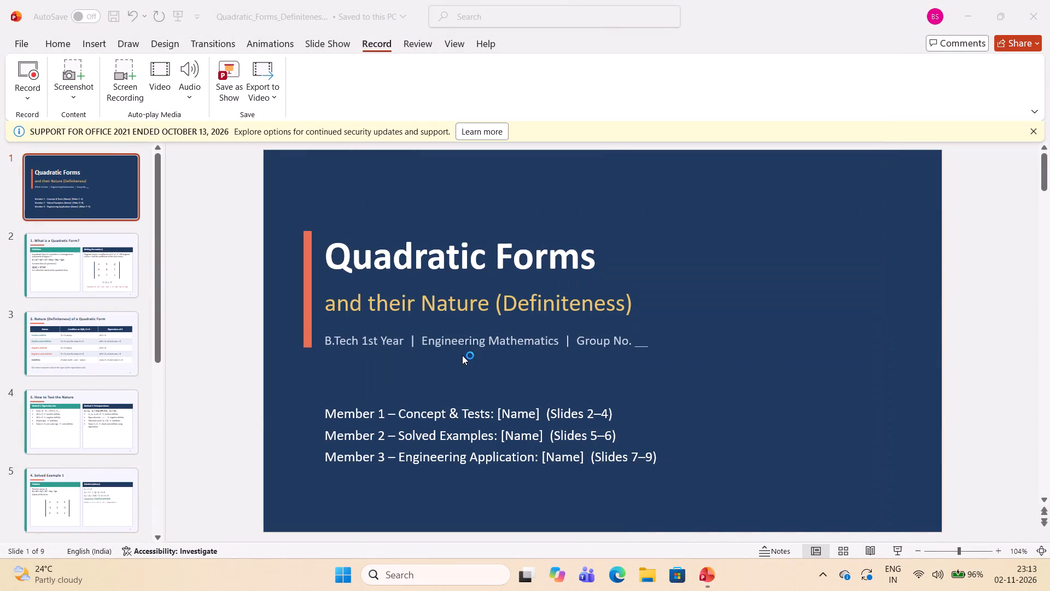